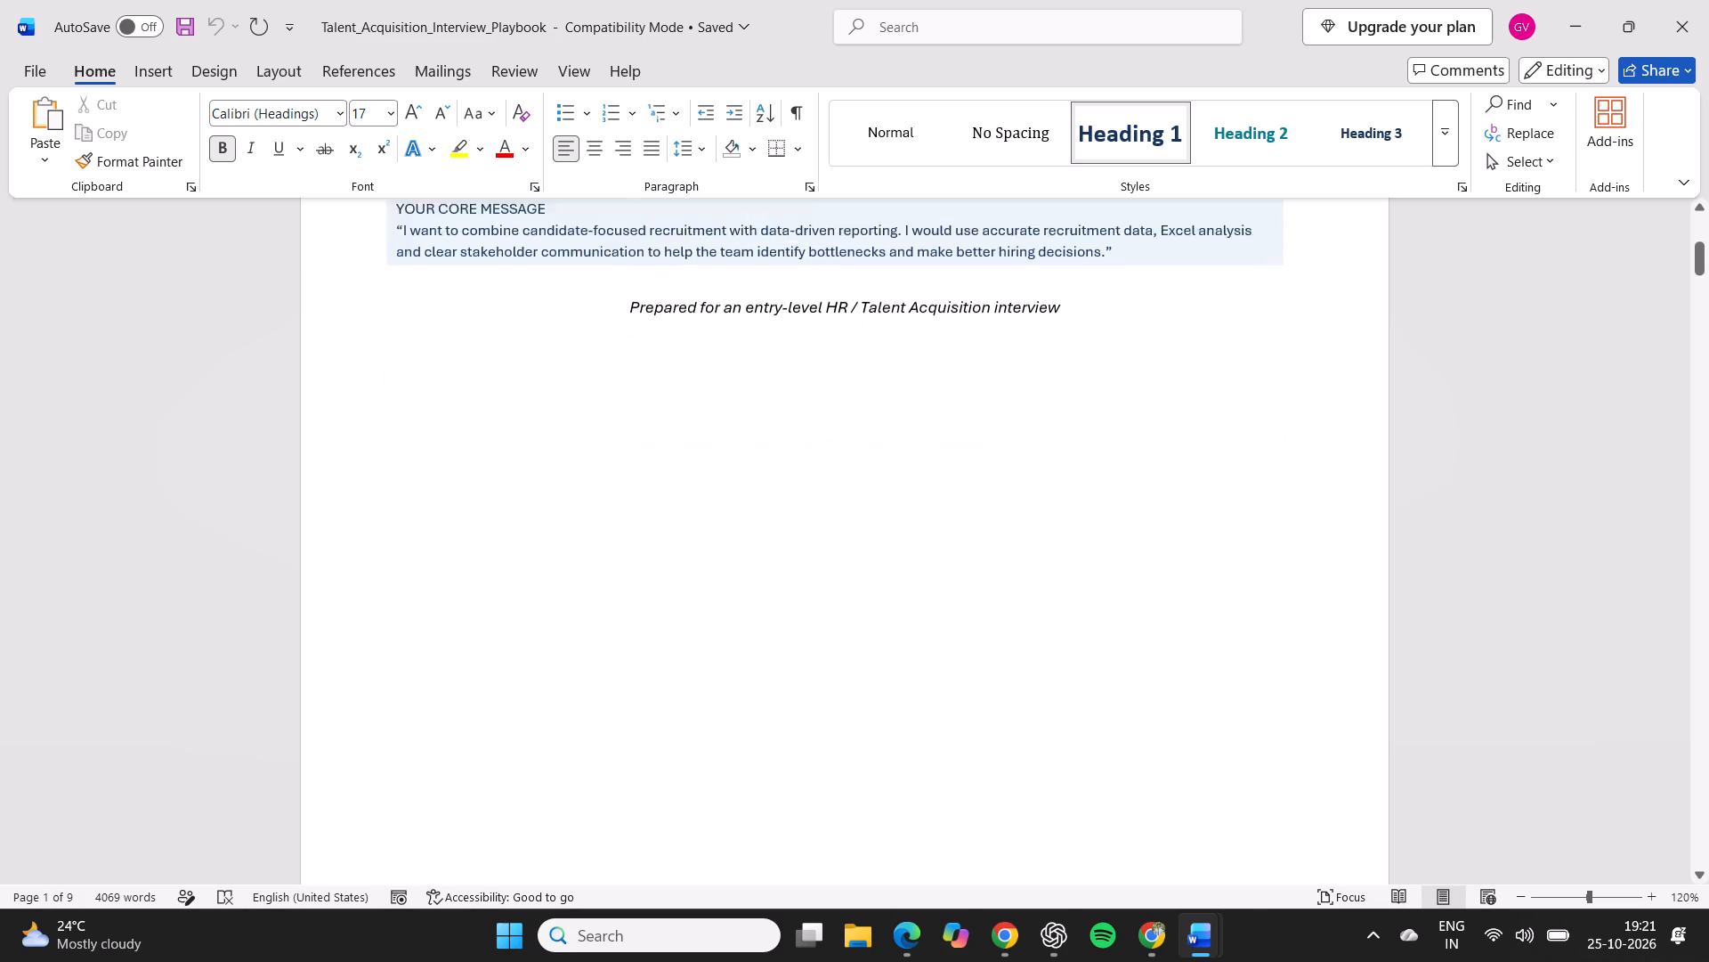
# Skim the interview playbook's section on positioning yourself as a fresher and the seven-stage recruitment process flow.
pyautogui.scroll(-4, 1008, 634)
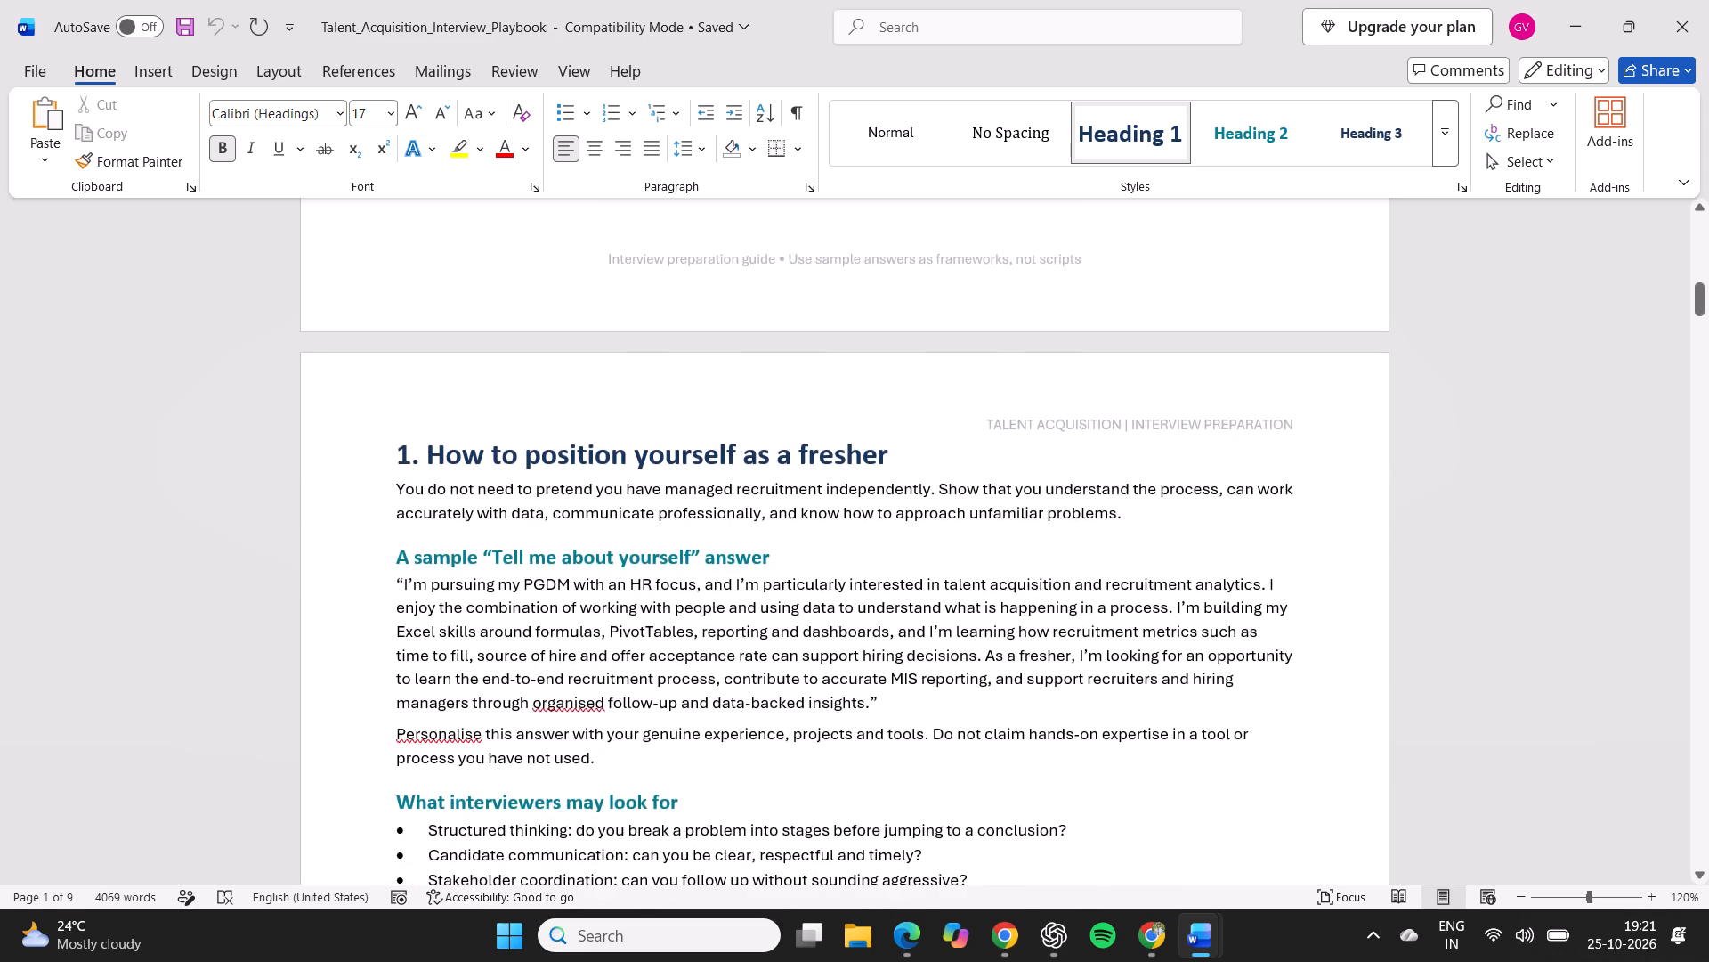
pyautogui.scroll(-1, 1008, 634)
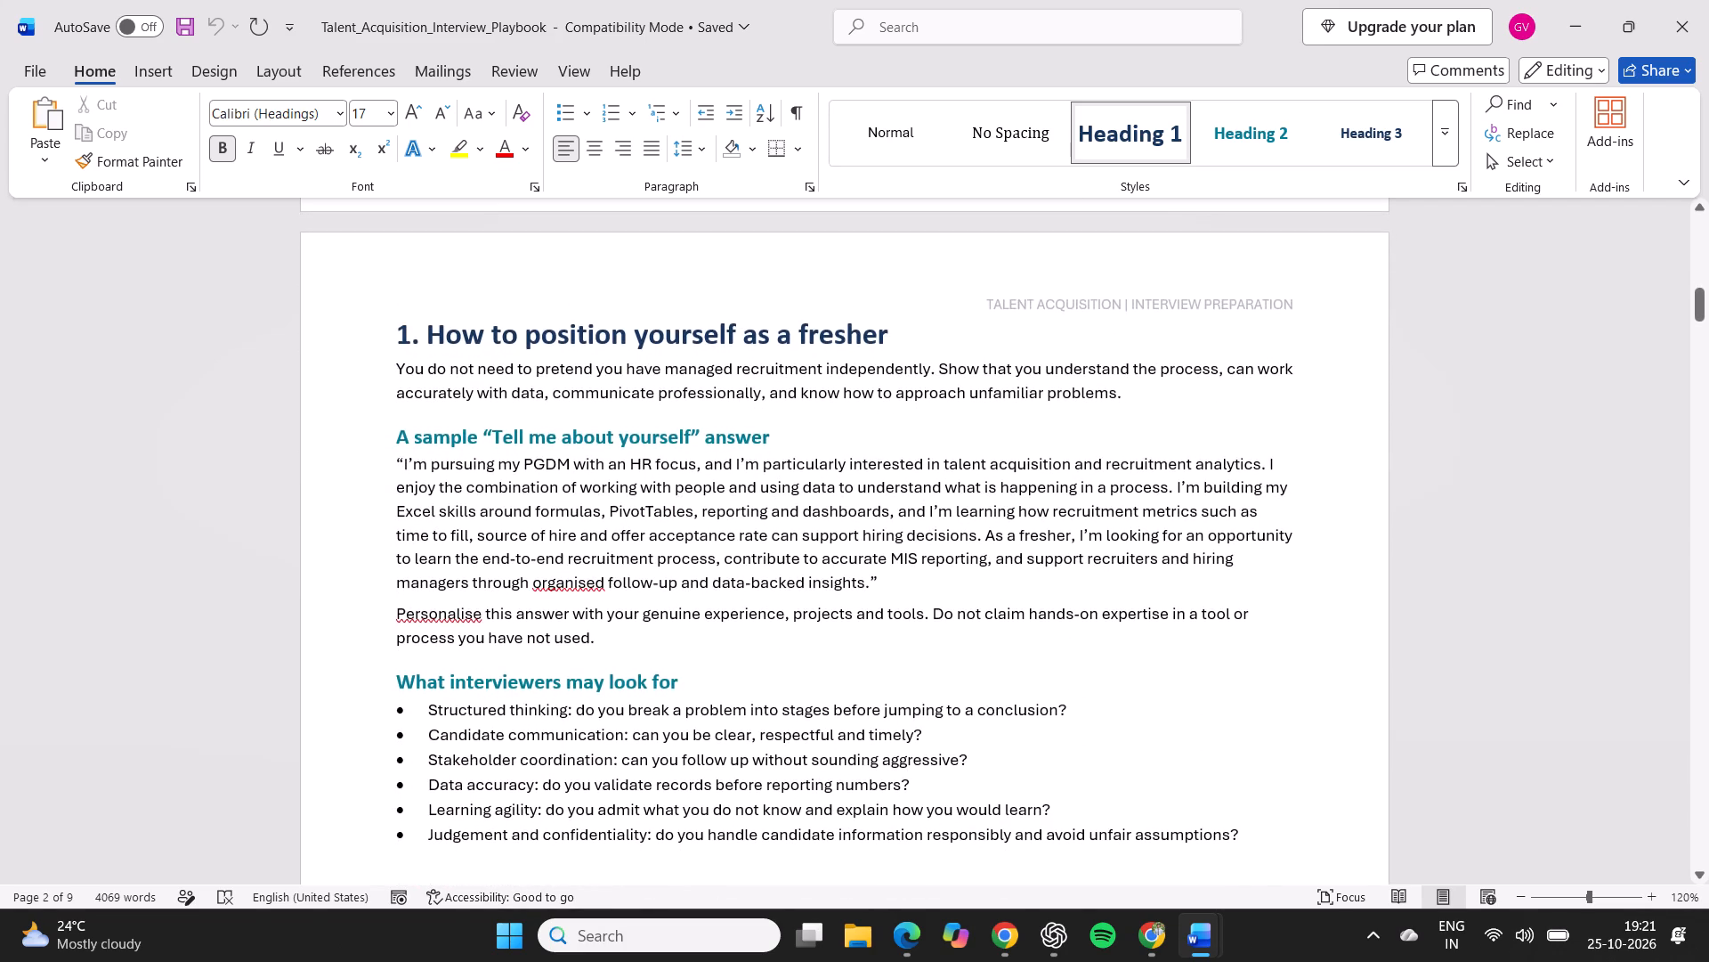
pyautogui.scroll(-2, 1008, 634)
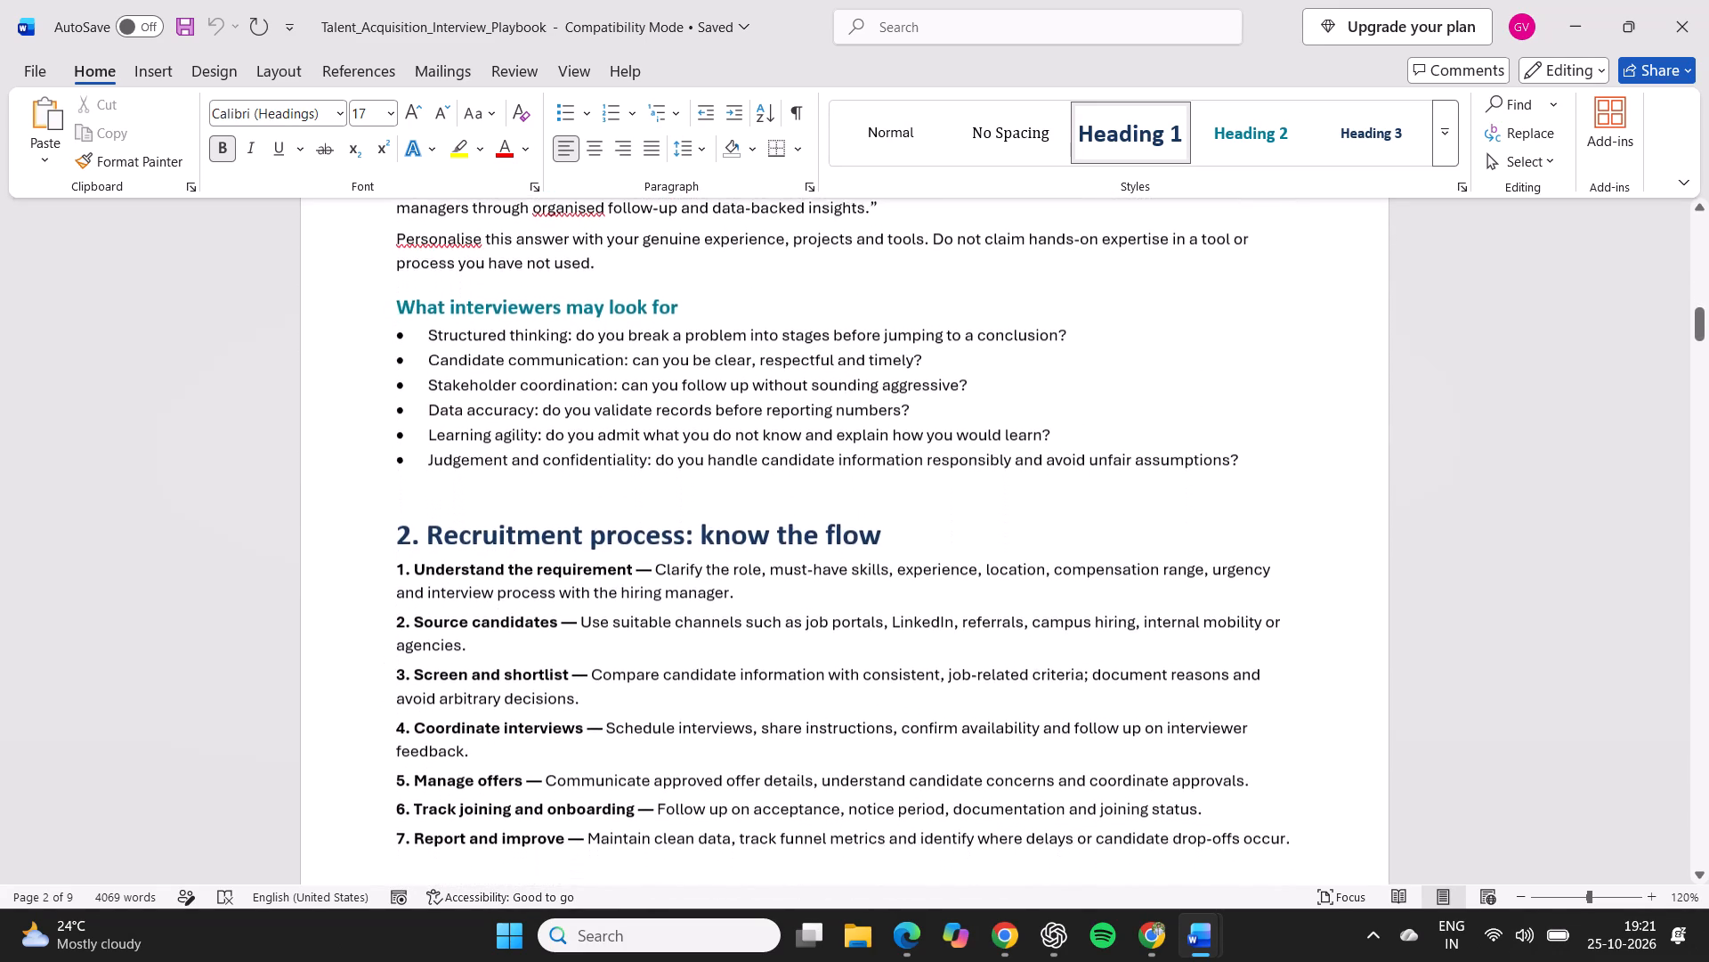
# Study the "HR terminology and KPIs" table, from Recruitment funnel to Quality of hire, including the meanings and suggested interview phrasing.
pyautogui.scroll(-5, 1008, 634)
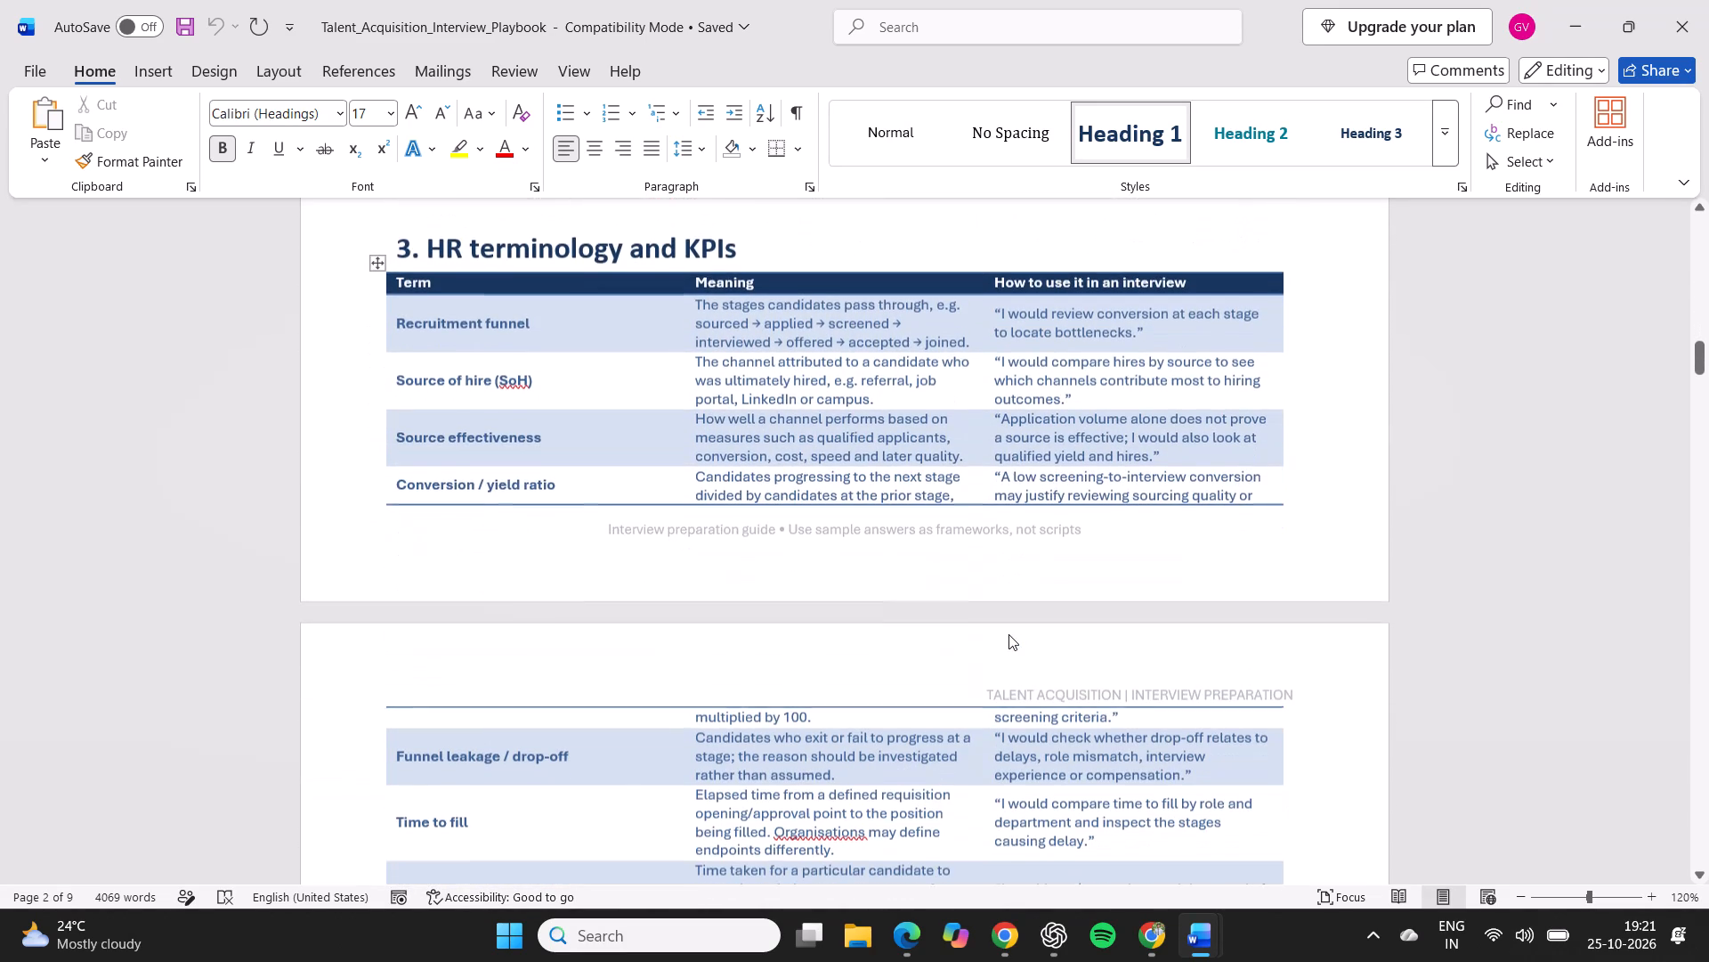
pyautogui.scroll(-1, 1008, 634)
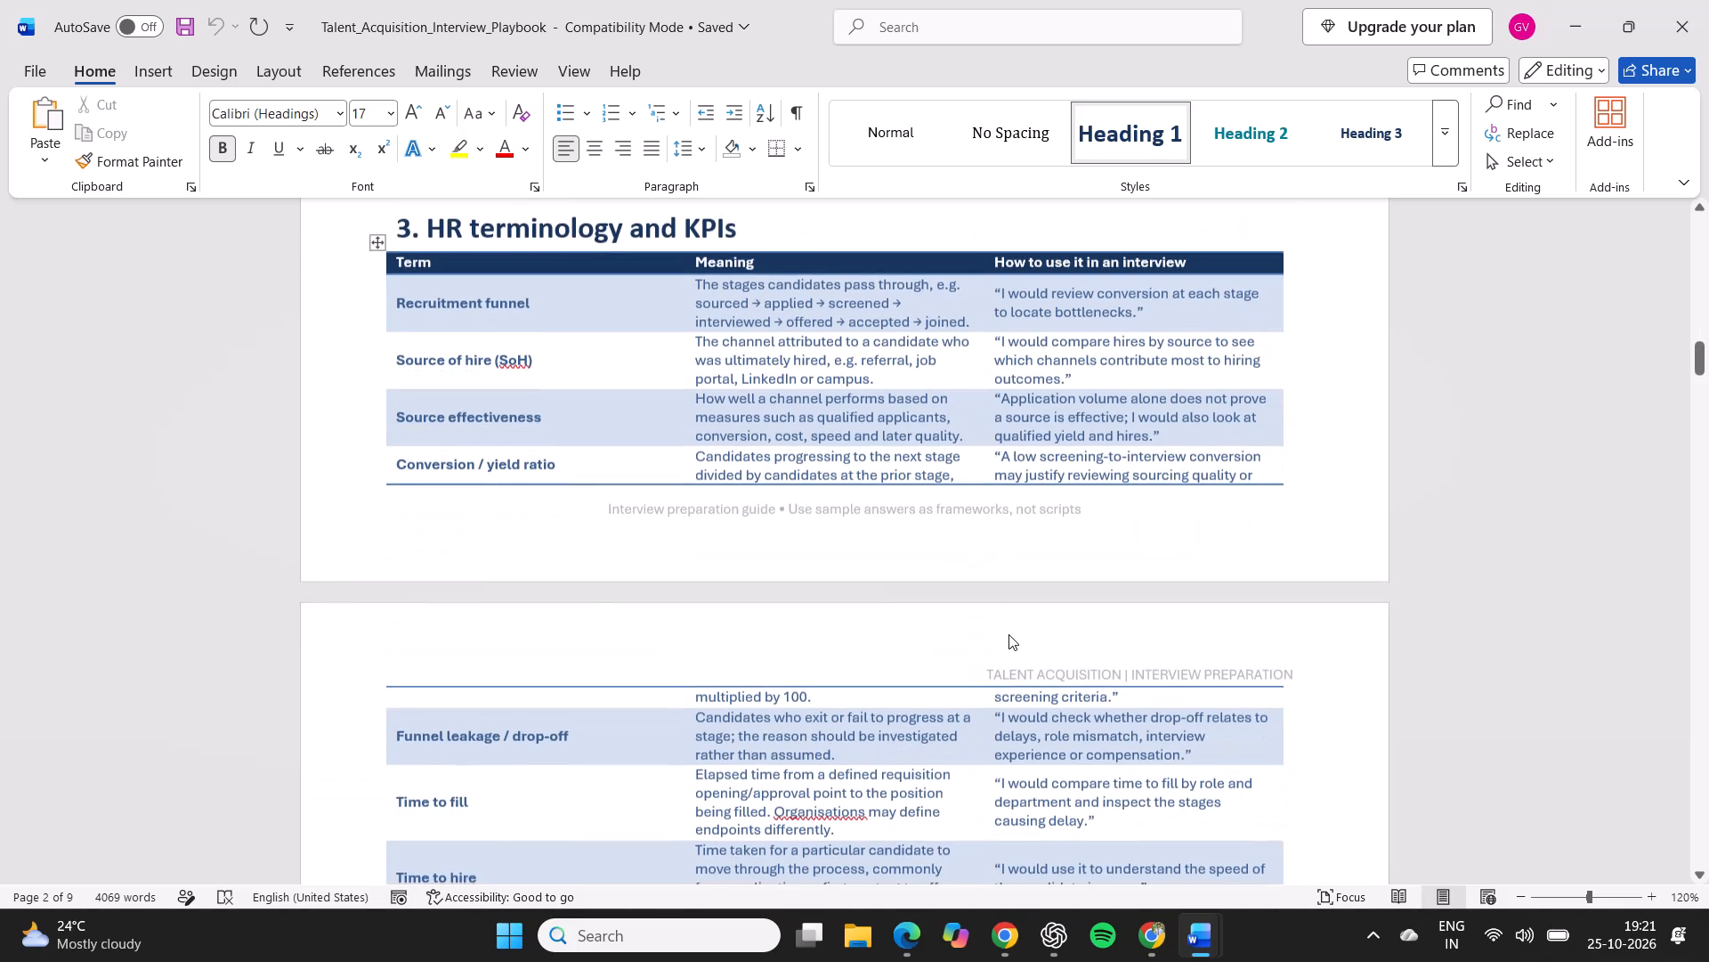
pyautogui.scroll(-2, 1008, 634)
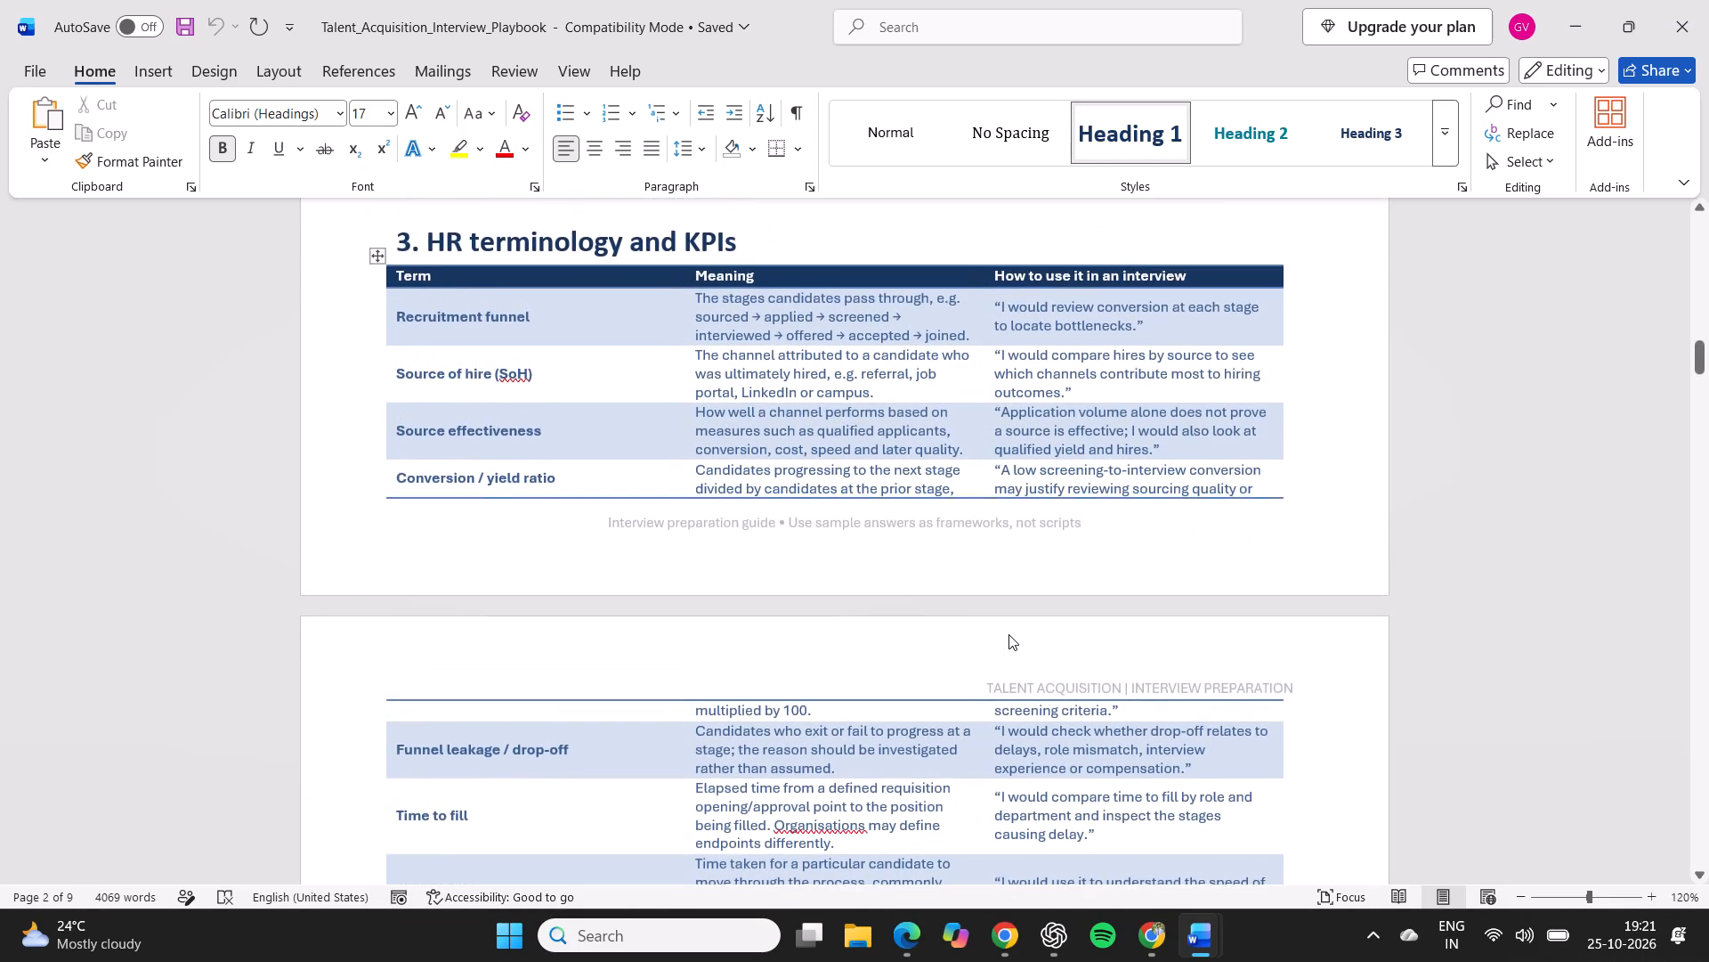
pyautogui.scroll(-1, 1008, 634)
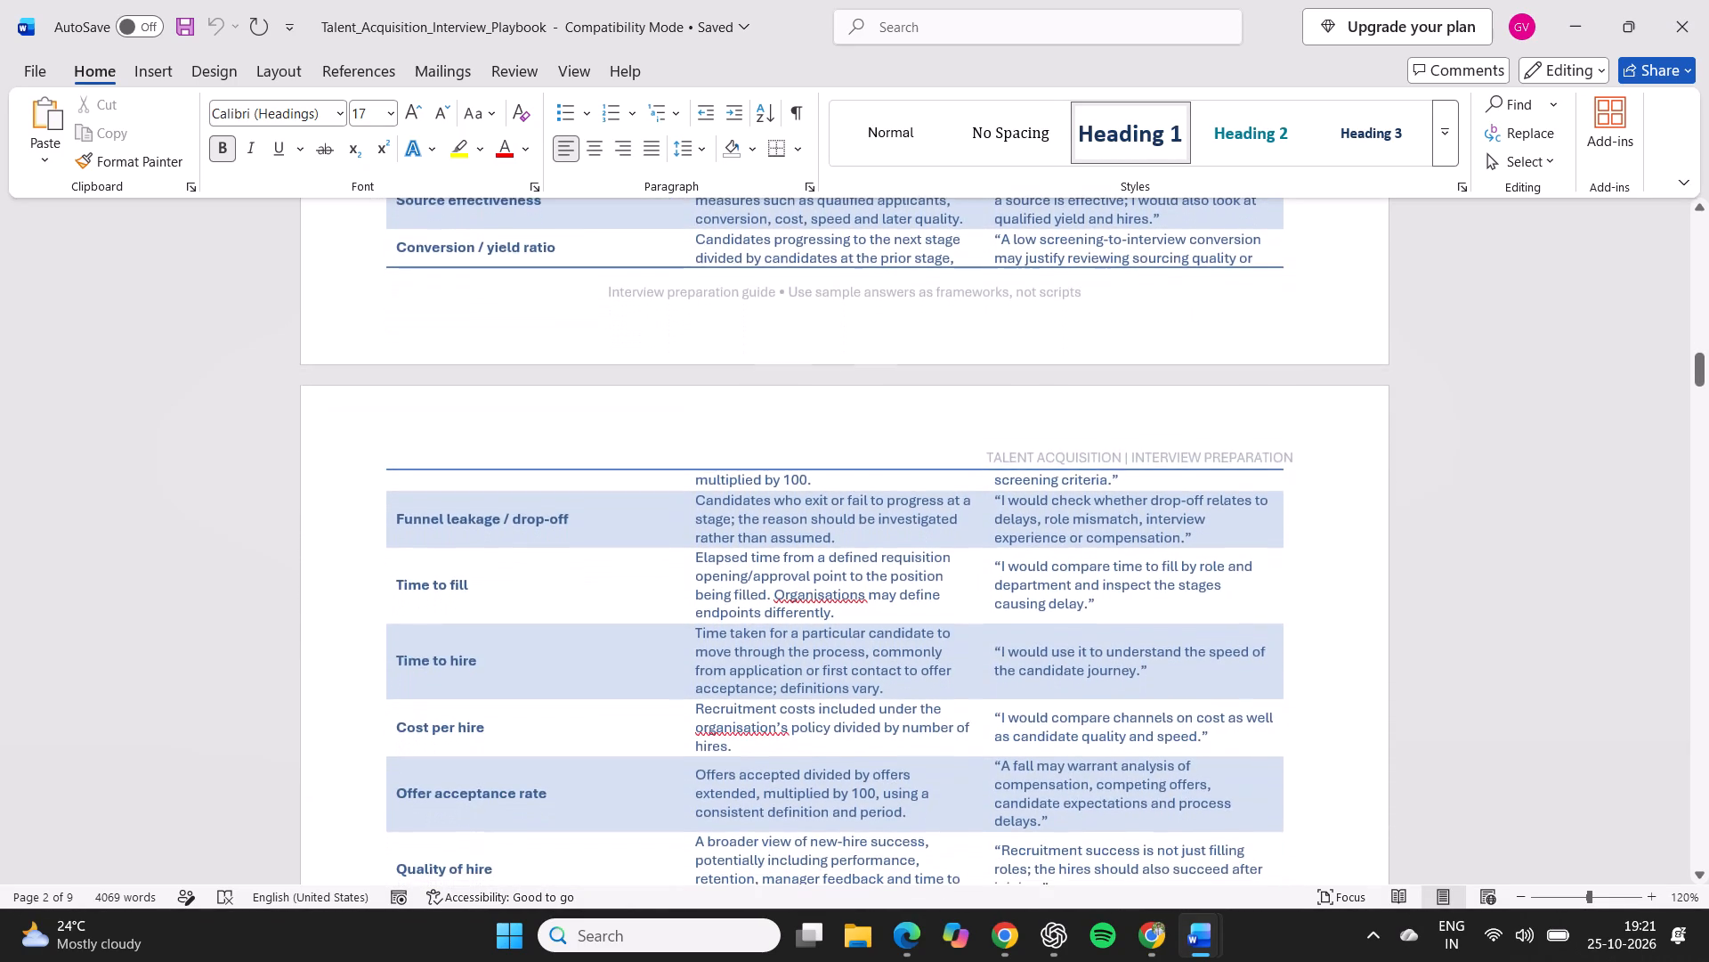
pyautogui.scroll(-1, 1008, 634)
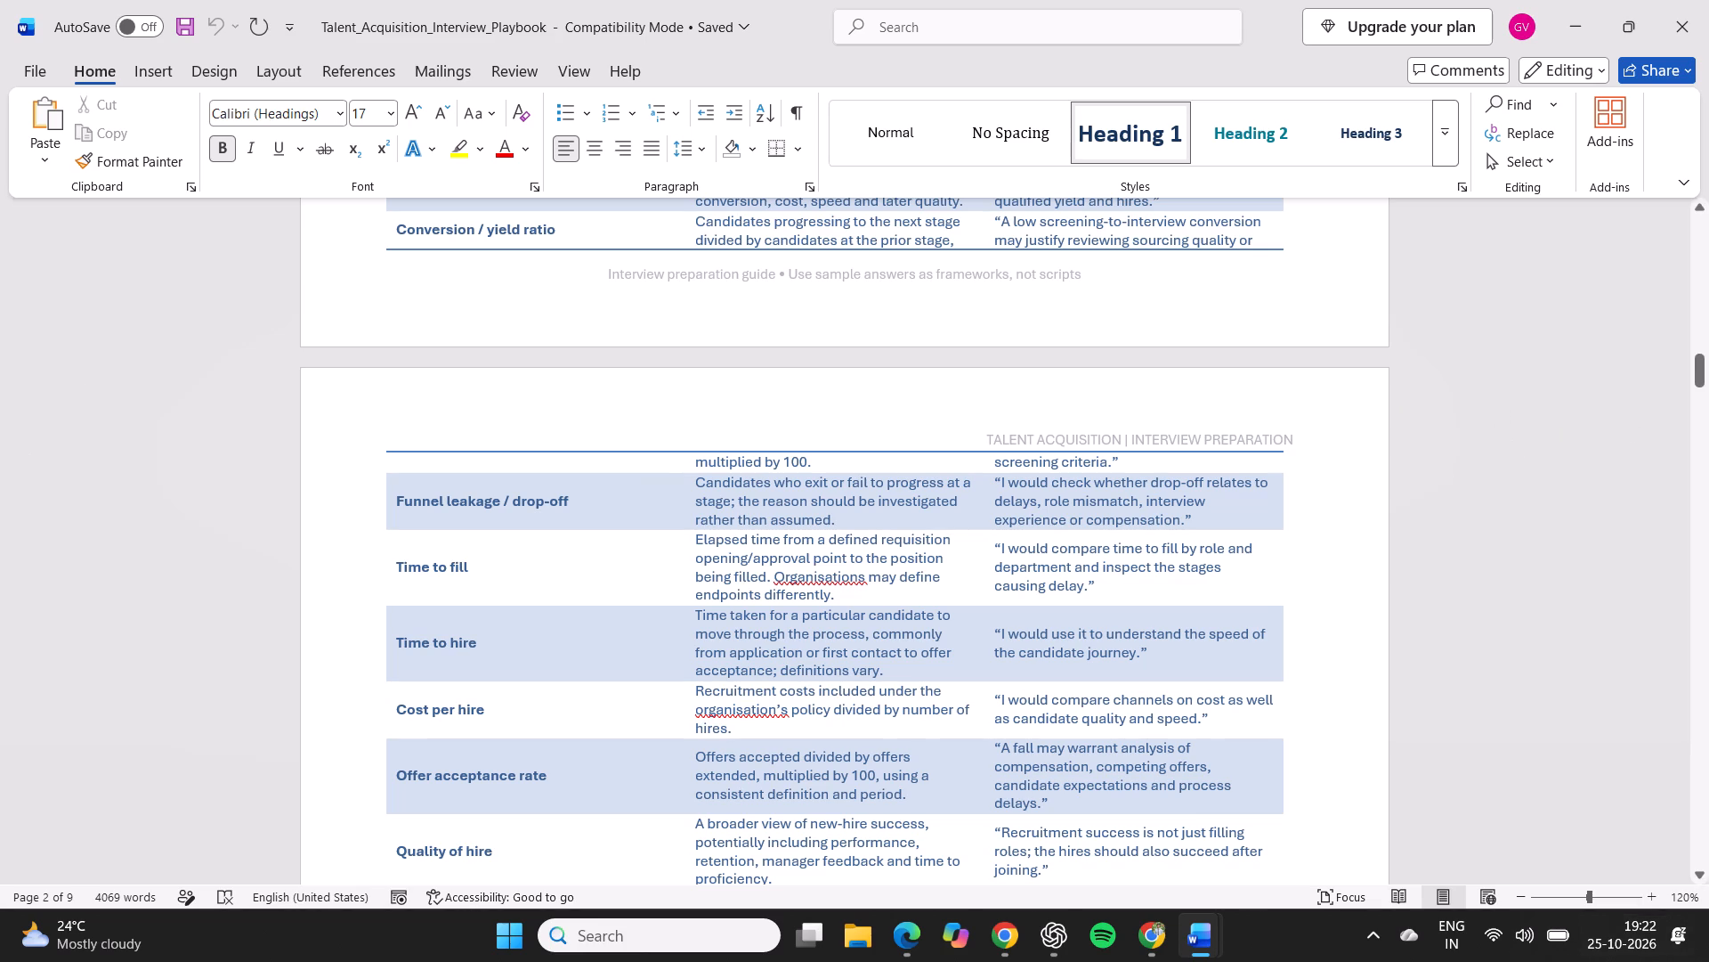
pyautogui.scroll(1, 414, 441)
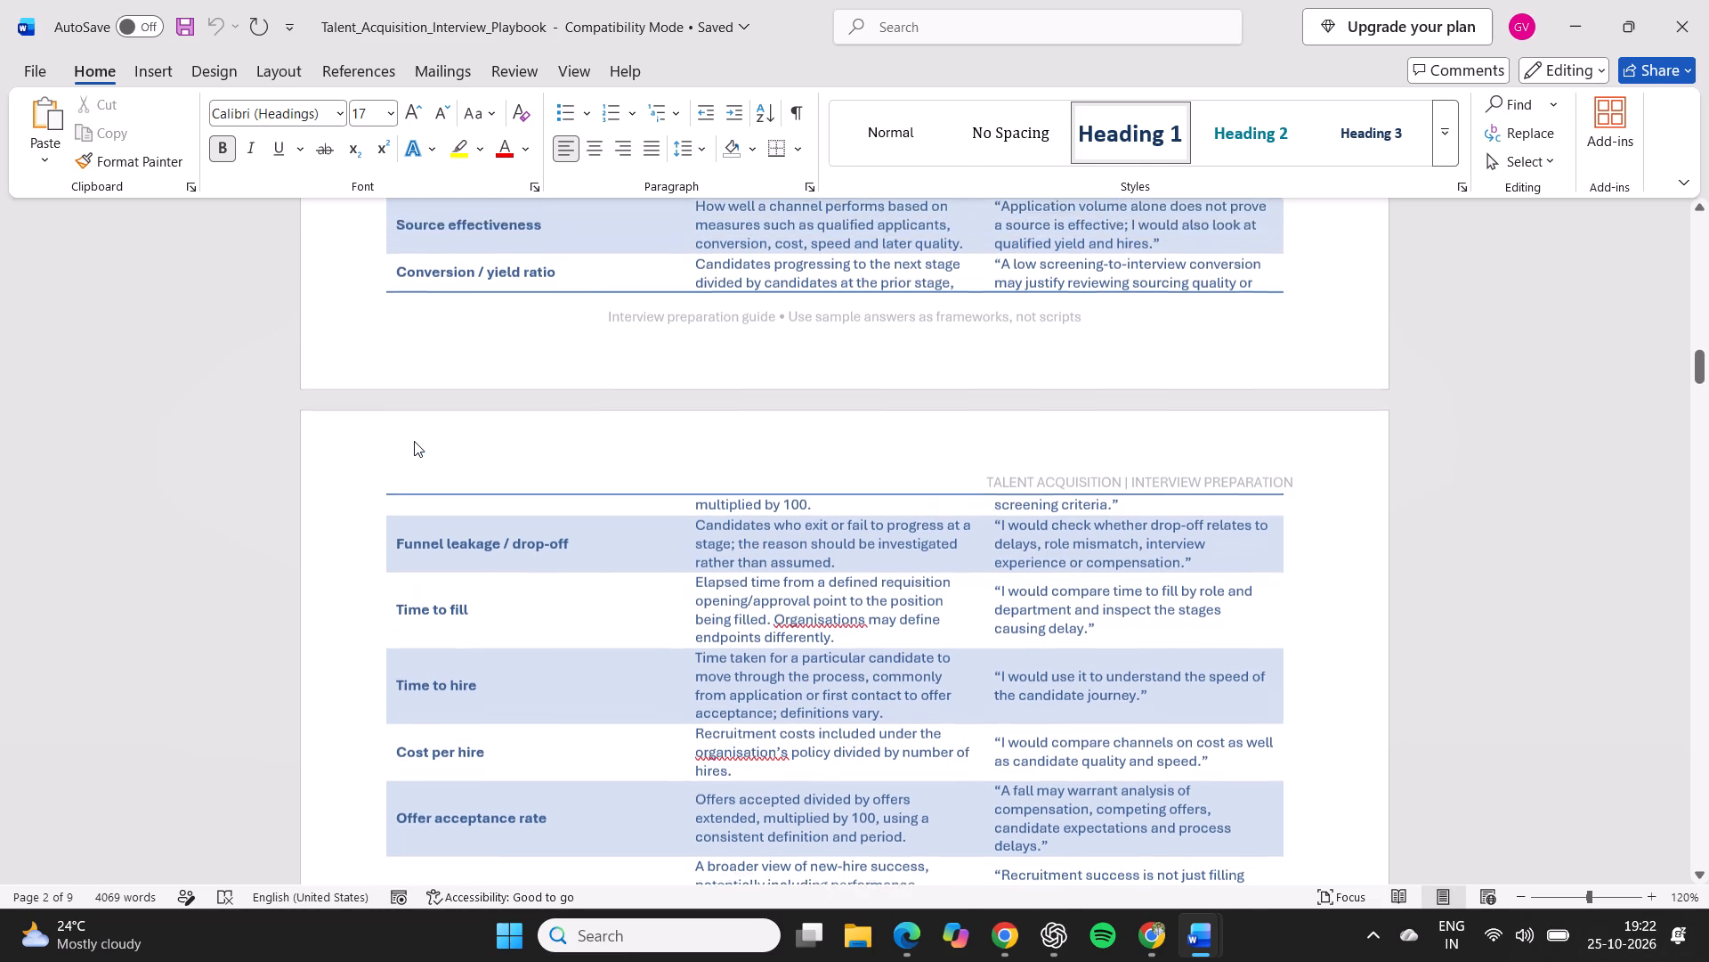
pyautogui.scroll(2, 414, 441)
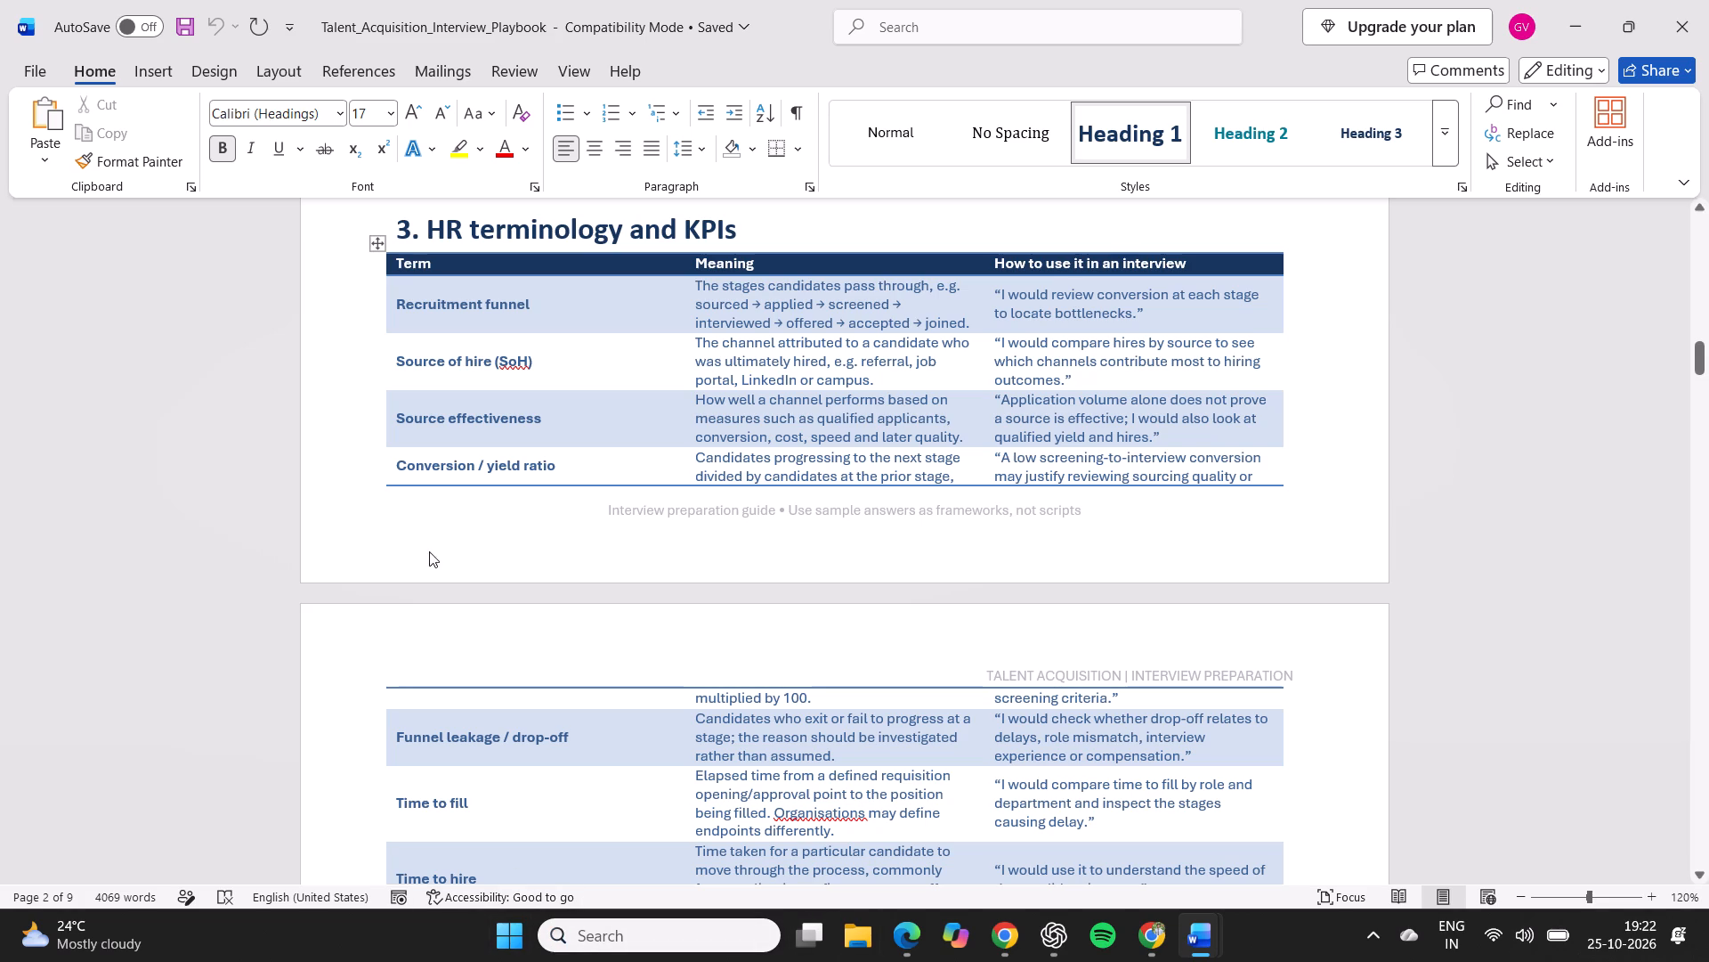
pyautogui.scroll(1, 567, 408)
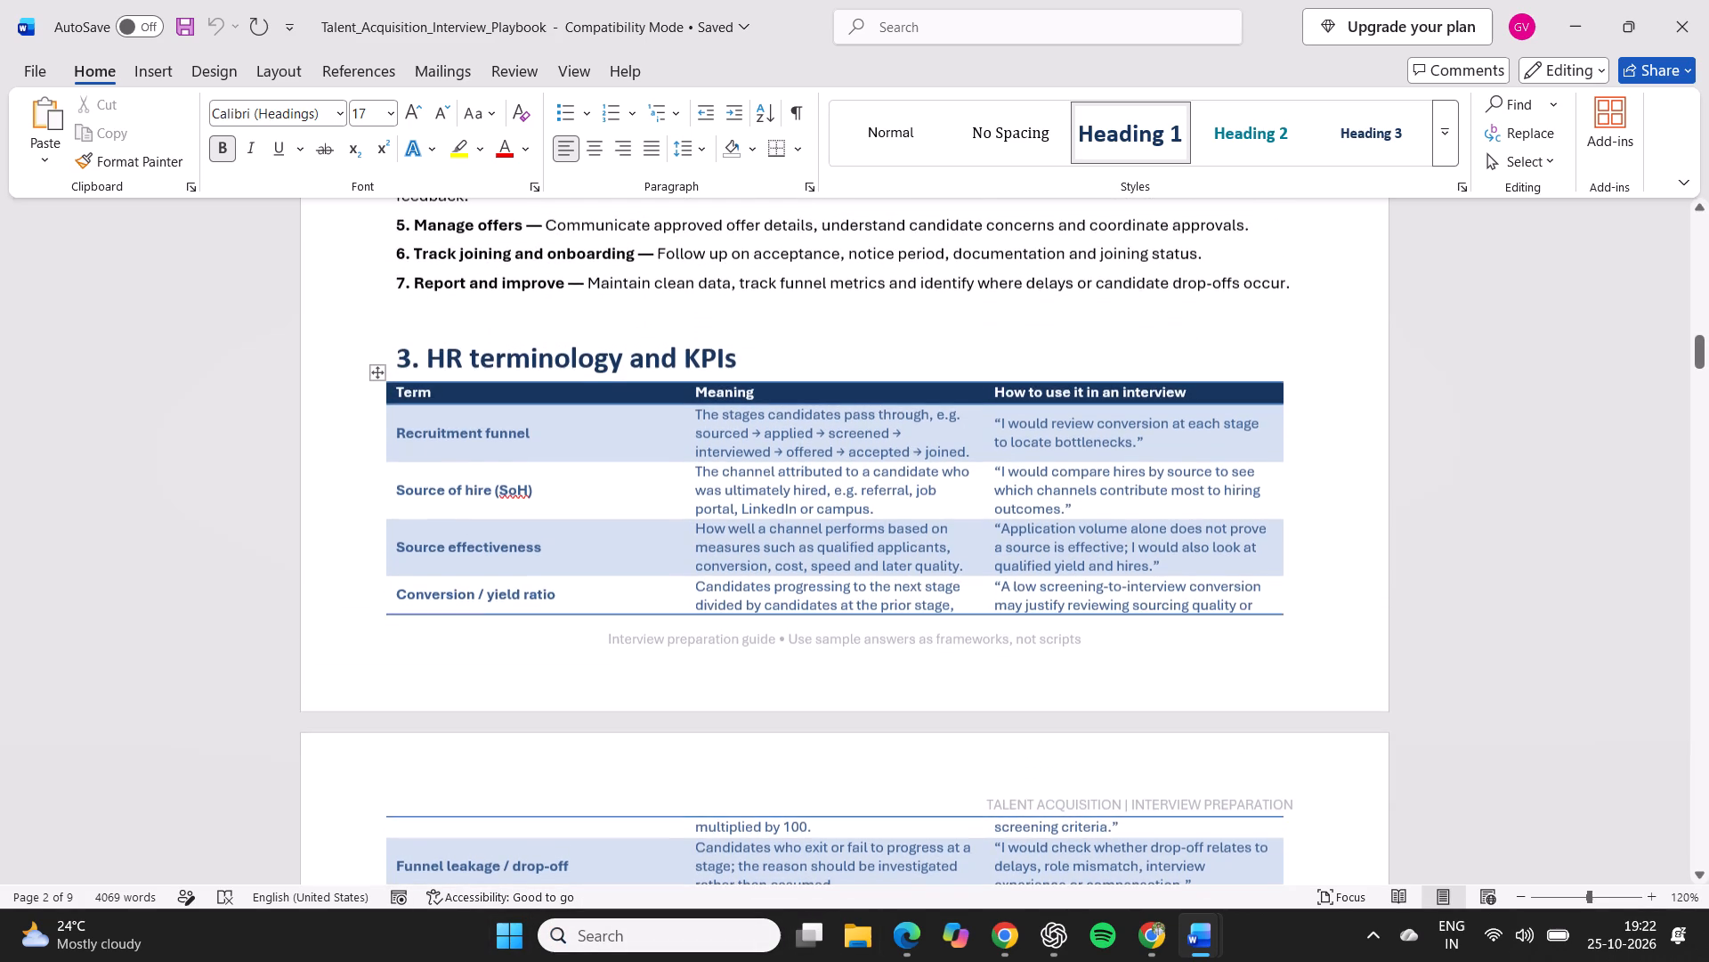
pyautogui.scroll(1, 567, 408)
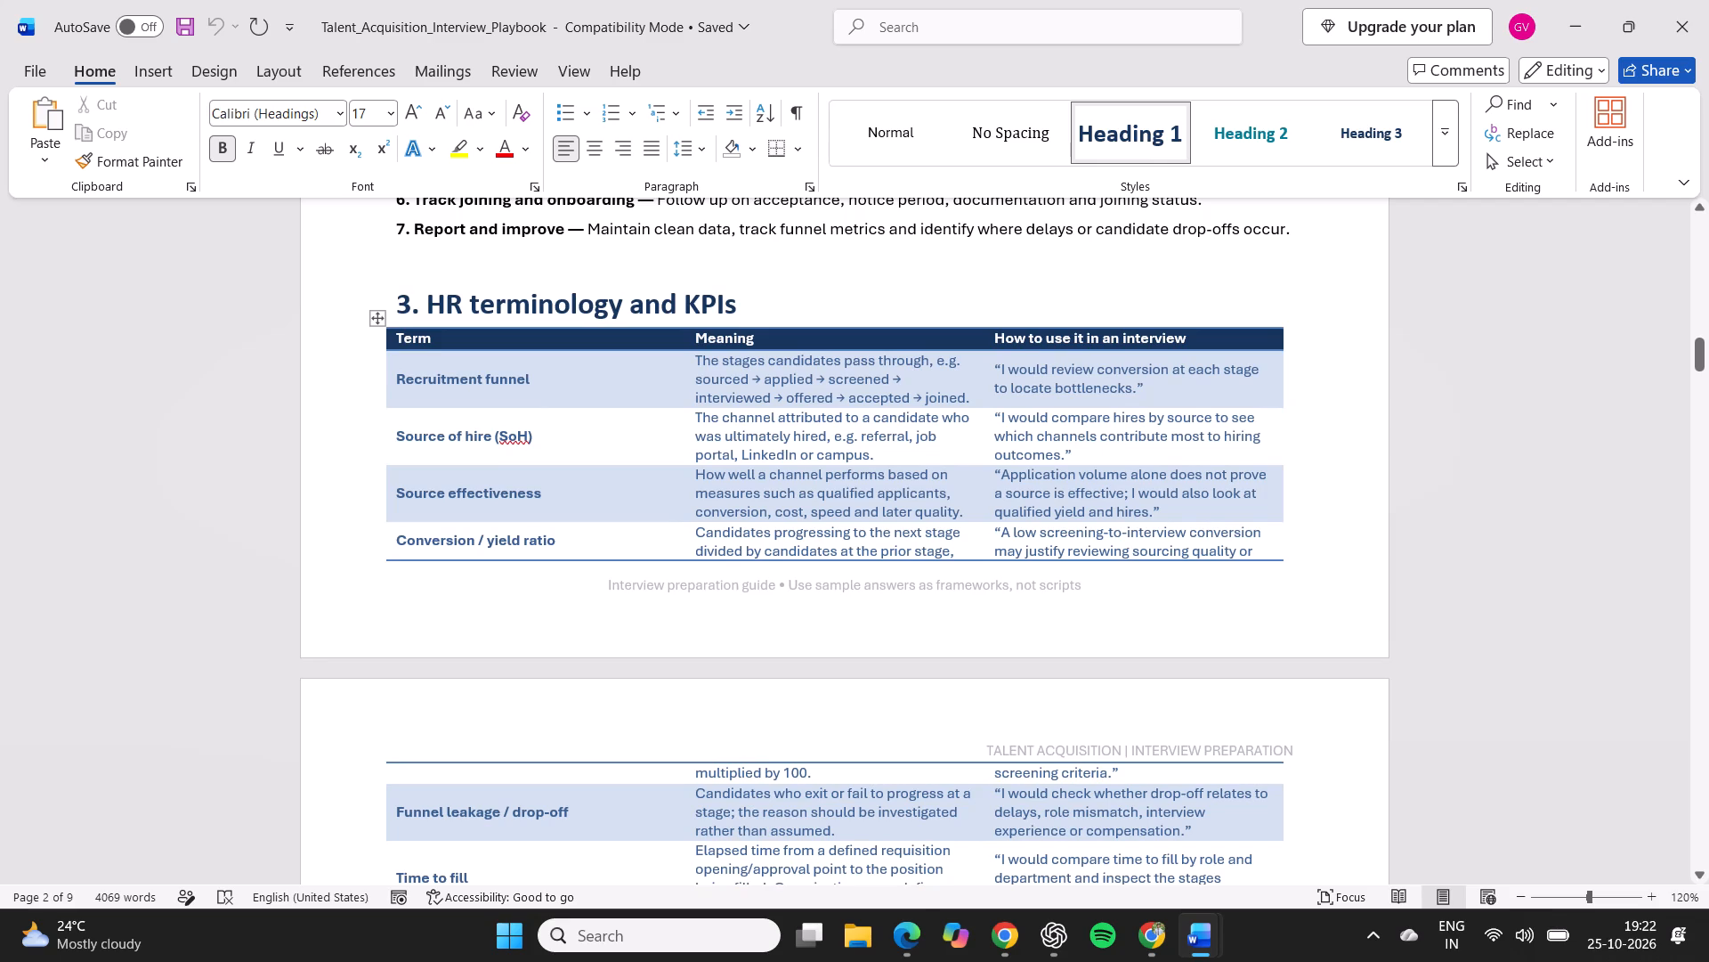
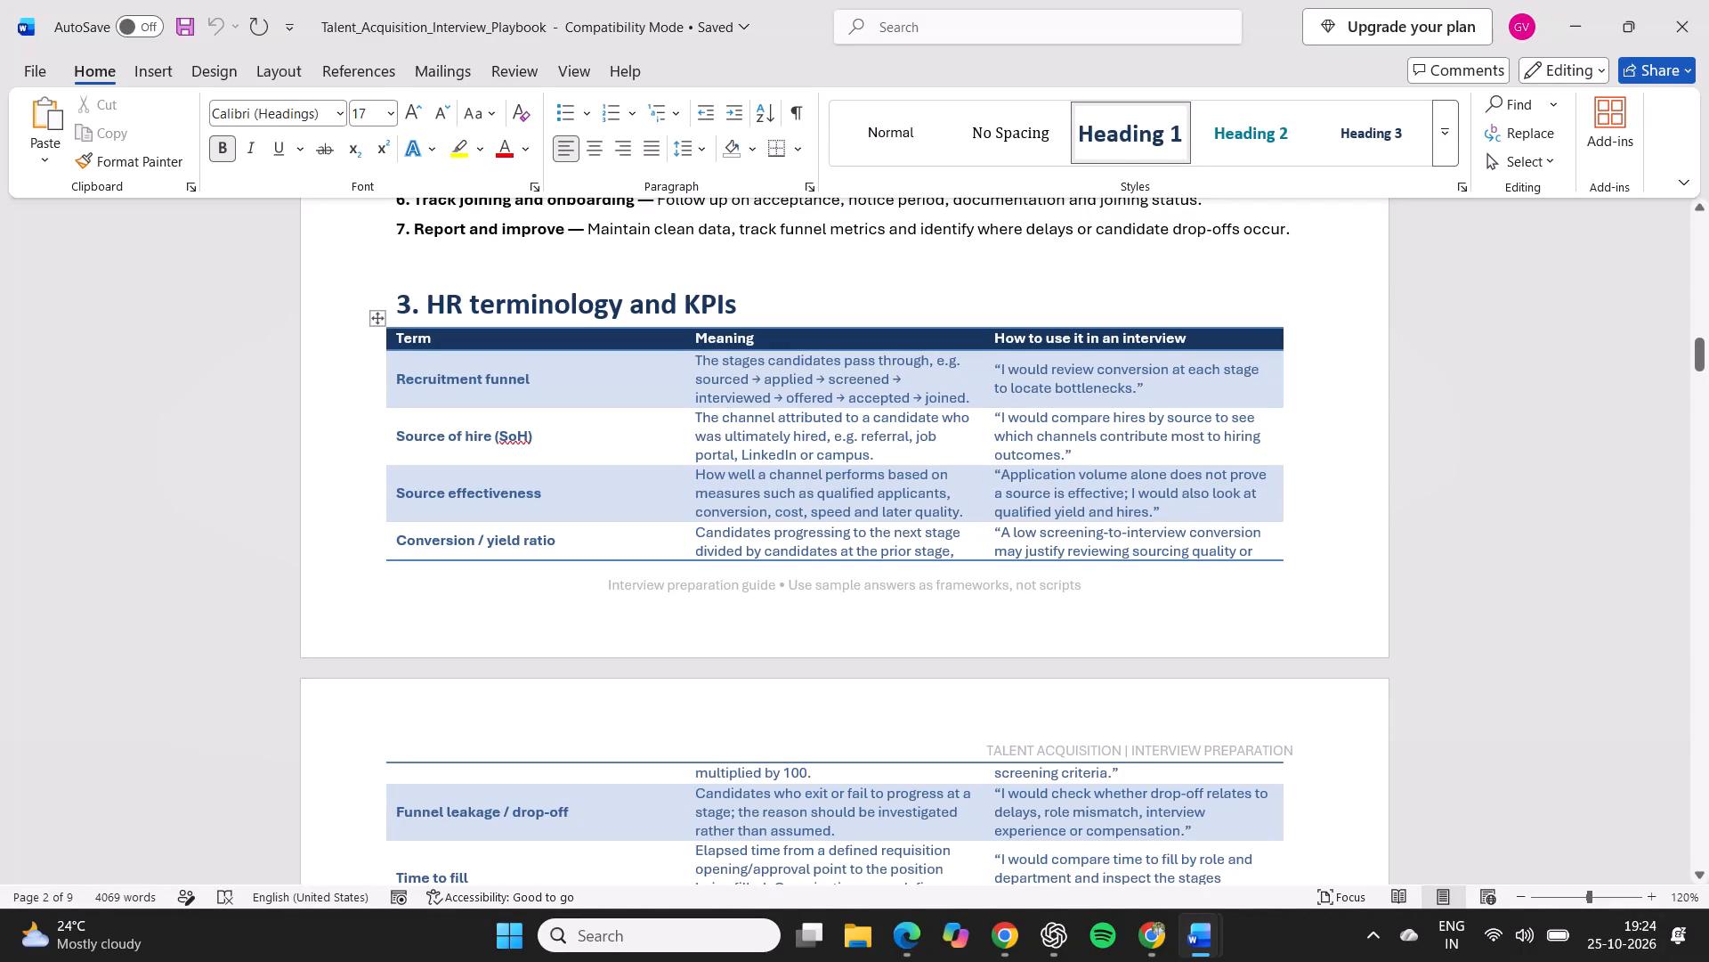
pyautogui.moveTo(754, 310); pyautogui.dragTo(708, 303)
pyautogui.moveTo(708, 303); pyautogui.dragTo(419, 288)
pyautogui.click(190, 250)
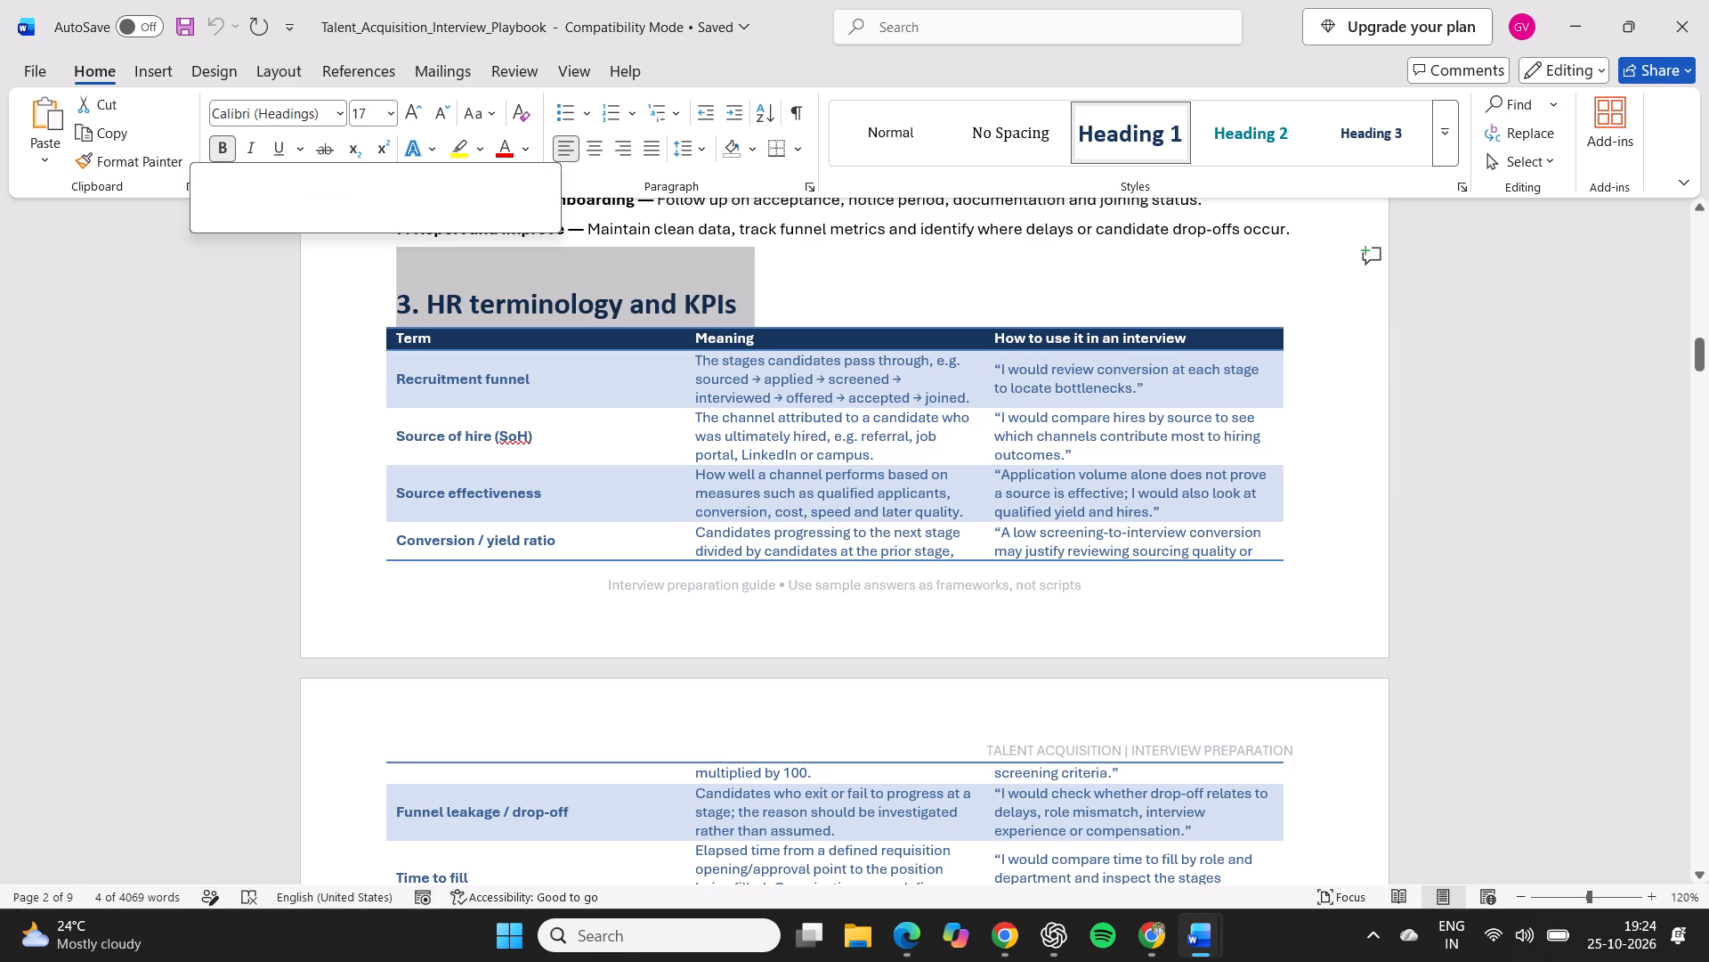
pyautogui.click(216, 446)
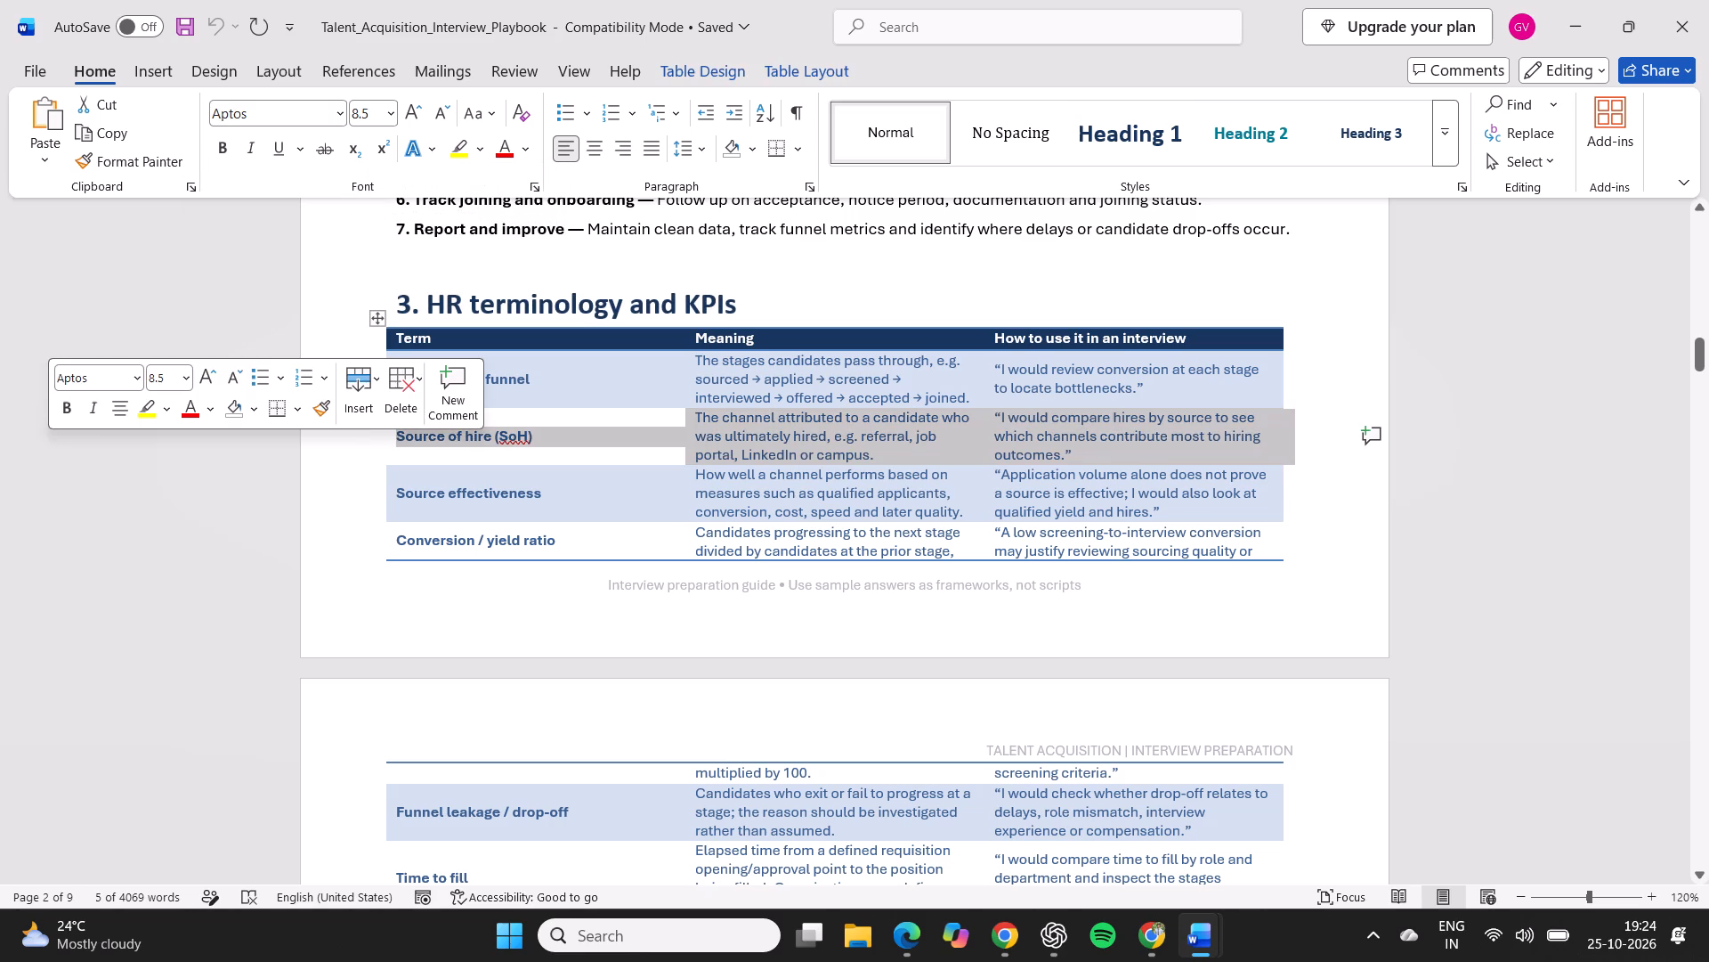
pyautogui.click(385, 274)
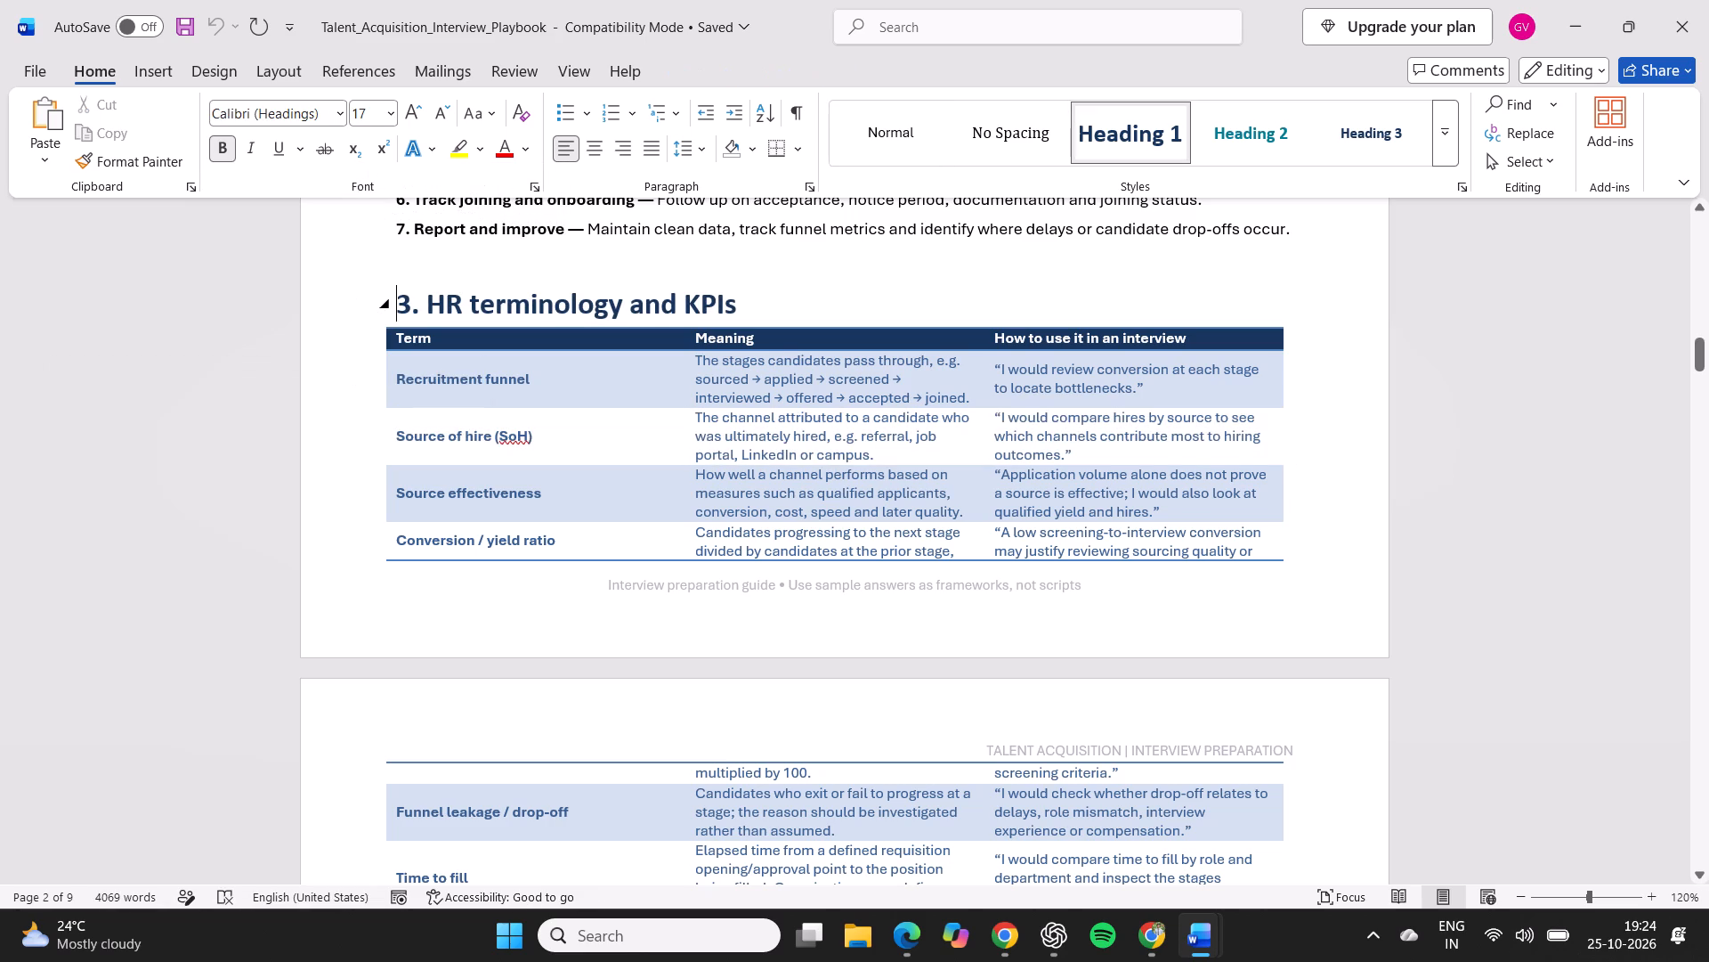
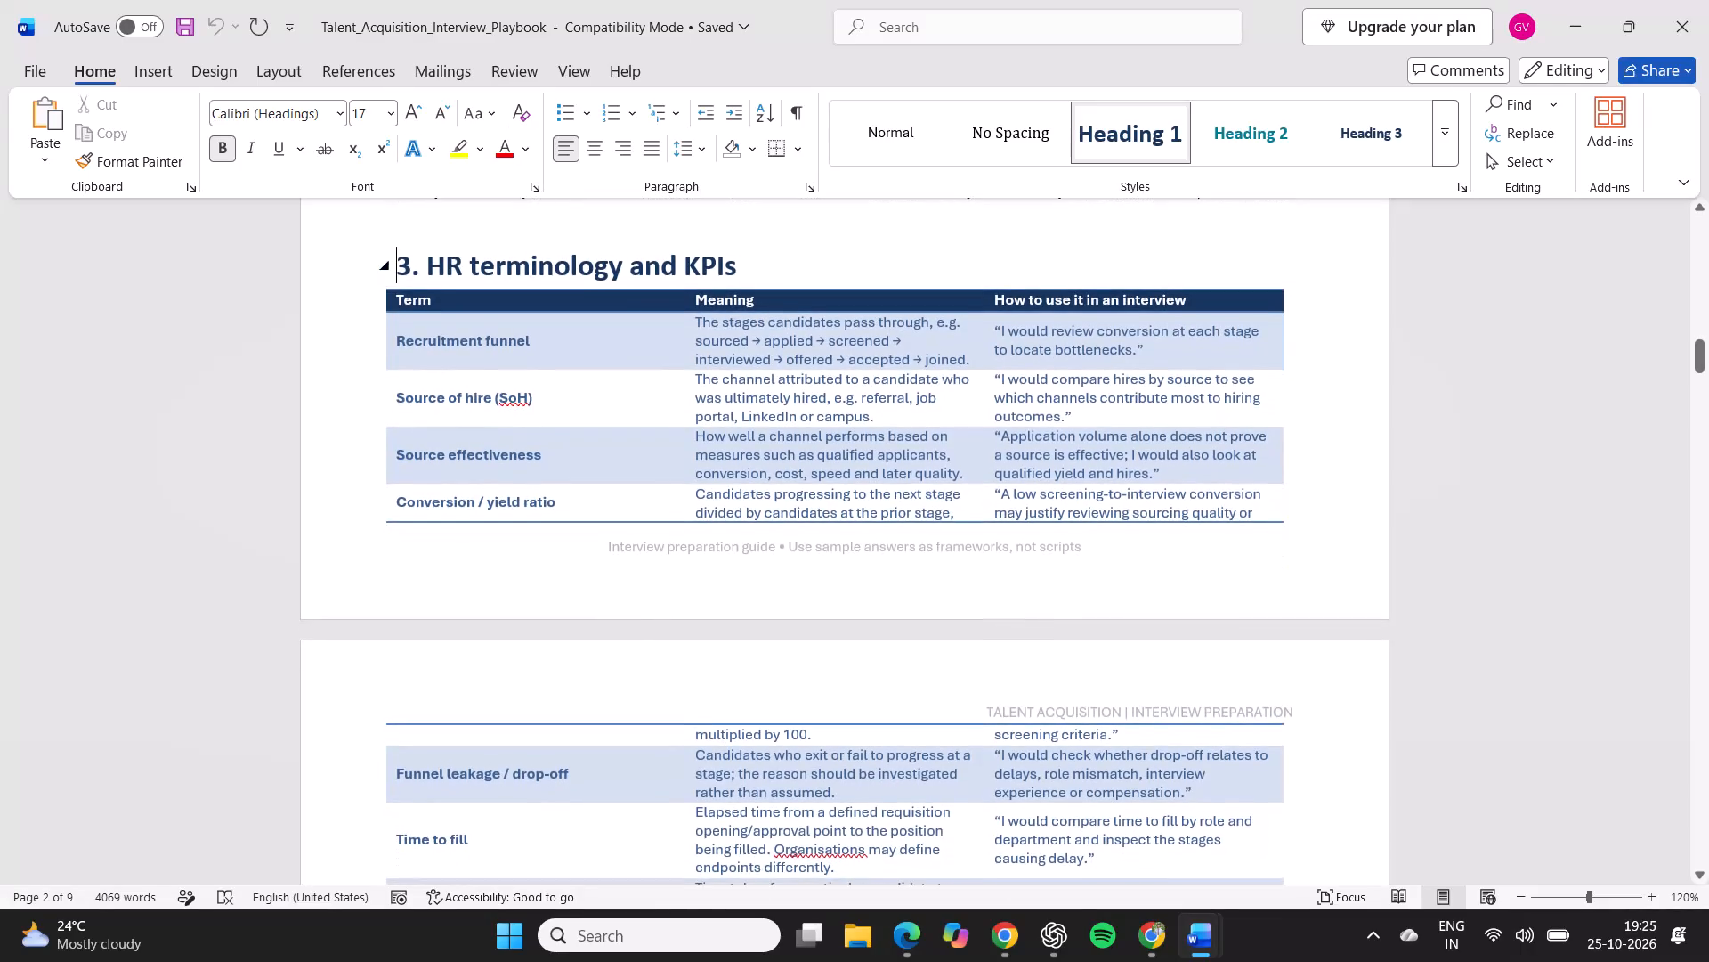
# Read the "HR terminology and KPIs" table, covering each term's meaning and how to use it in an interview.
pyautogui.scroll(-1, 385, 274)
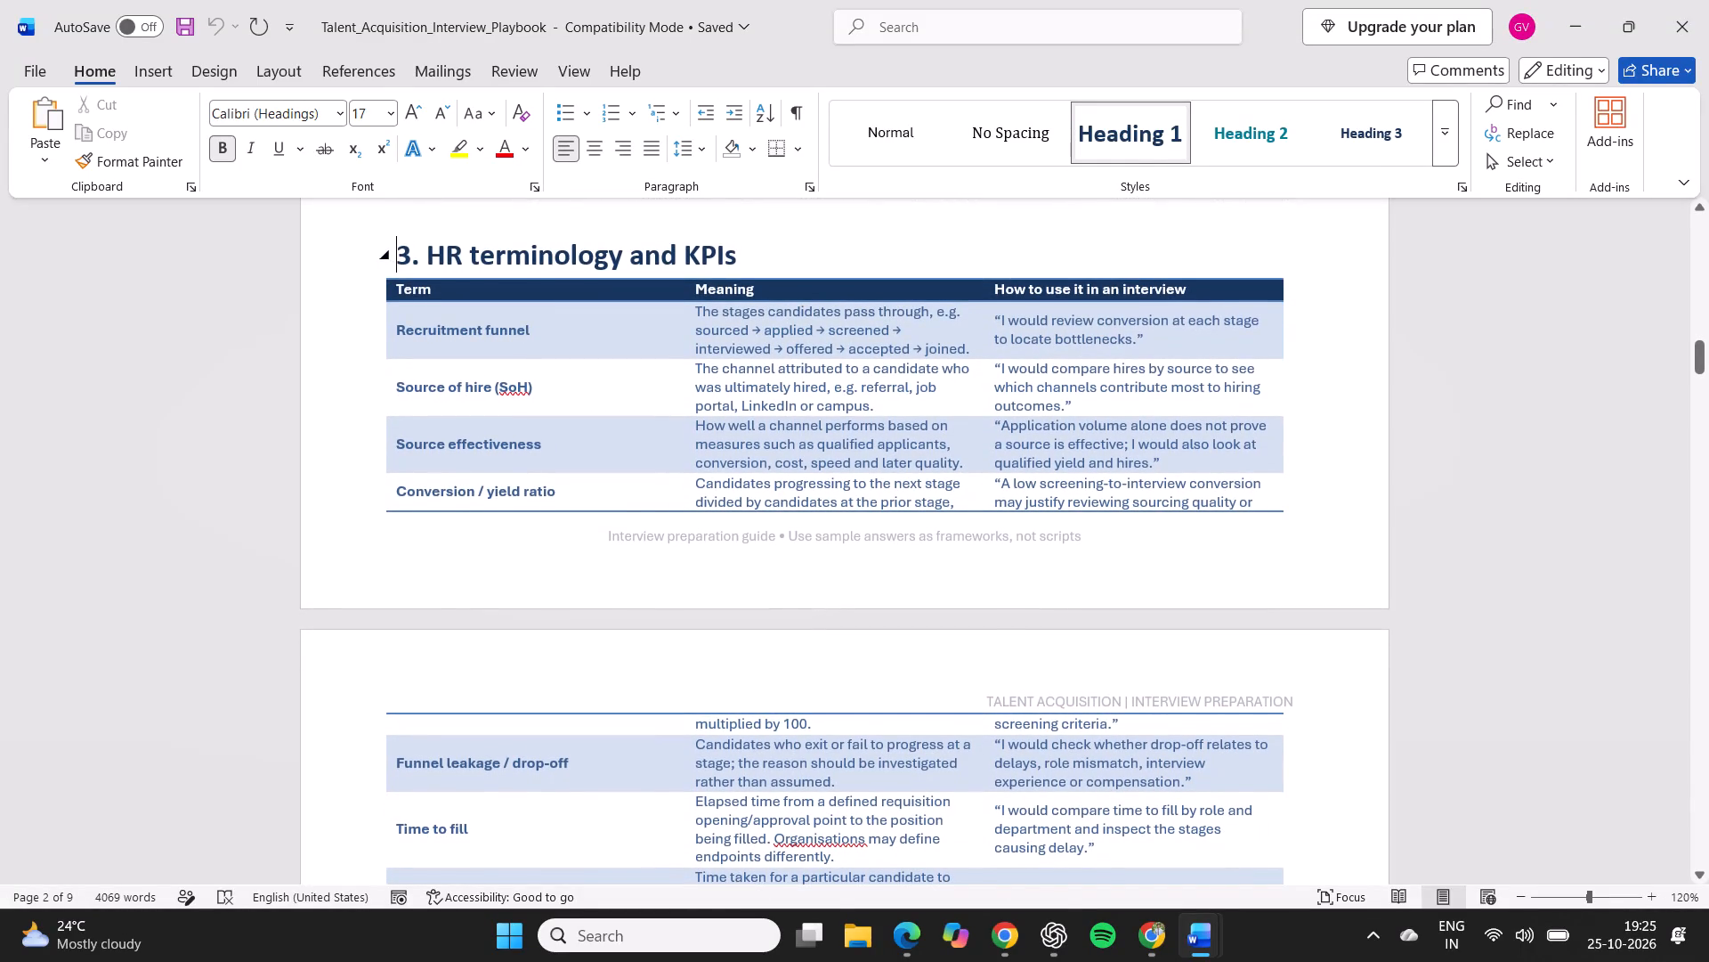
pyautogui.scroll(-2, 385, 274)
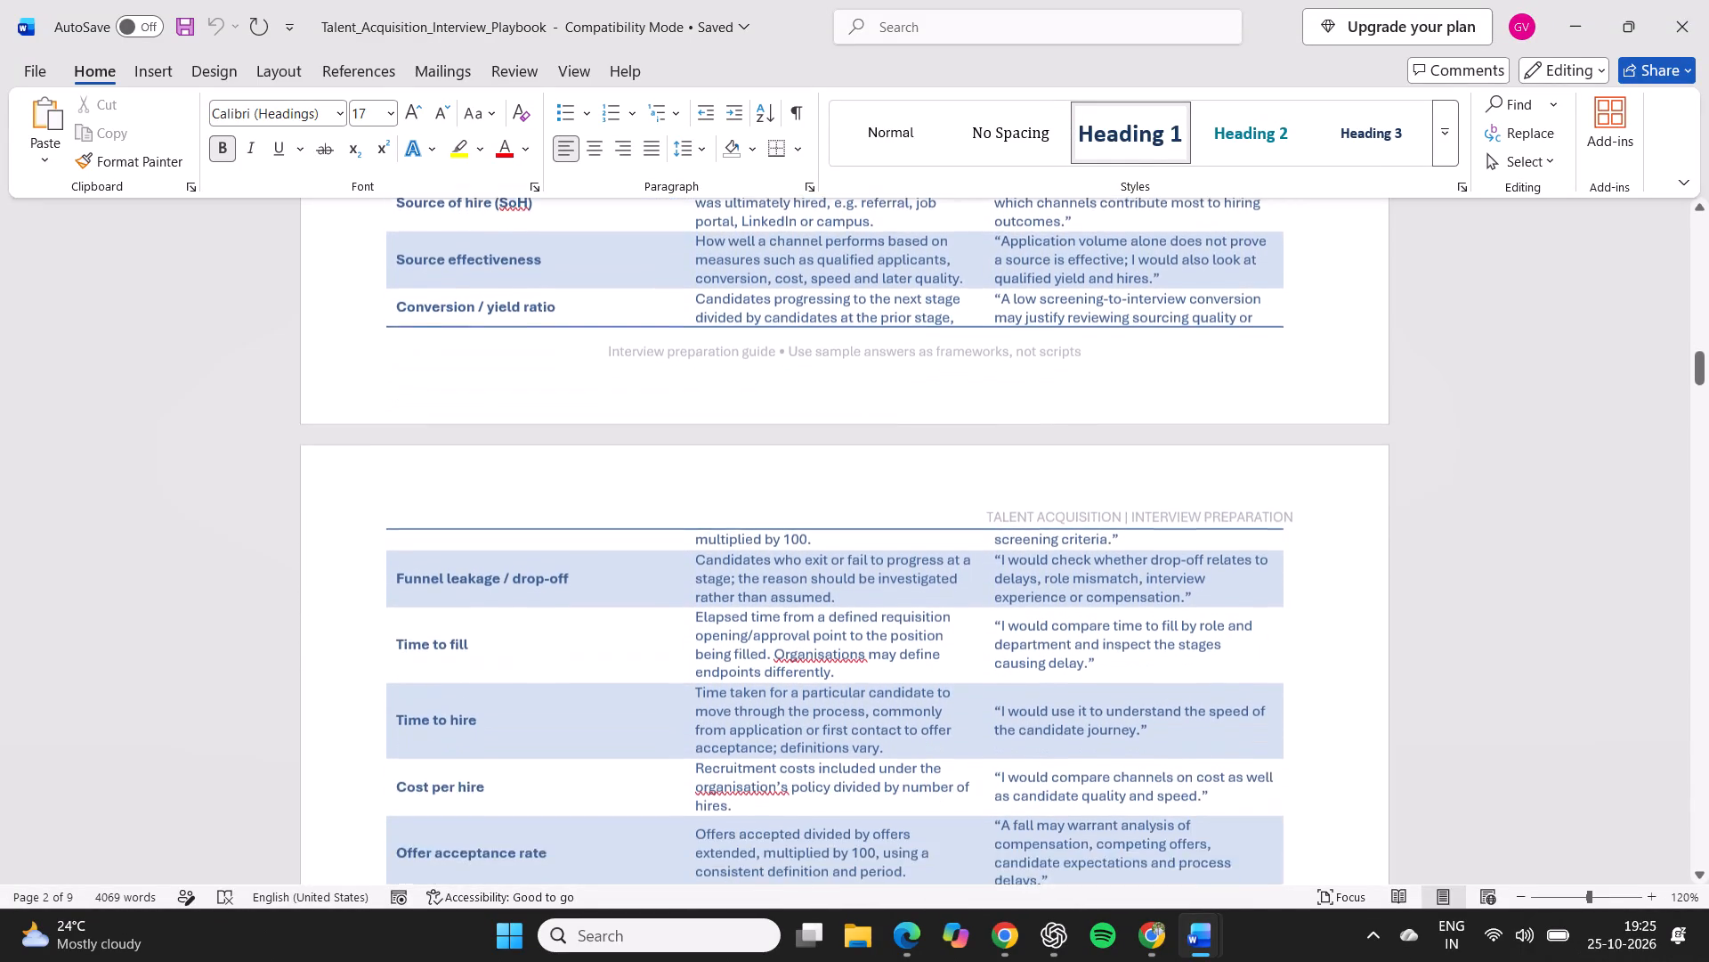
pyautogui.scroll(-2, 385, 274)
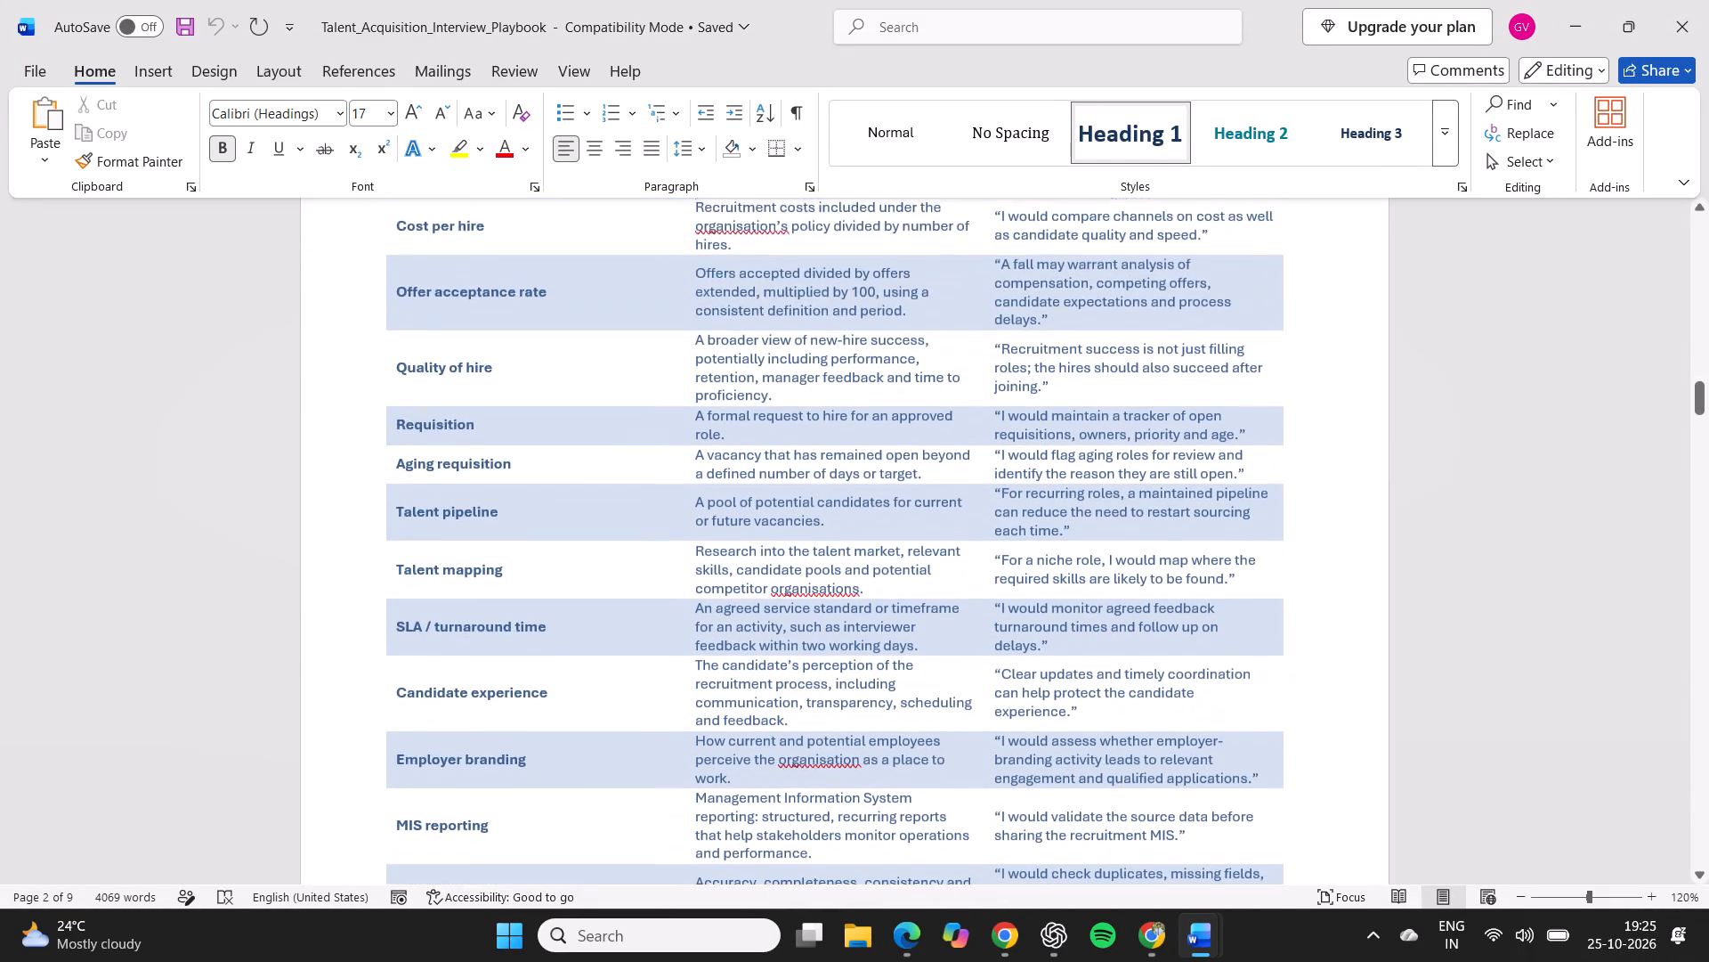
pyautogui.scroll(-2, 385, 274)
pyautogui.scroll(1, 385, 274)
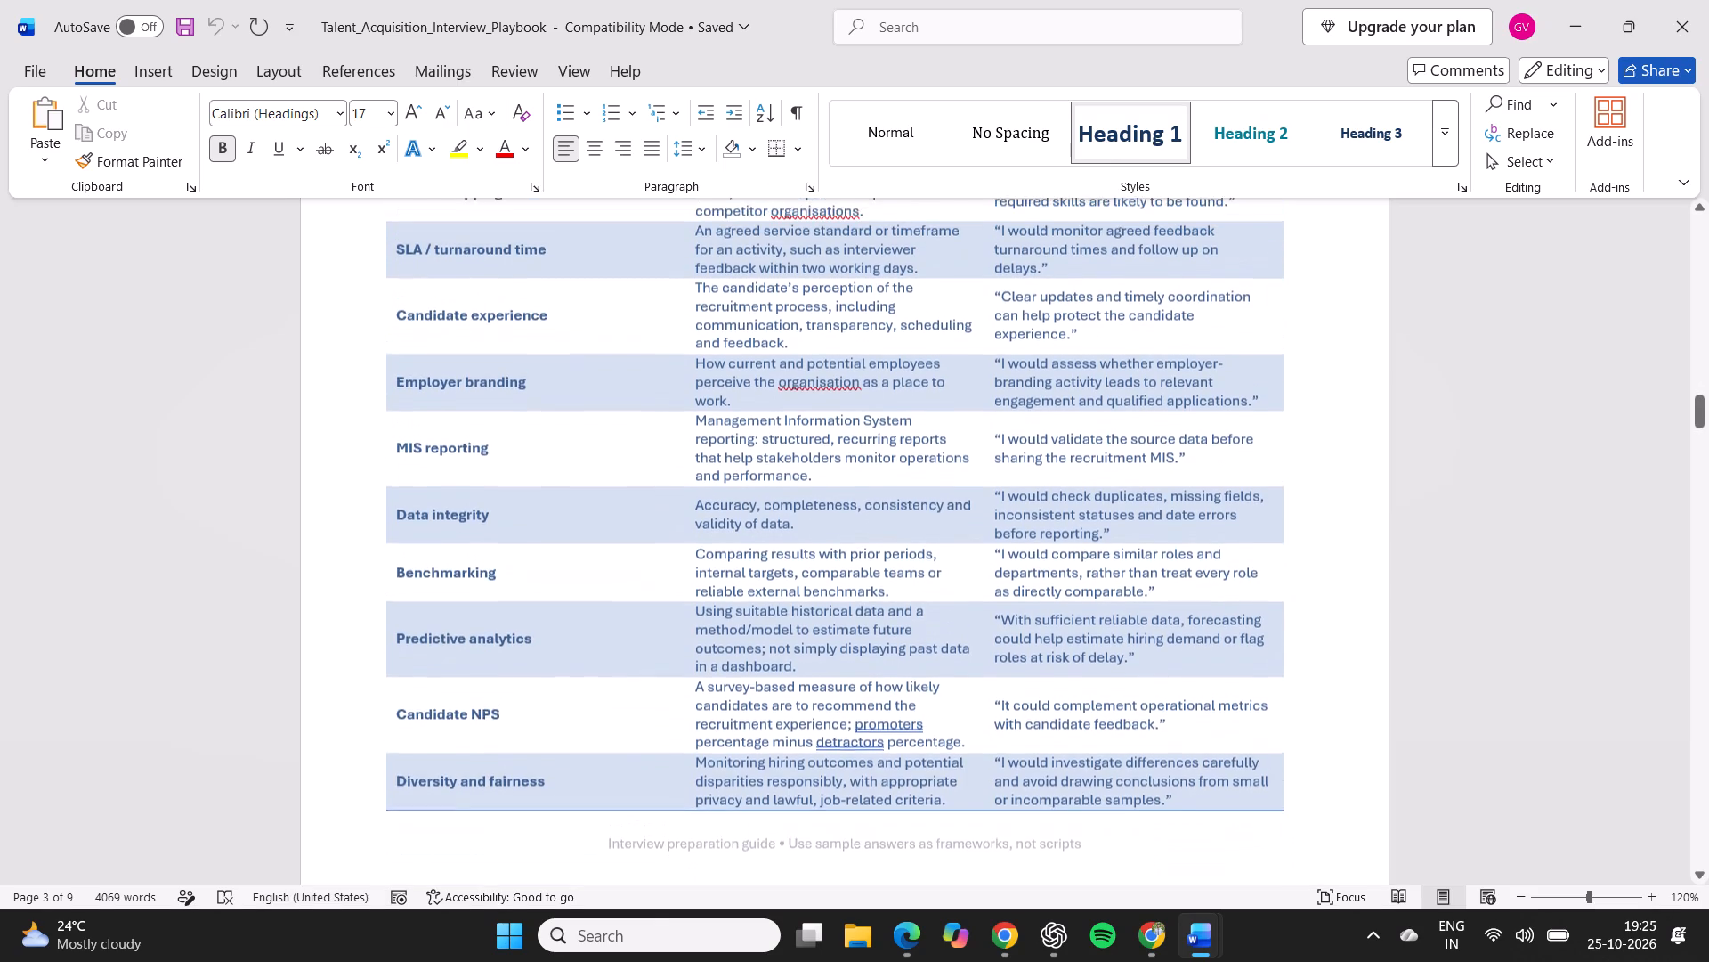
pyautogui.scroll(1, 385, 274)
pyautogui.hscroll(-1, 385, 274)
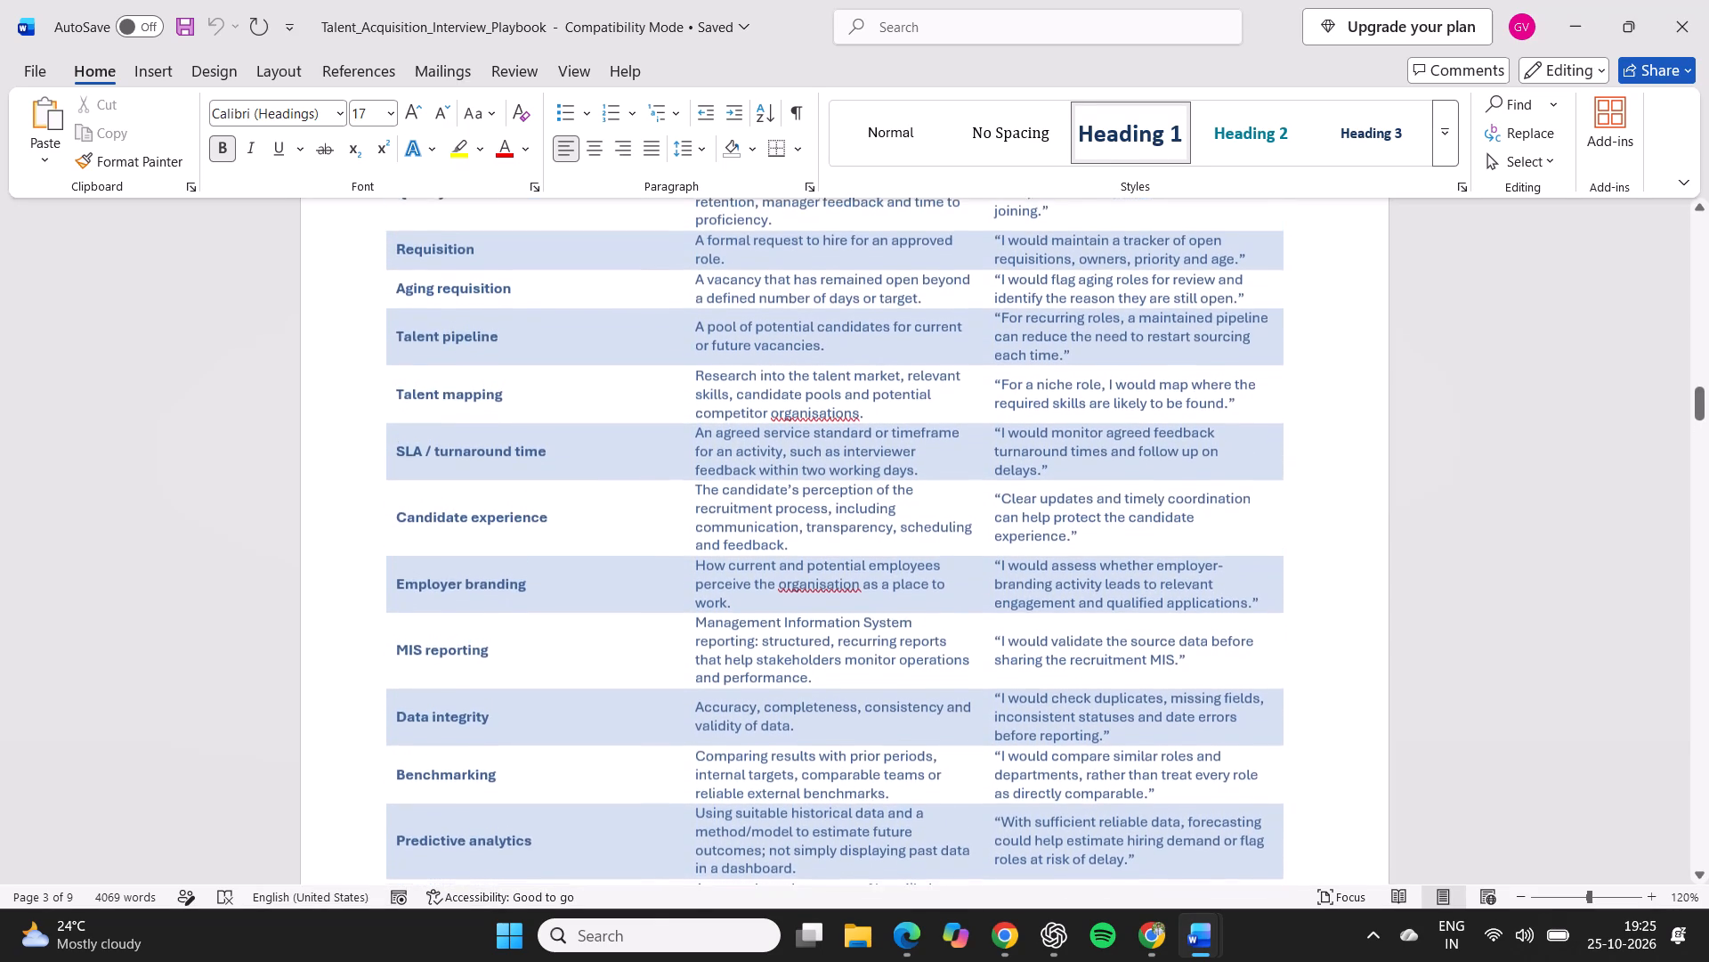
pyautogui.hscroll(-2, 385, 274)
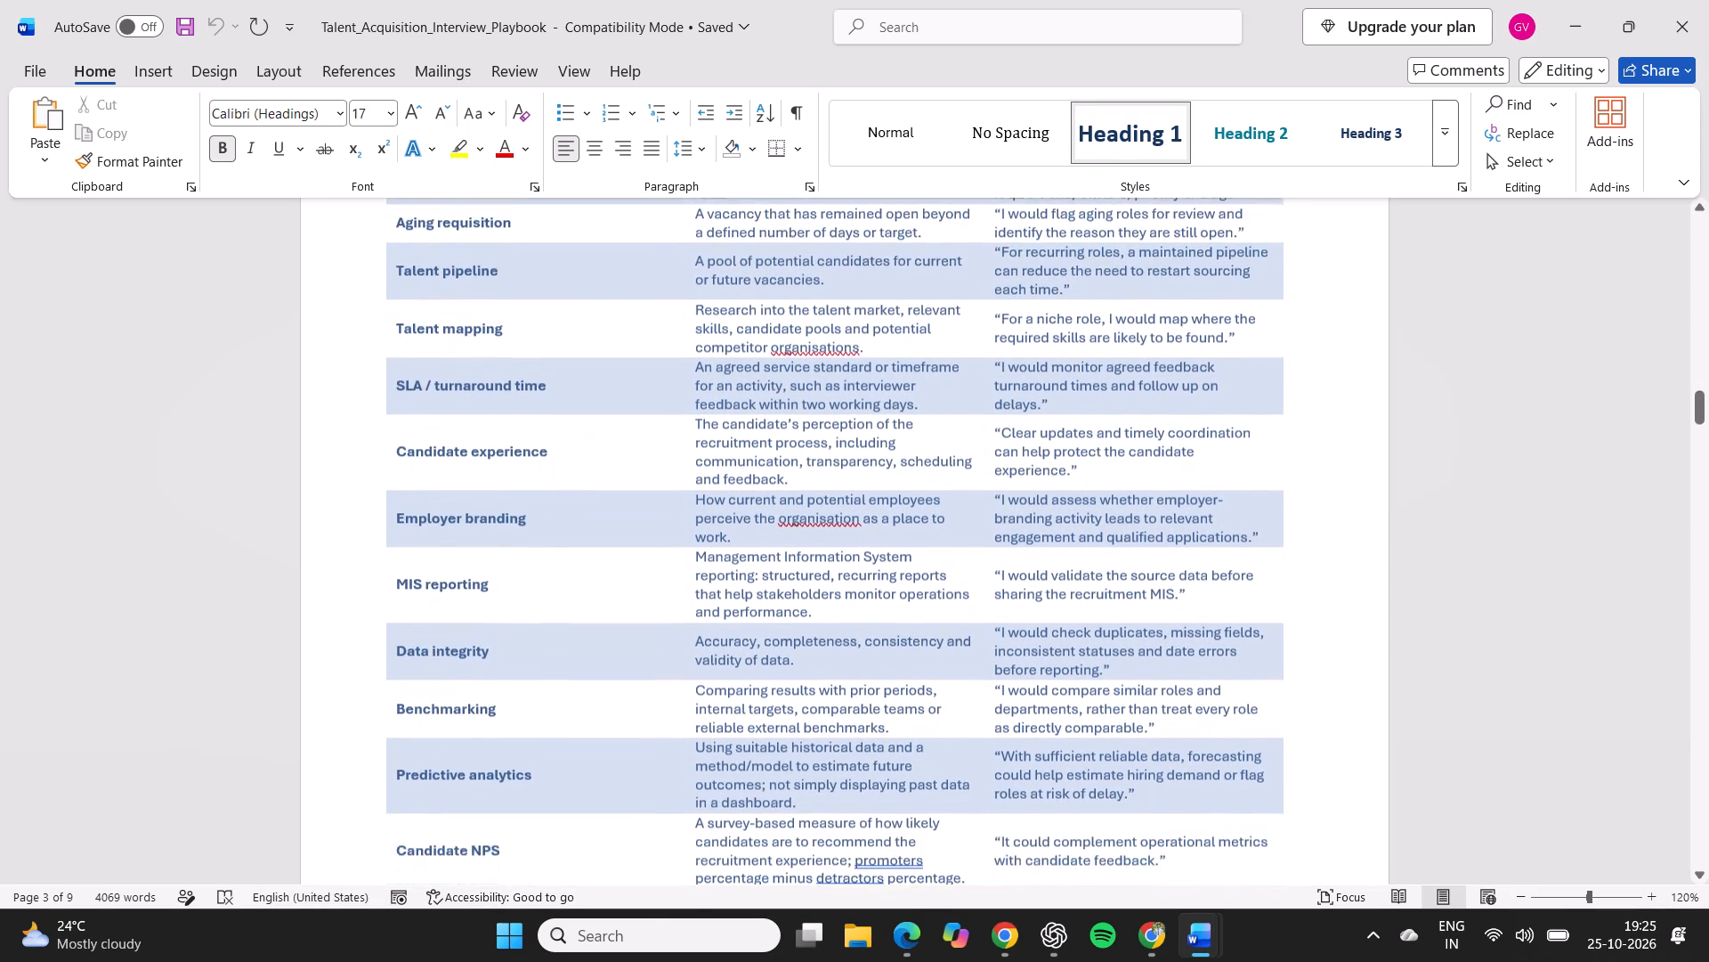
pyautogui.hscroll(-1, 385, 274)
# Review section 4, "Excel skills: what to practise", including the formula examples and the dashboard metrics worth showing.
pyautogui.scroll(-2, 385, 274)
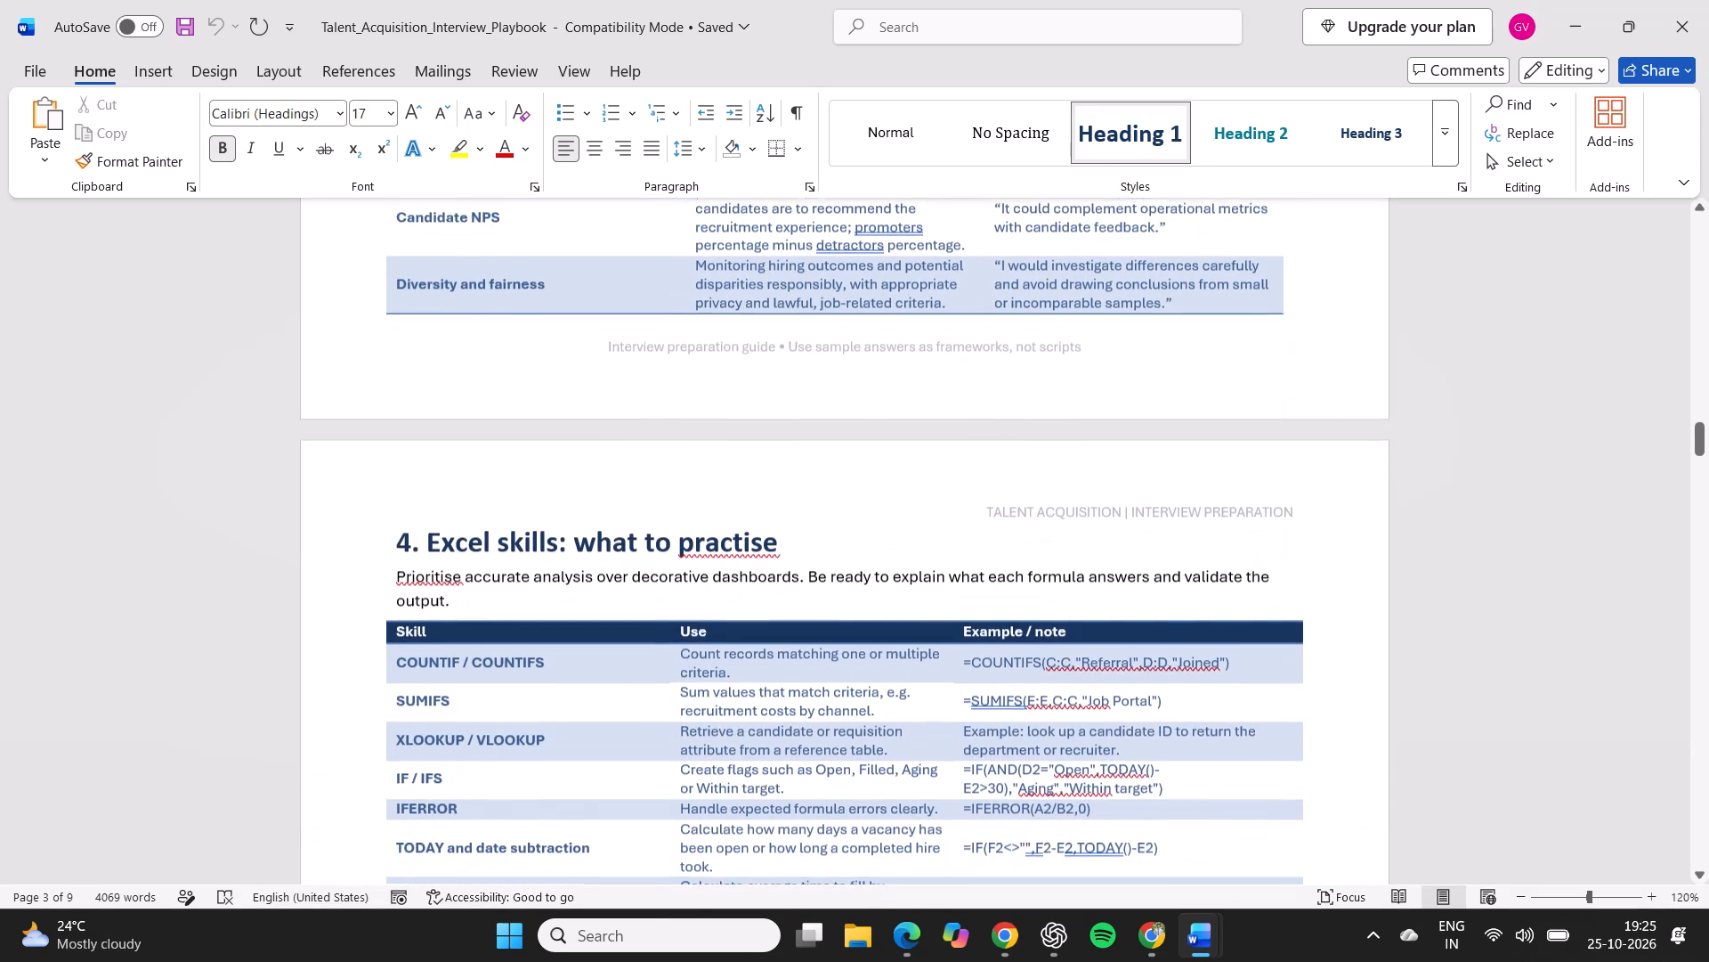
pyautogui.scroll(-2, 385, 274)
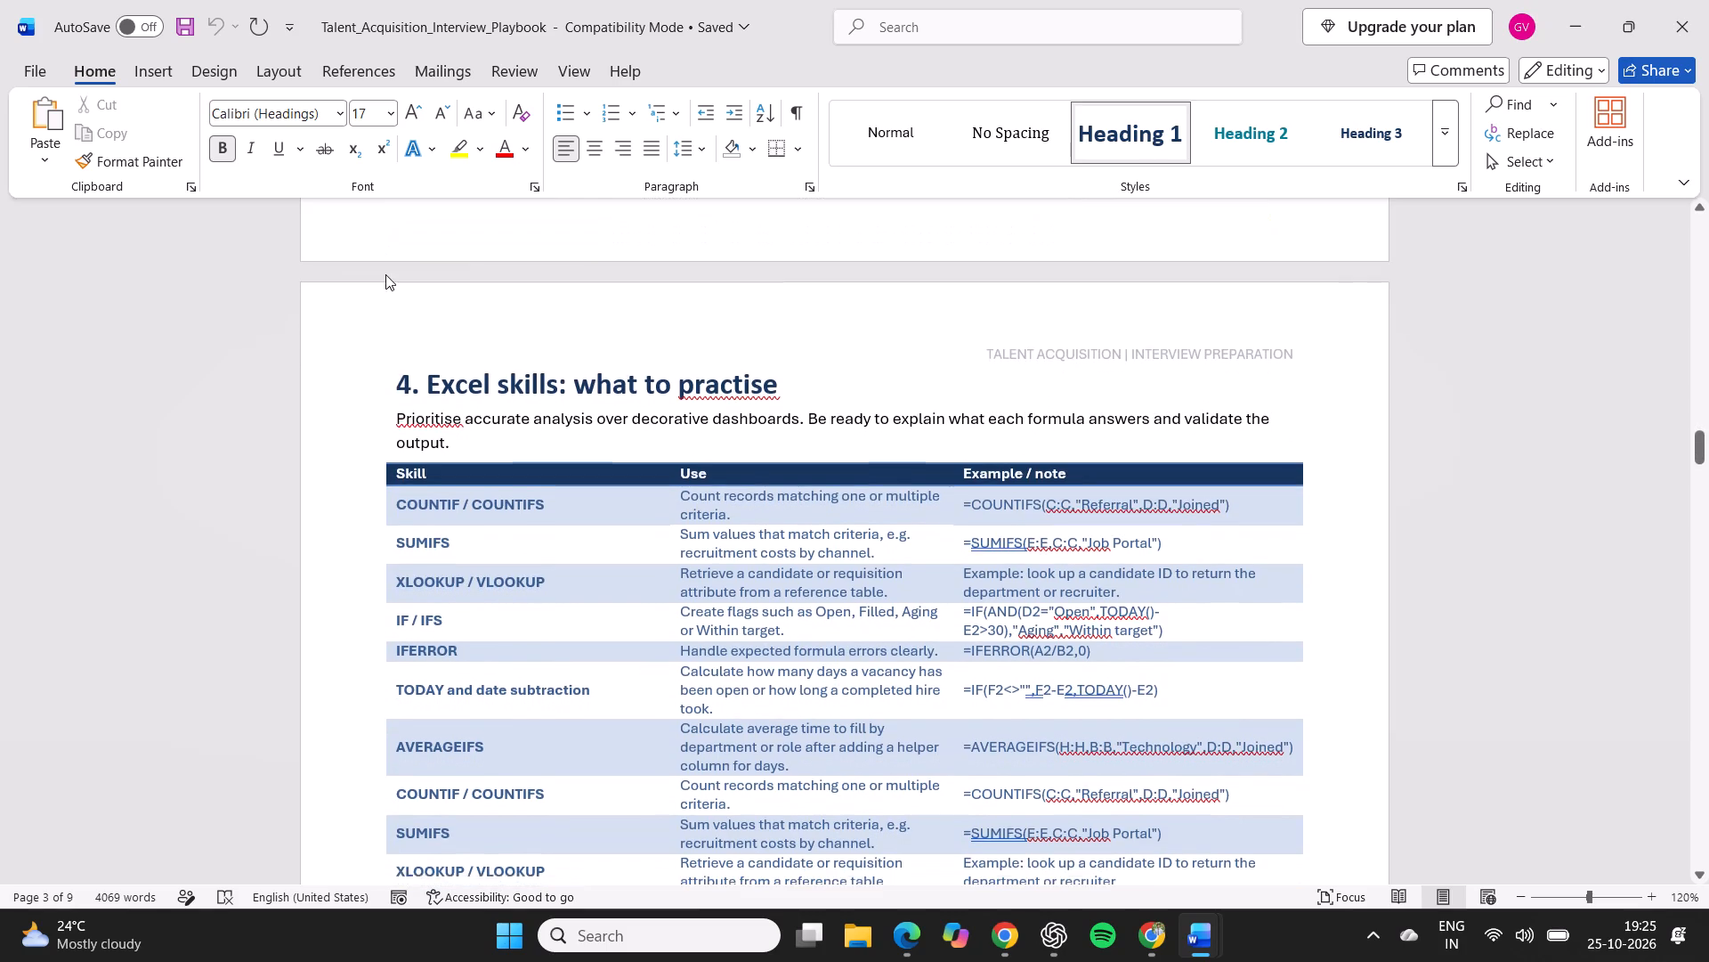
pyautogui.scroll(-3, 385, 274)
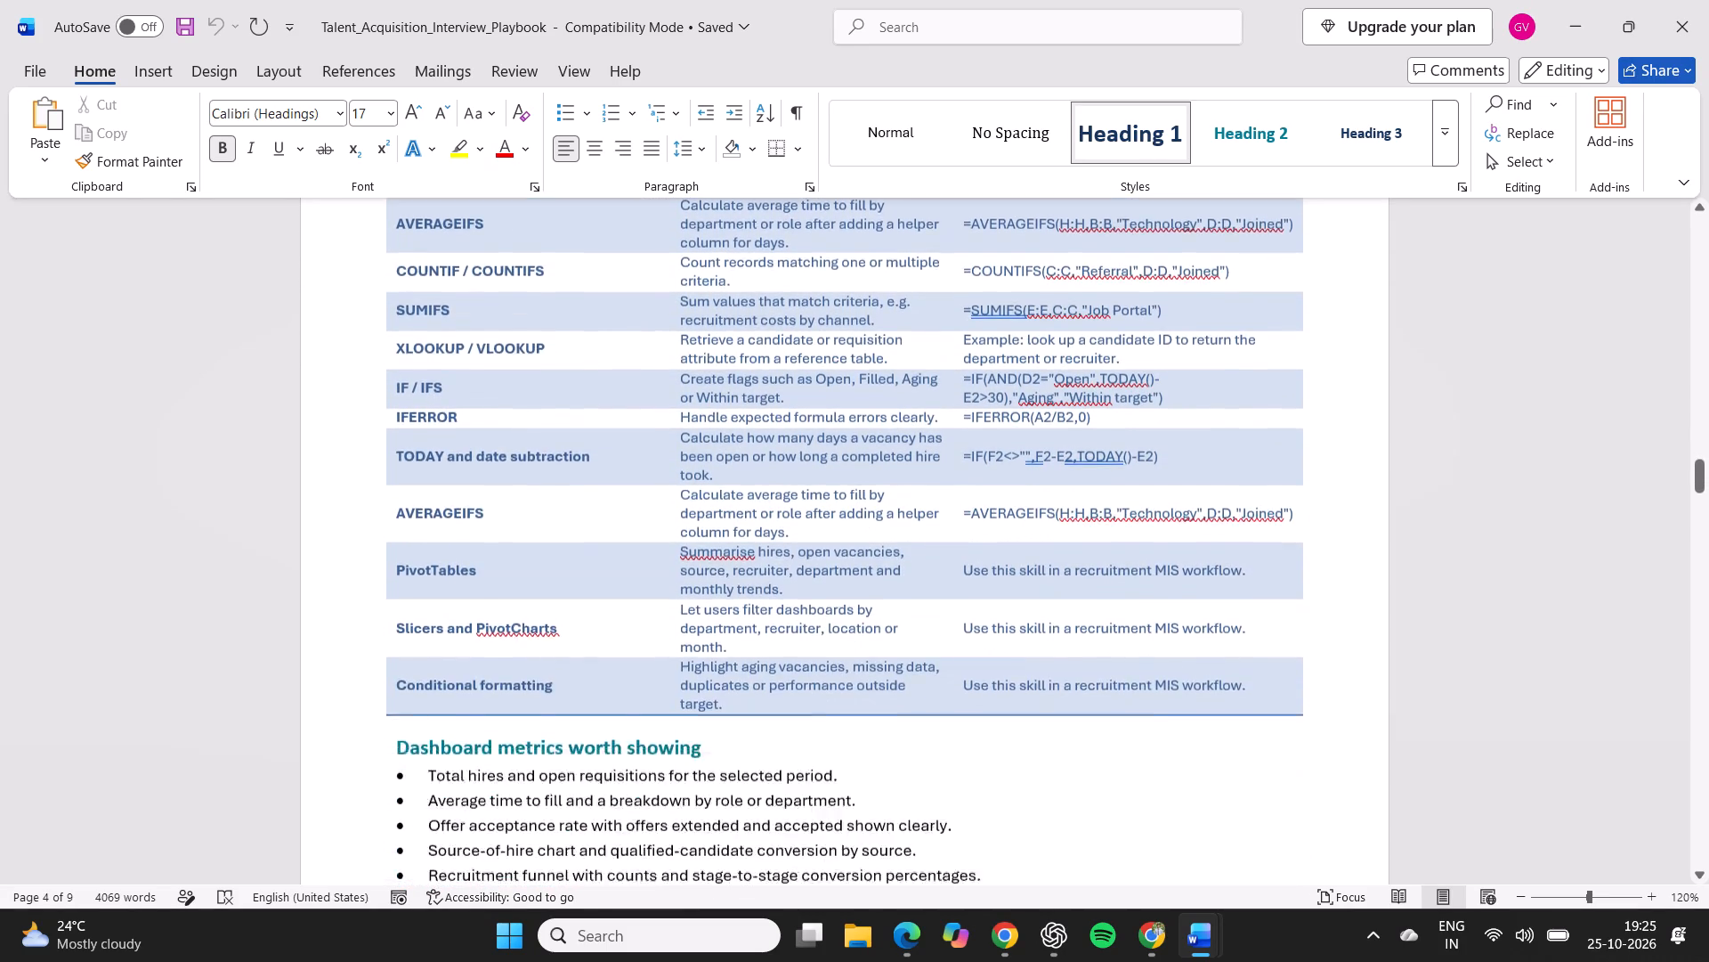
pyautogui.scroll(-2, 385, 274)
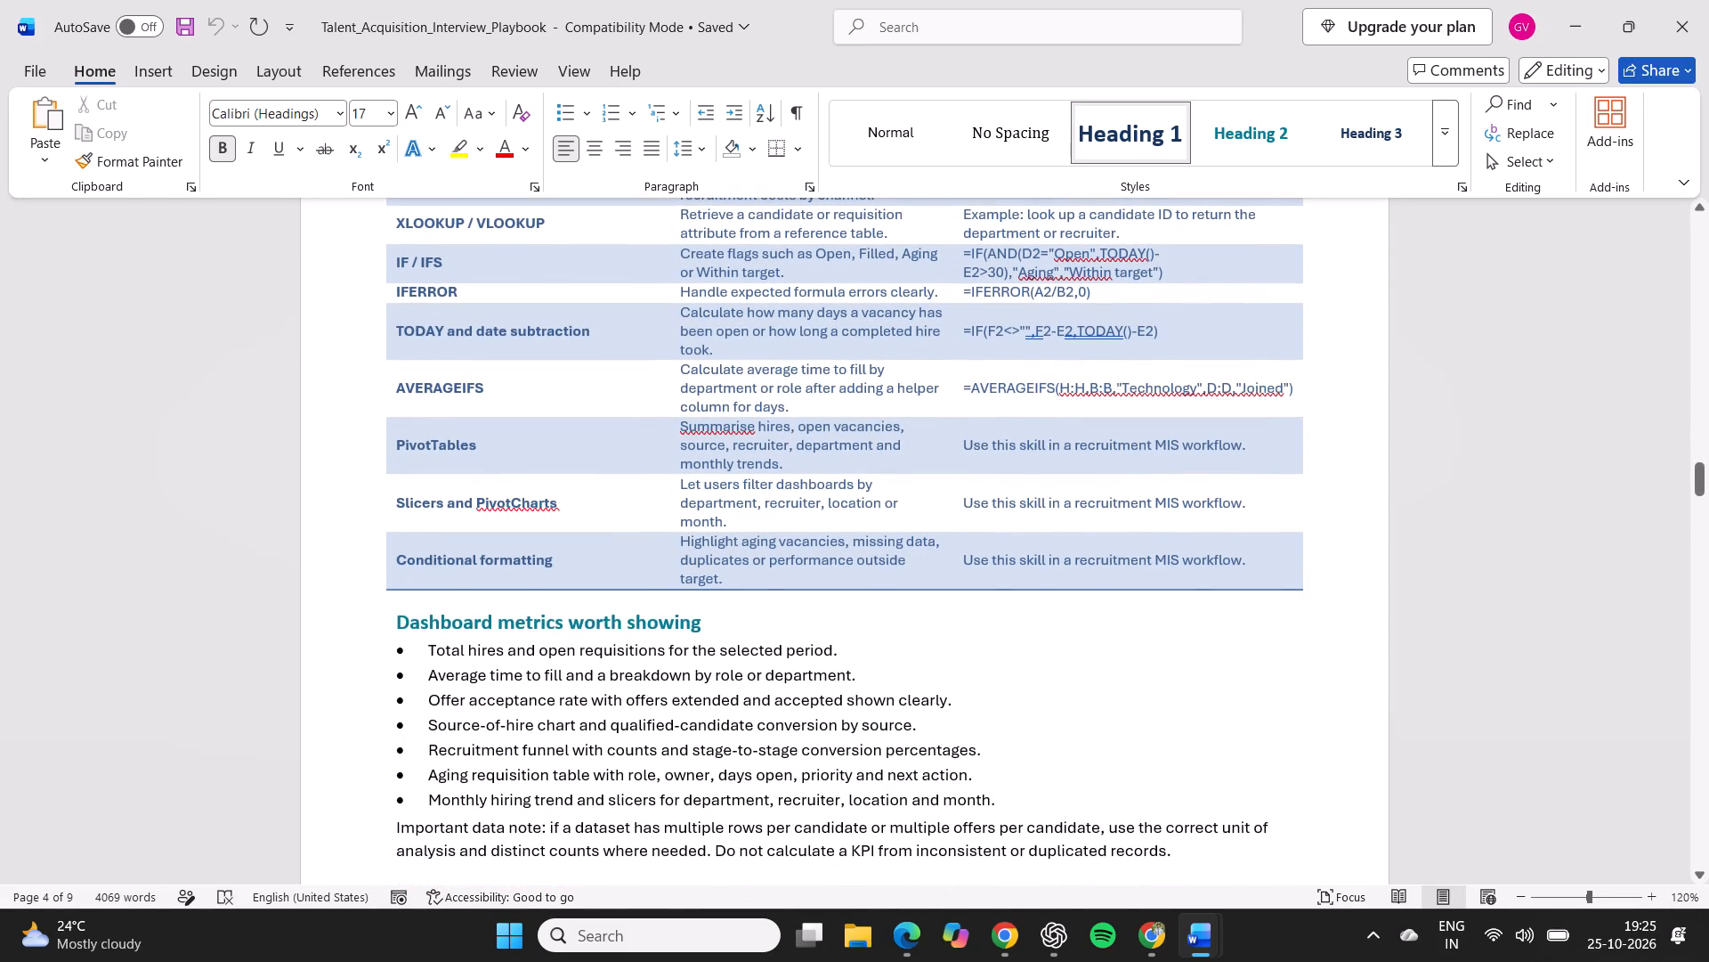
pyautogui.scroll(-1, 385, 274)
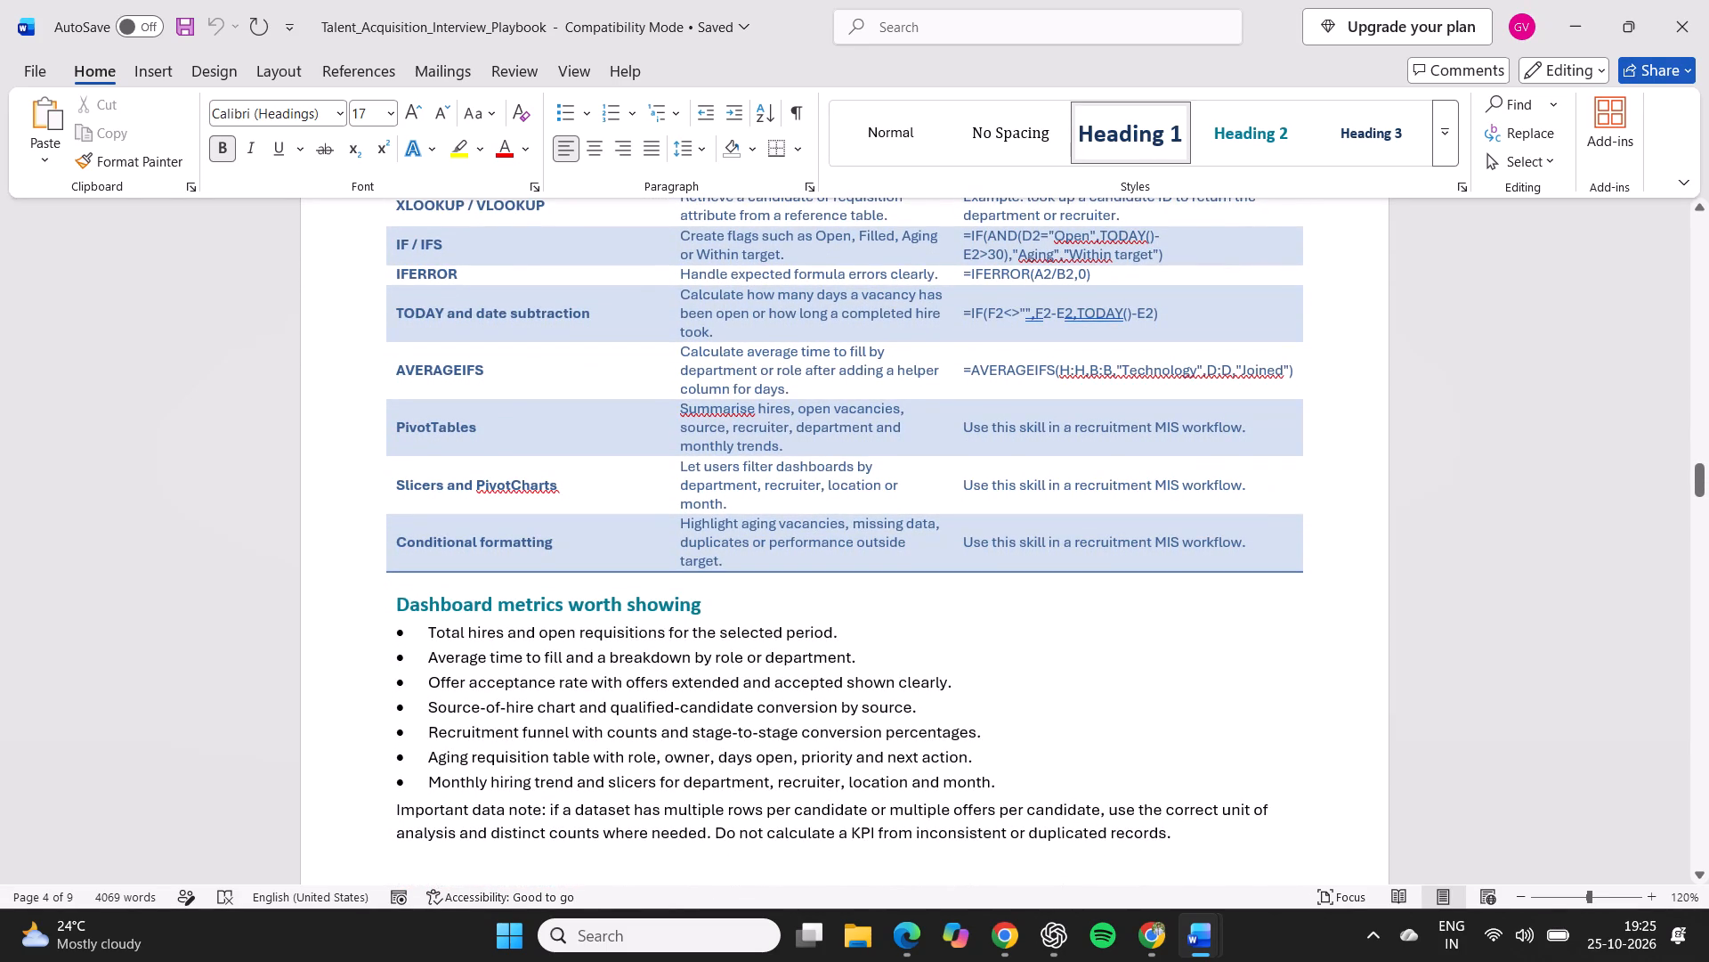
pyautogui.scroll(-3, 385, 274)
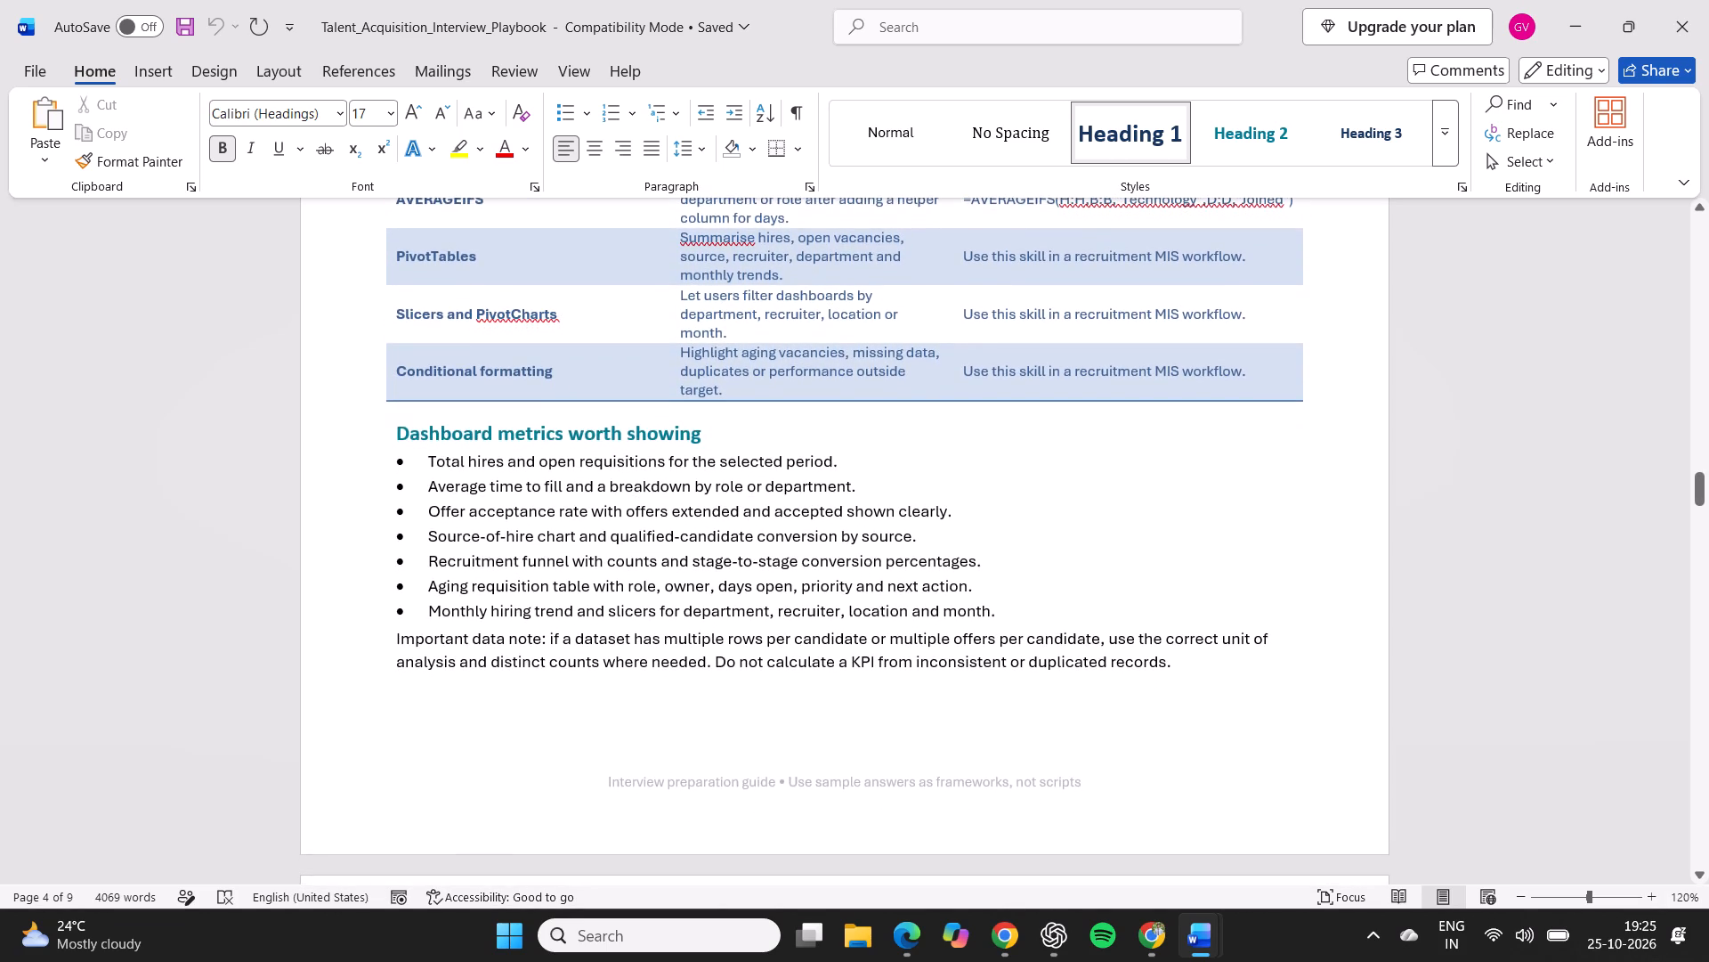
pyautogui.scroll(-2, 385, 274)
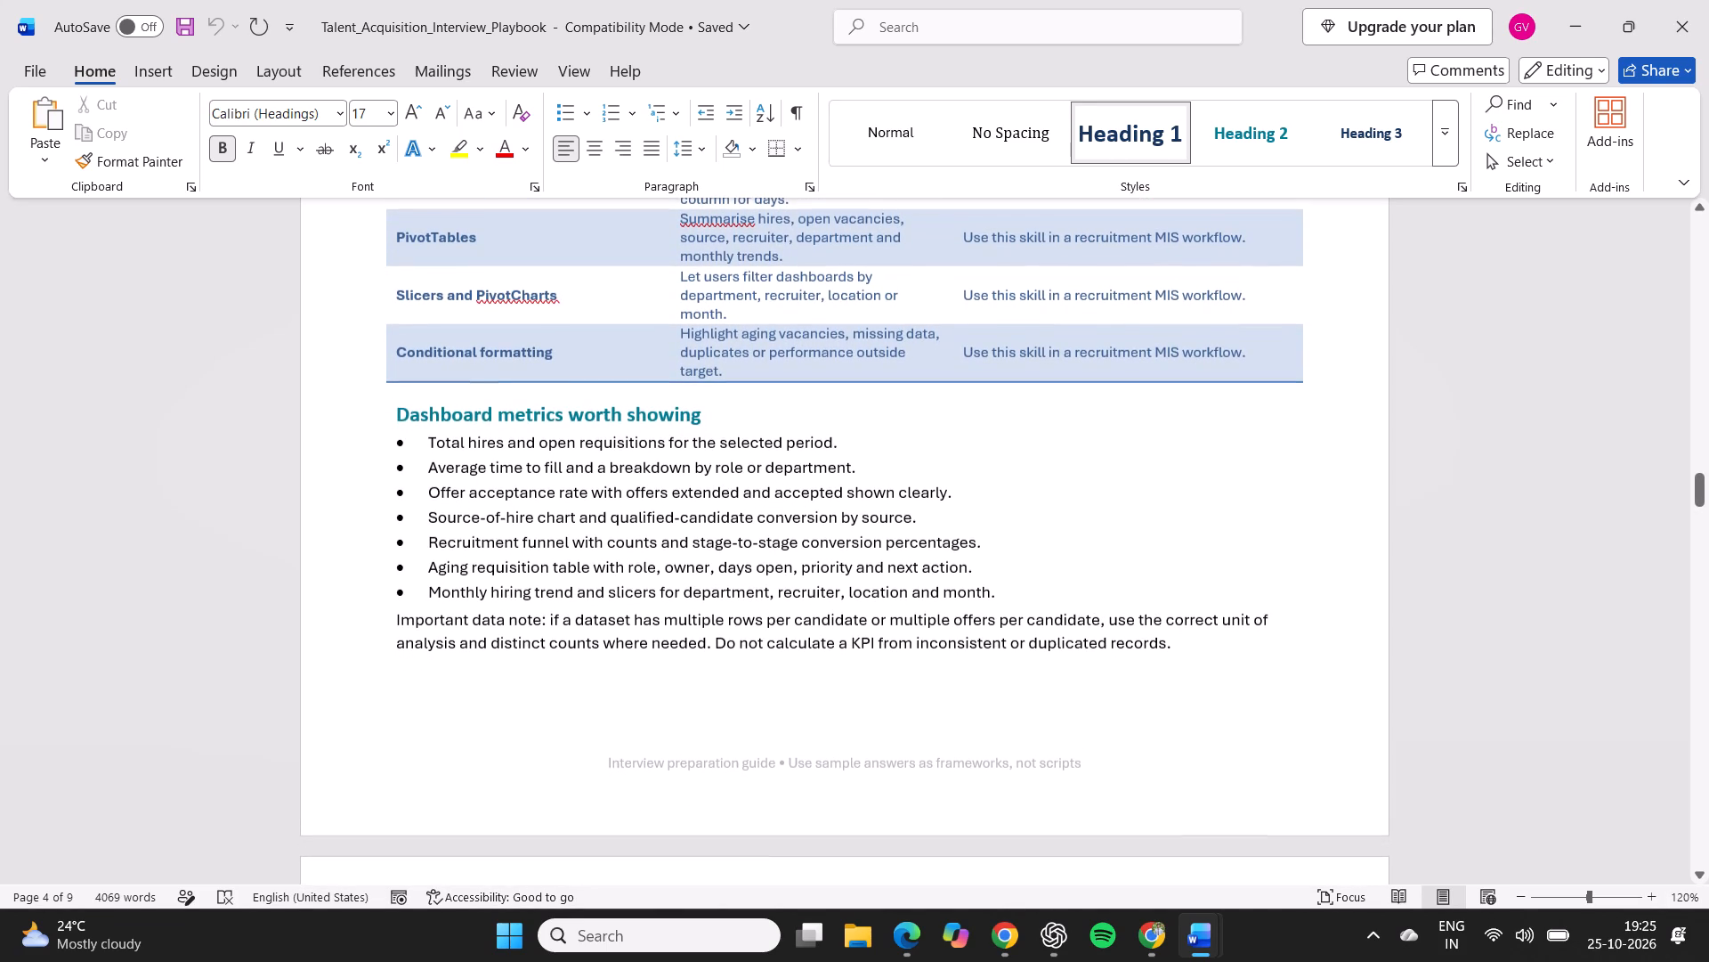
# Look through the situational-answer framework, the situational interview questions with sample approaches, and the fresher / HR fundamentals questions.
pyautogui.scroll(-1, 385, 274)
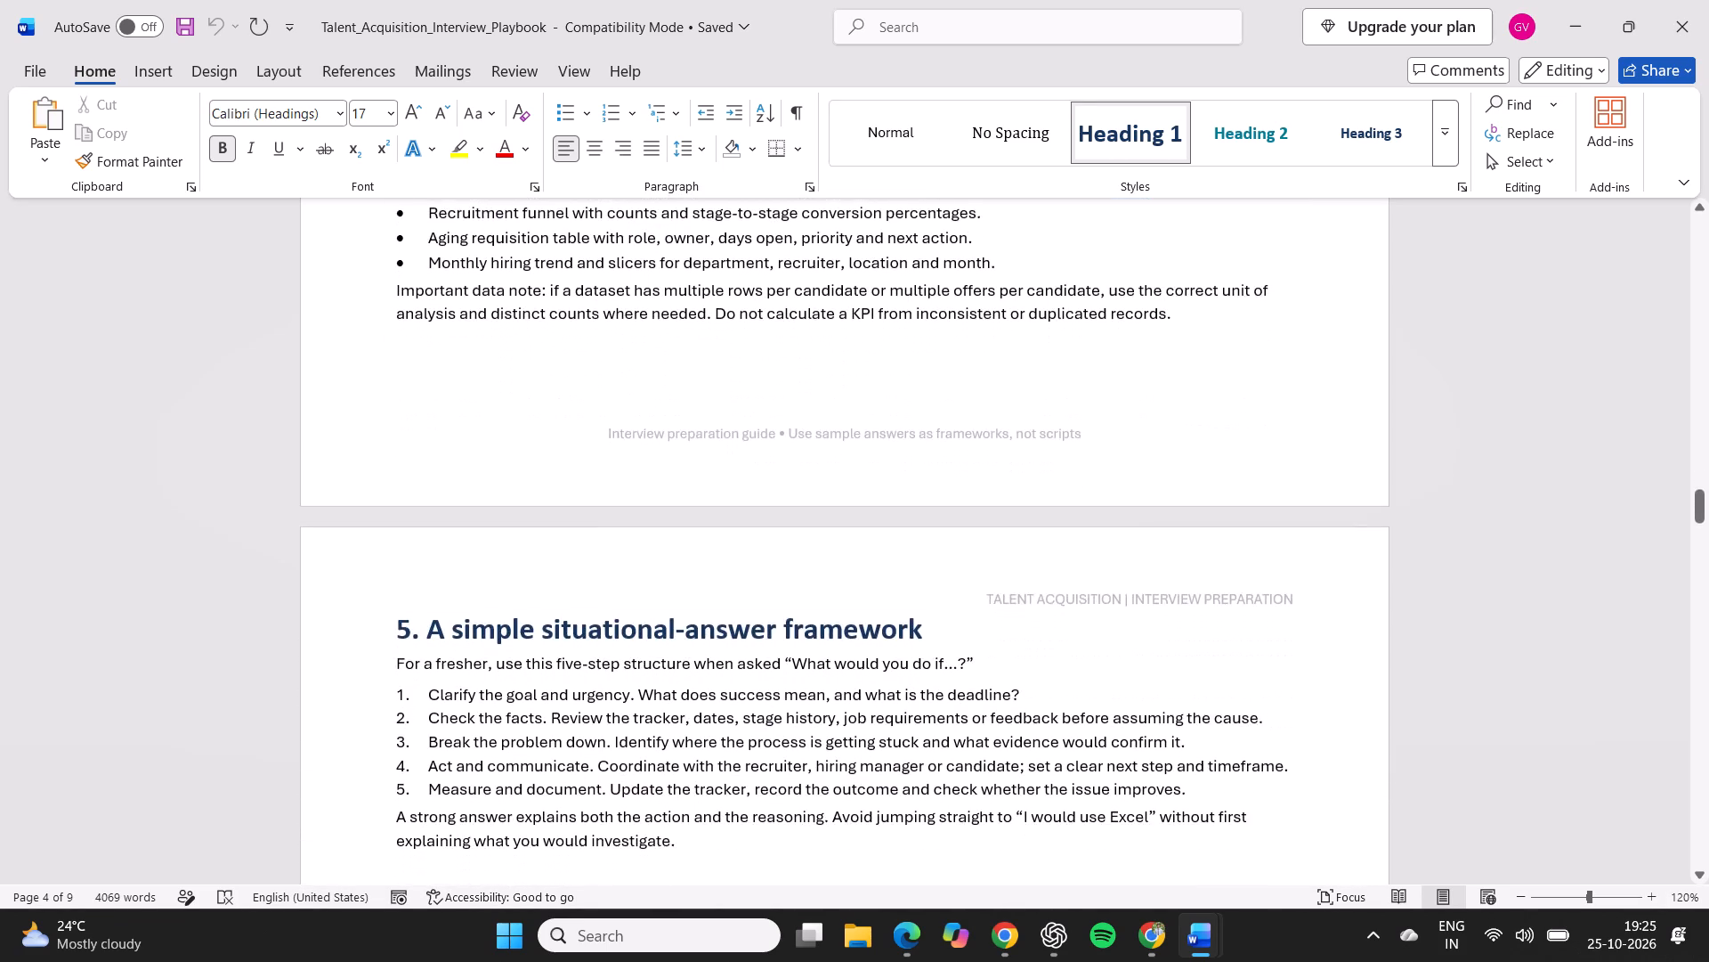
pyautogui.scroll(-1, 385, 274)
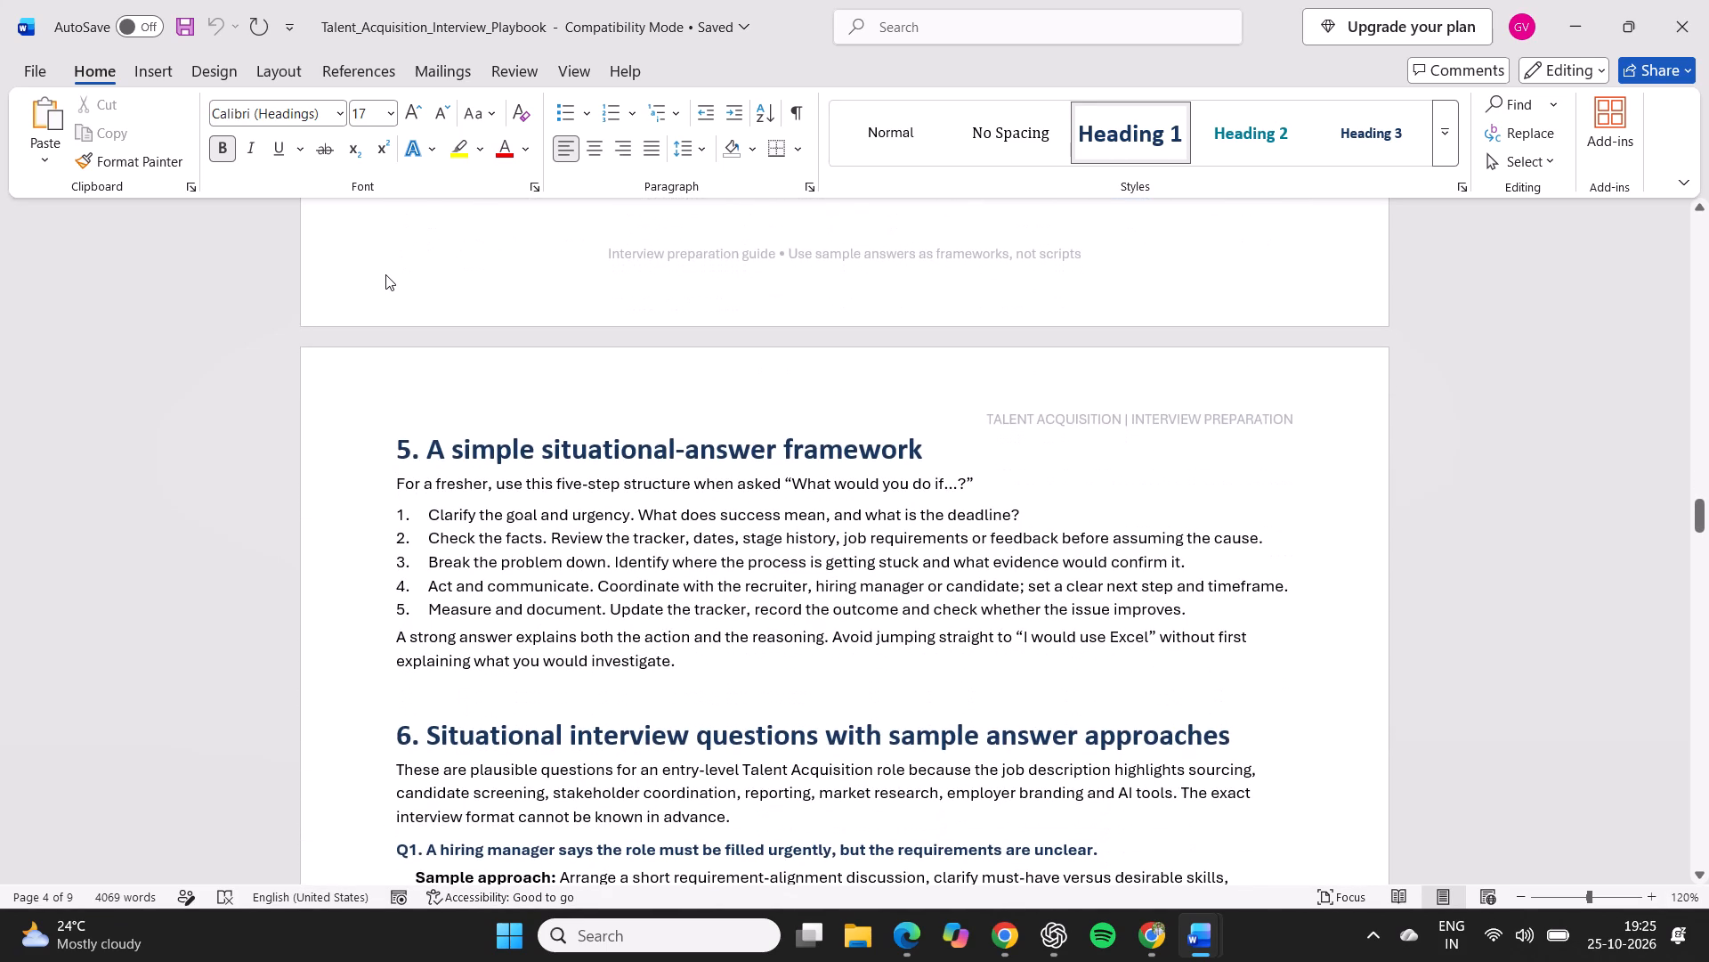
pyautogui.scroll(-2, 385, 274)
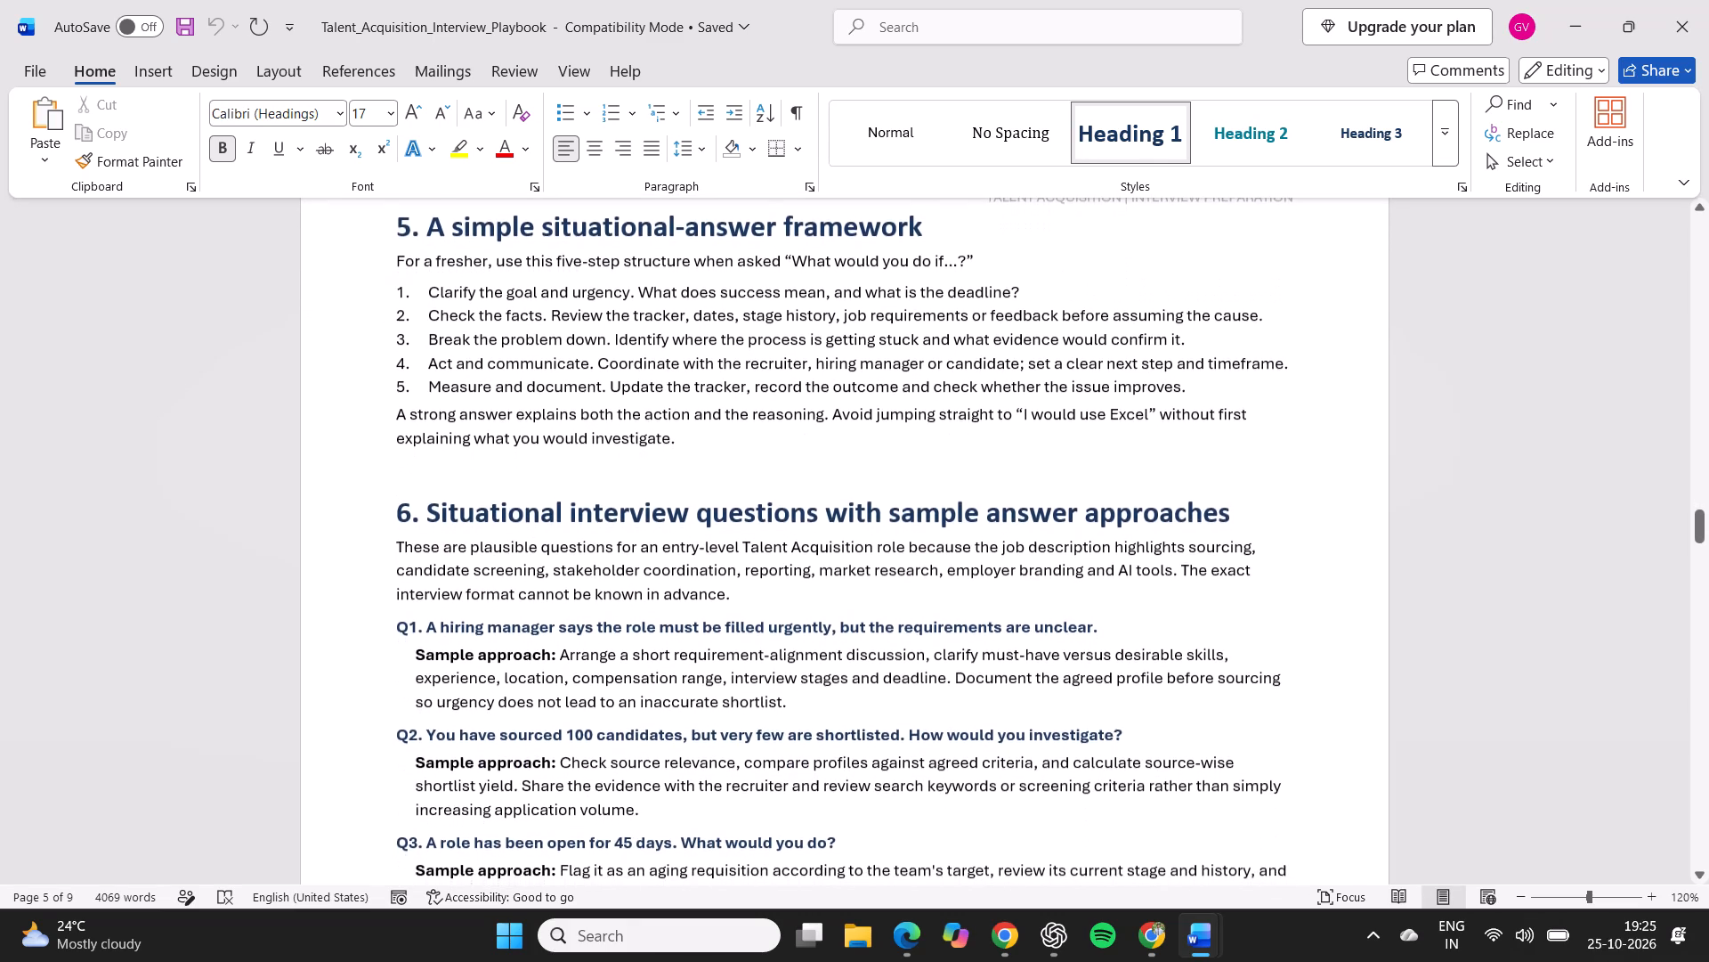
pyautogui.scroll(-3, 385, 274)
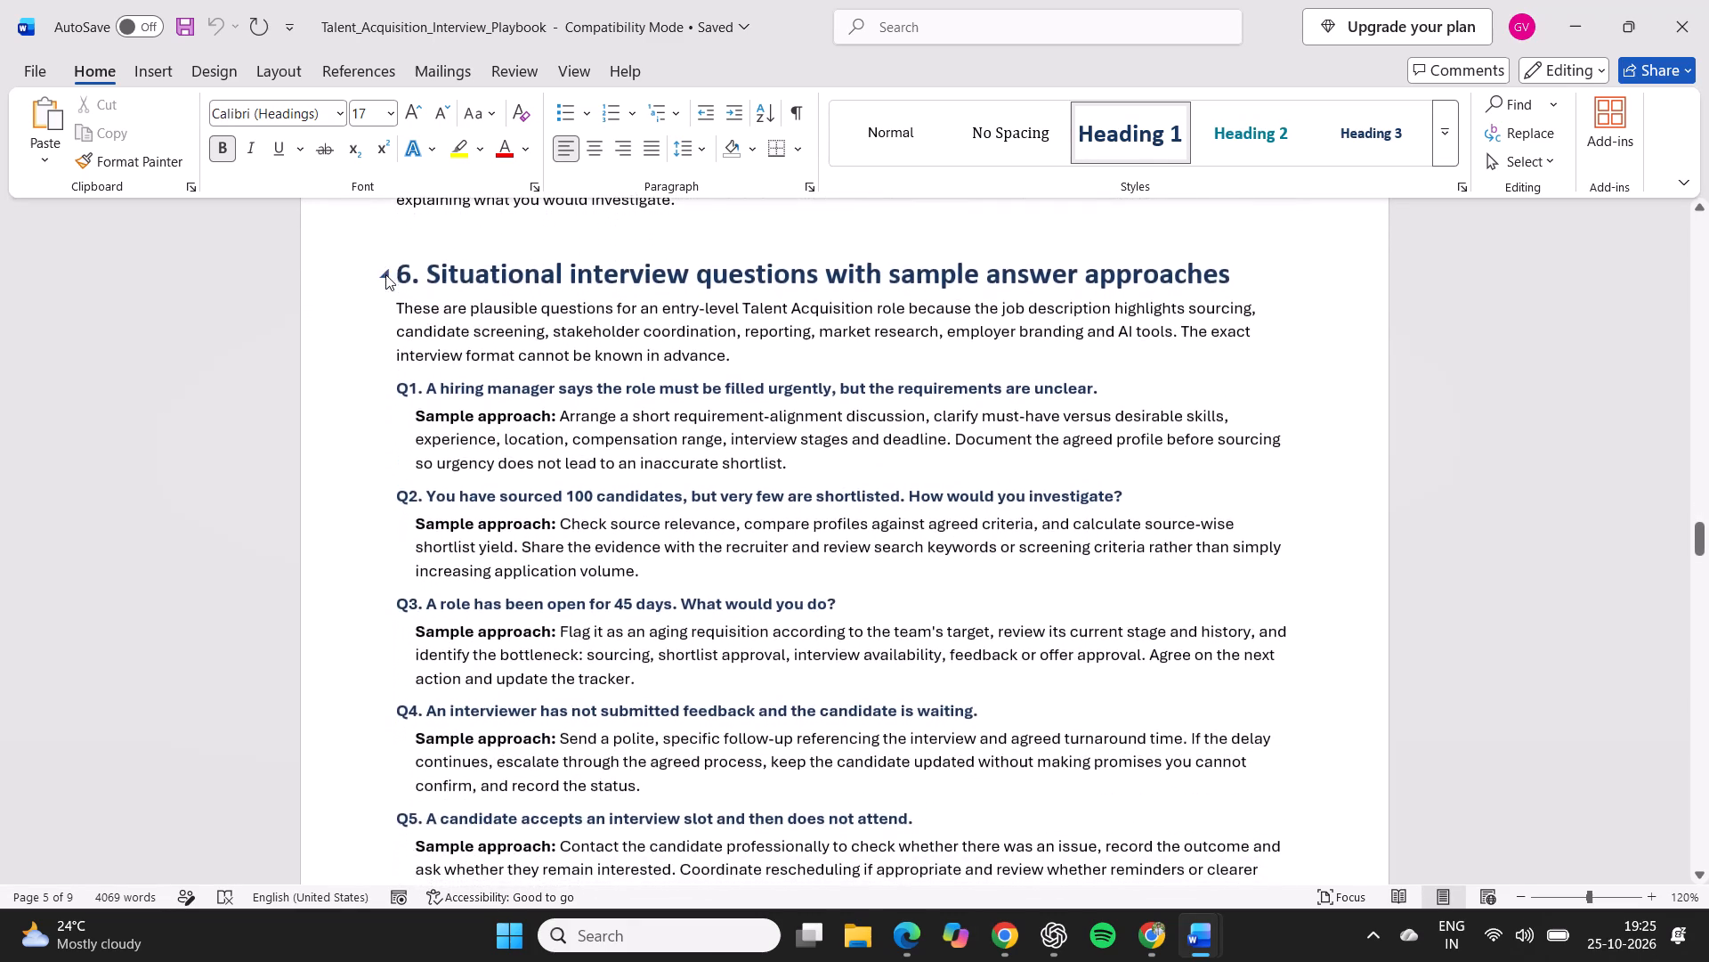
pyautogui.scroll(-3, 385, 274)
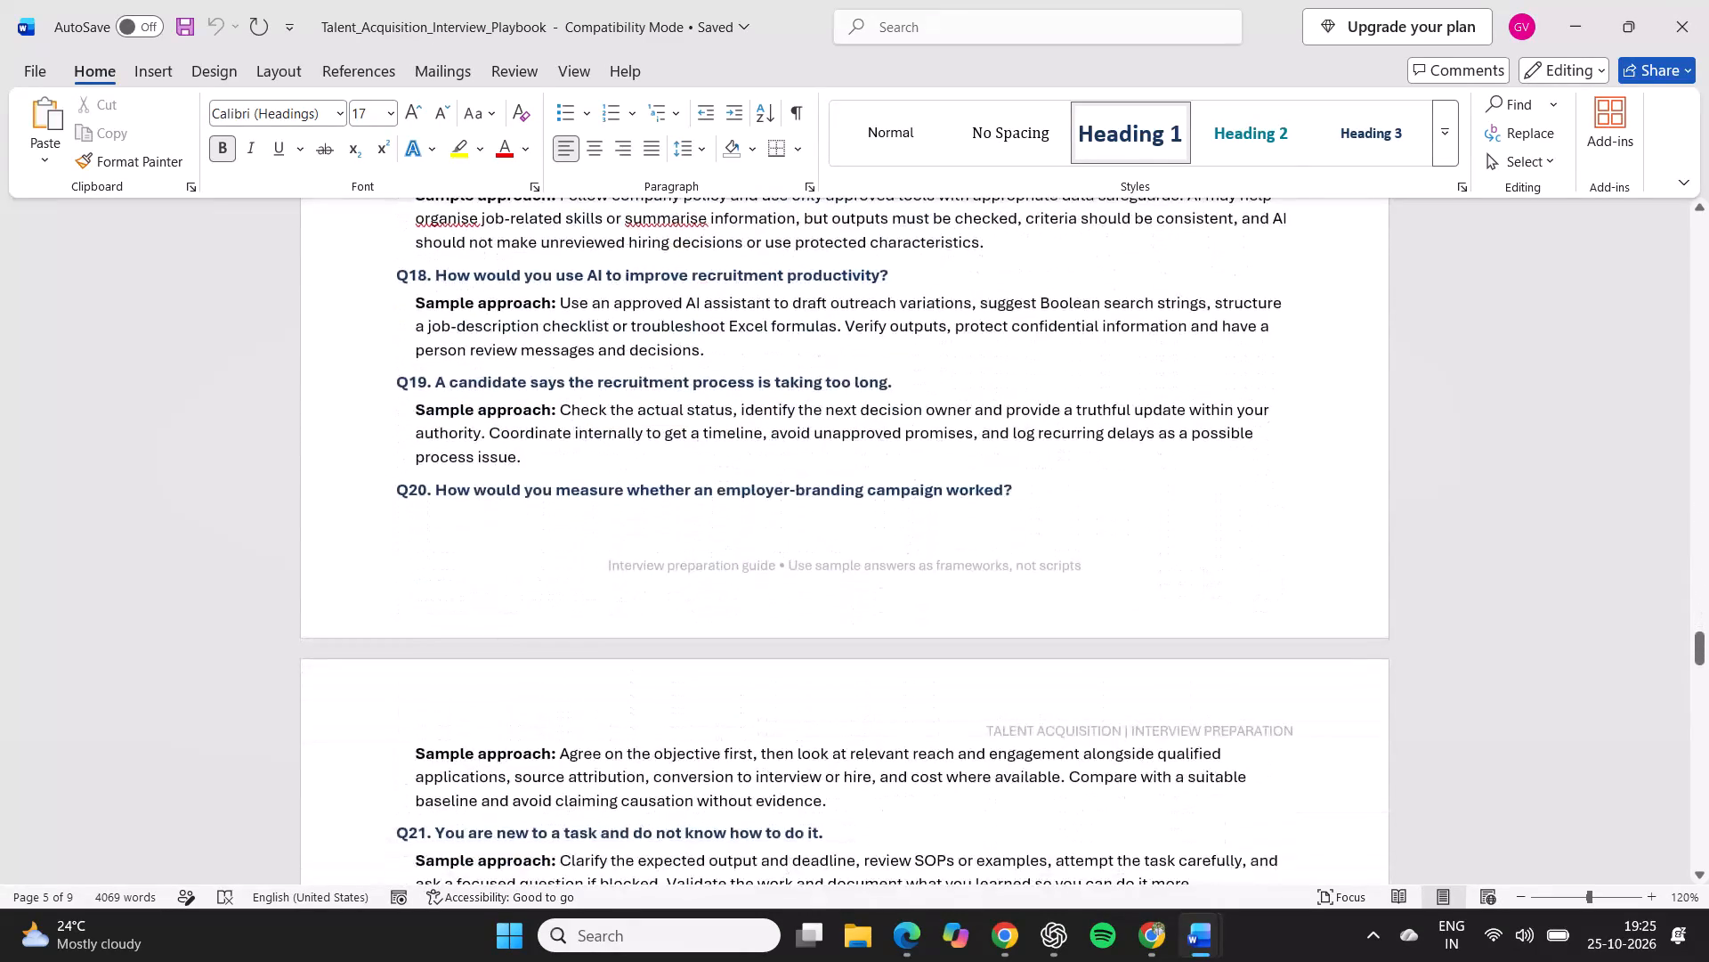
pyautogui.scroll(-2, 385, 274)
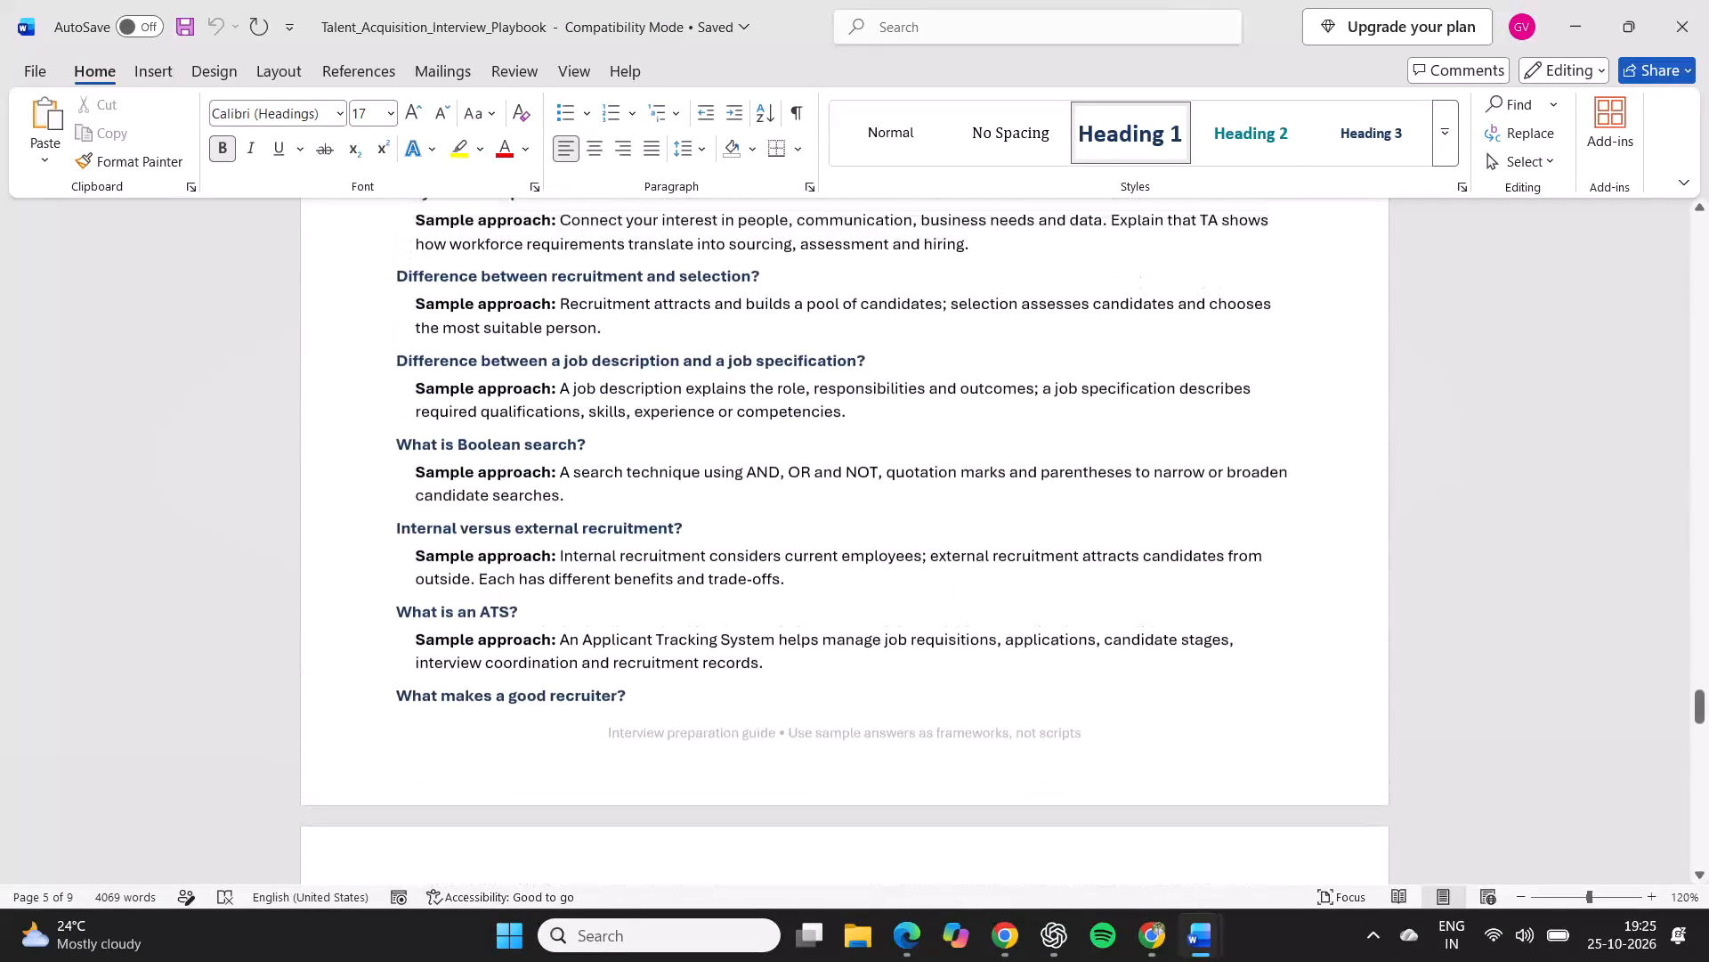
pyautogui.scroll(-2, 385, 274)
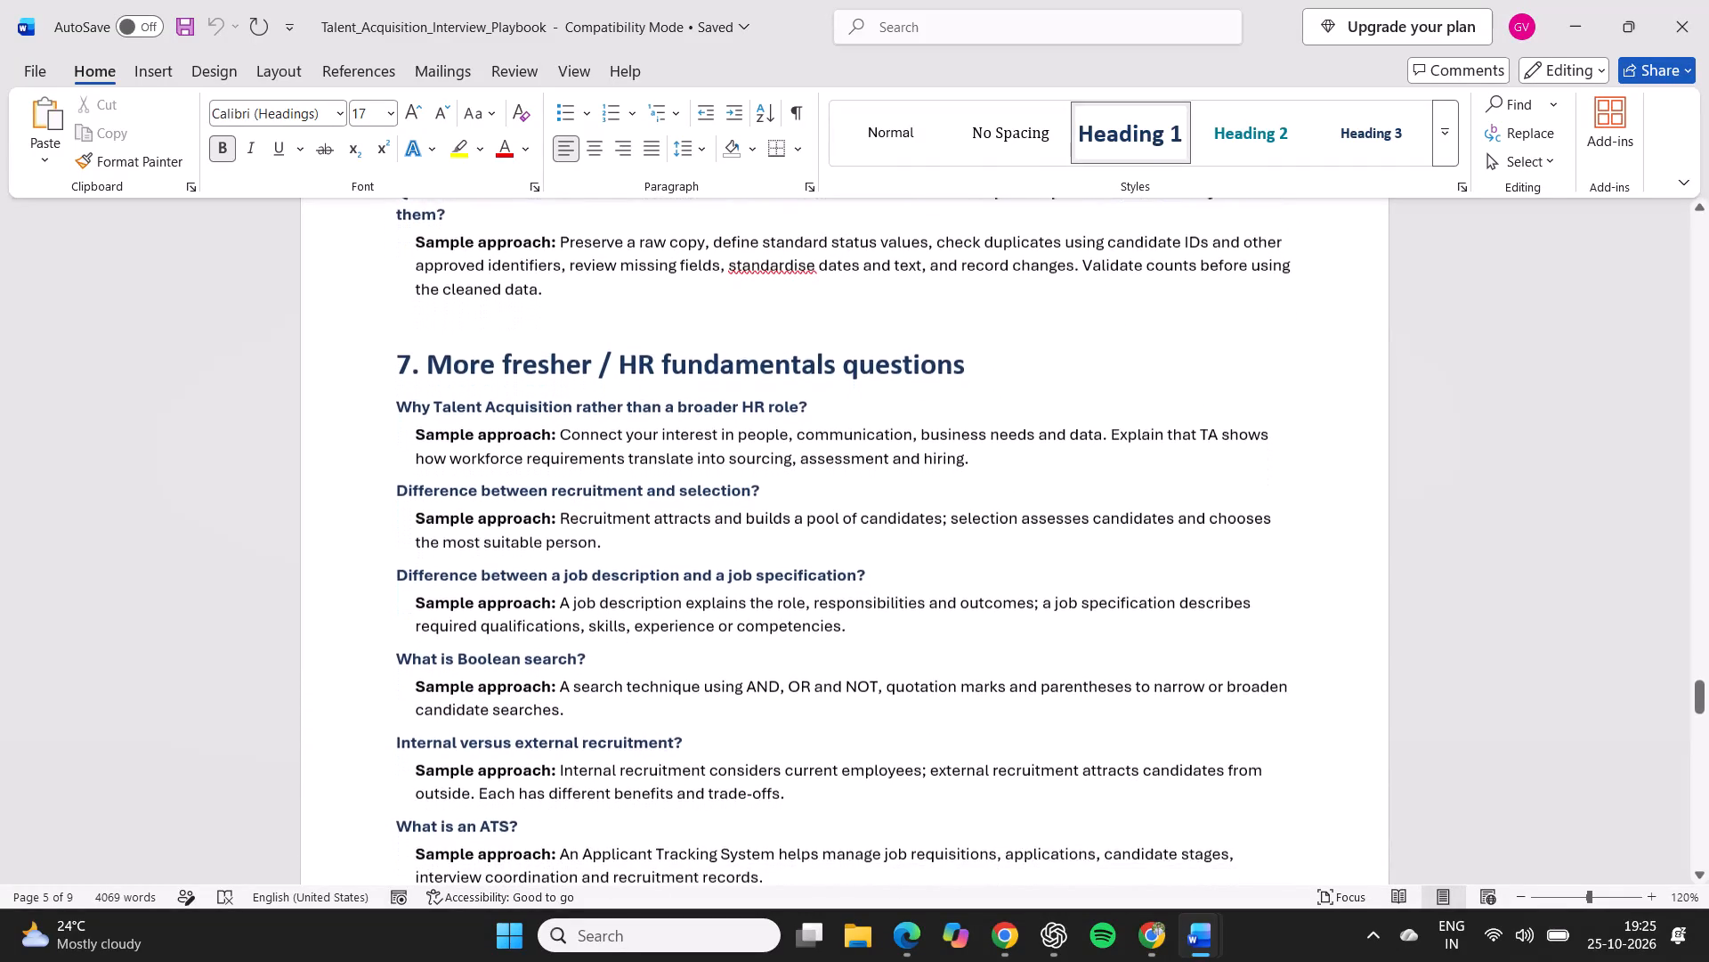
# Read the KPI formulas quick reference and the suggested questions to ask the interviewer.
pyautogui.scroll(-7, 385, 274)
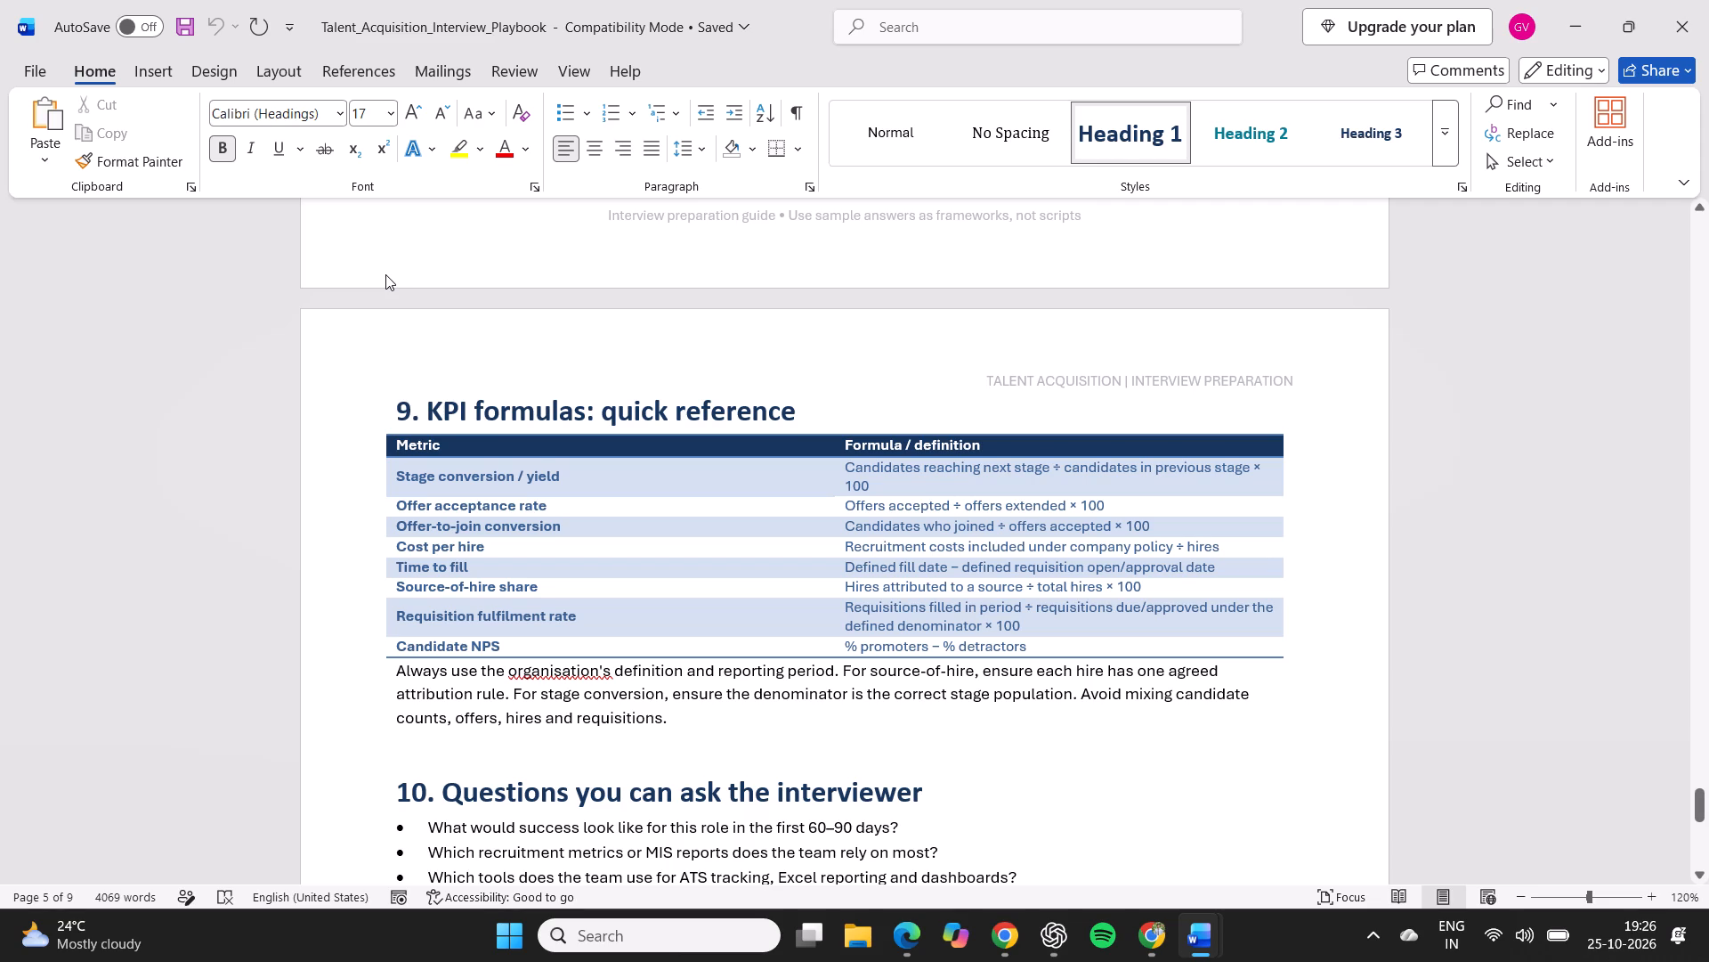
pyautogui.scroll(-3, 385, 274)
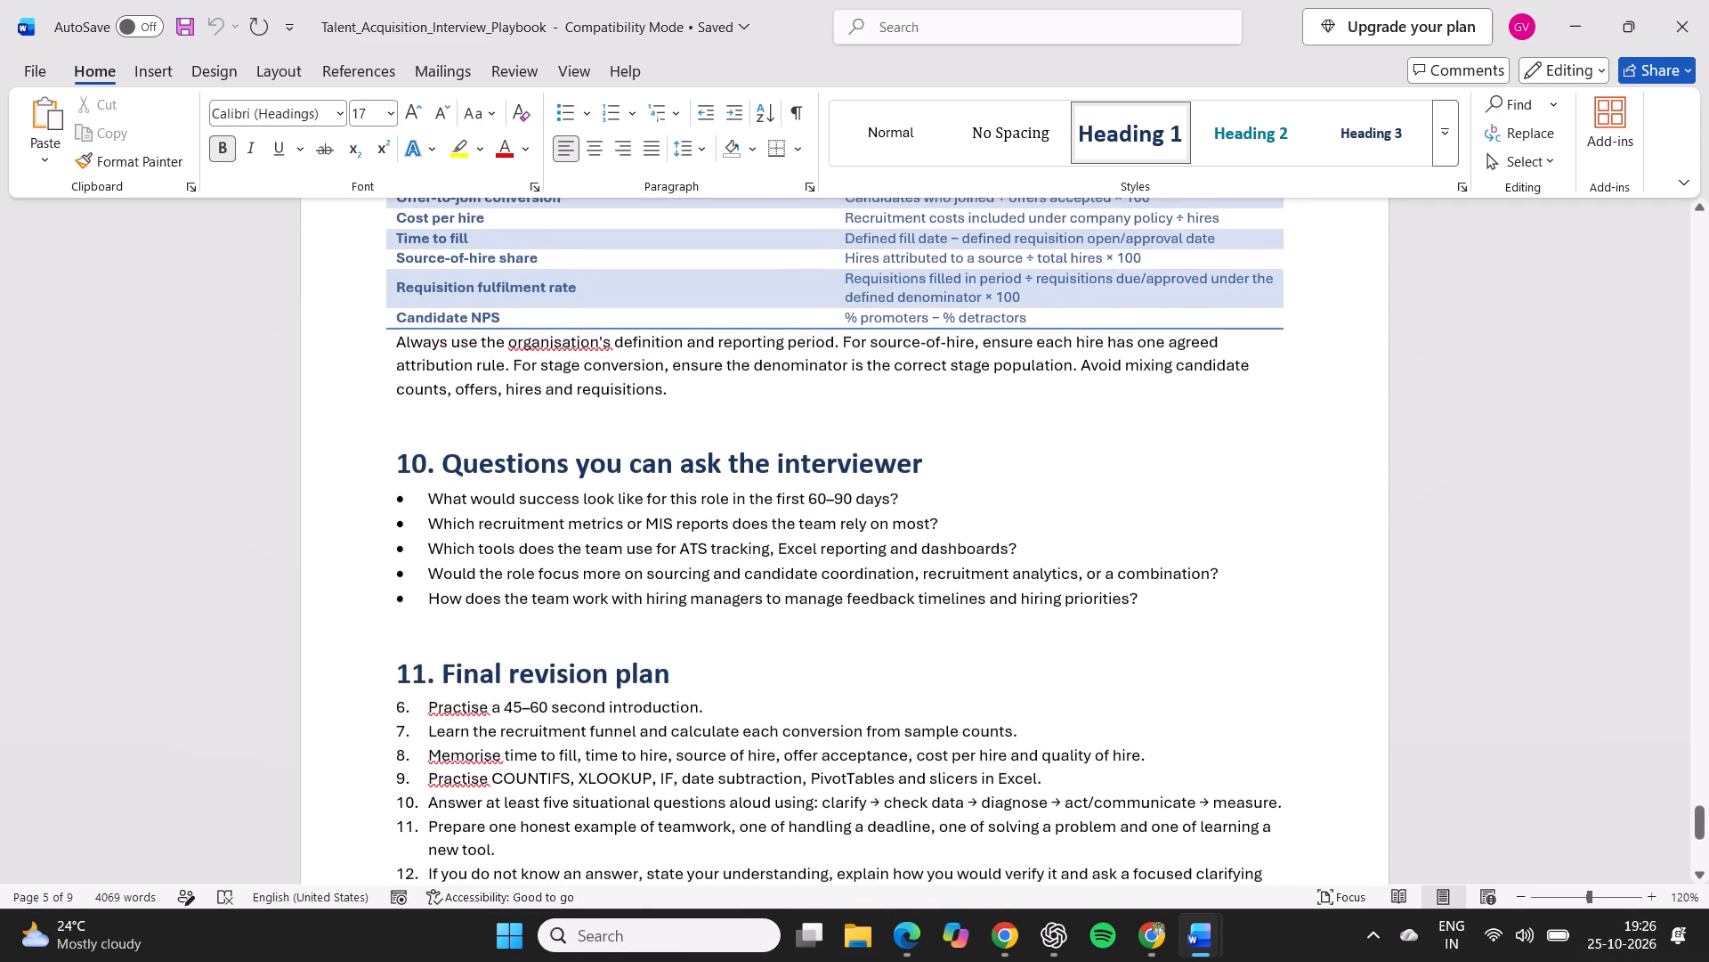
pyautogui.scroll(-2, 385, 274)
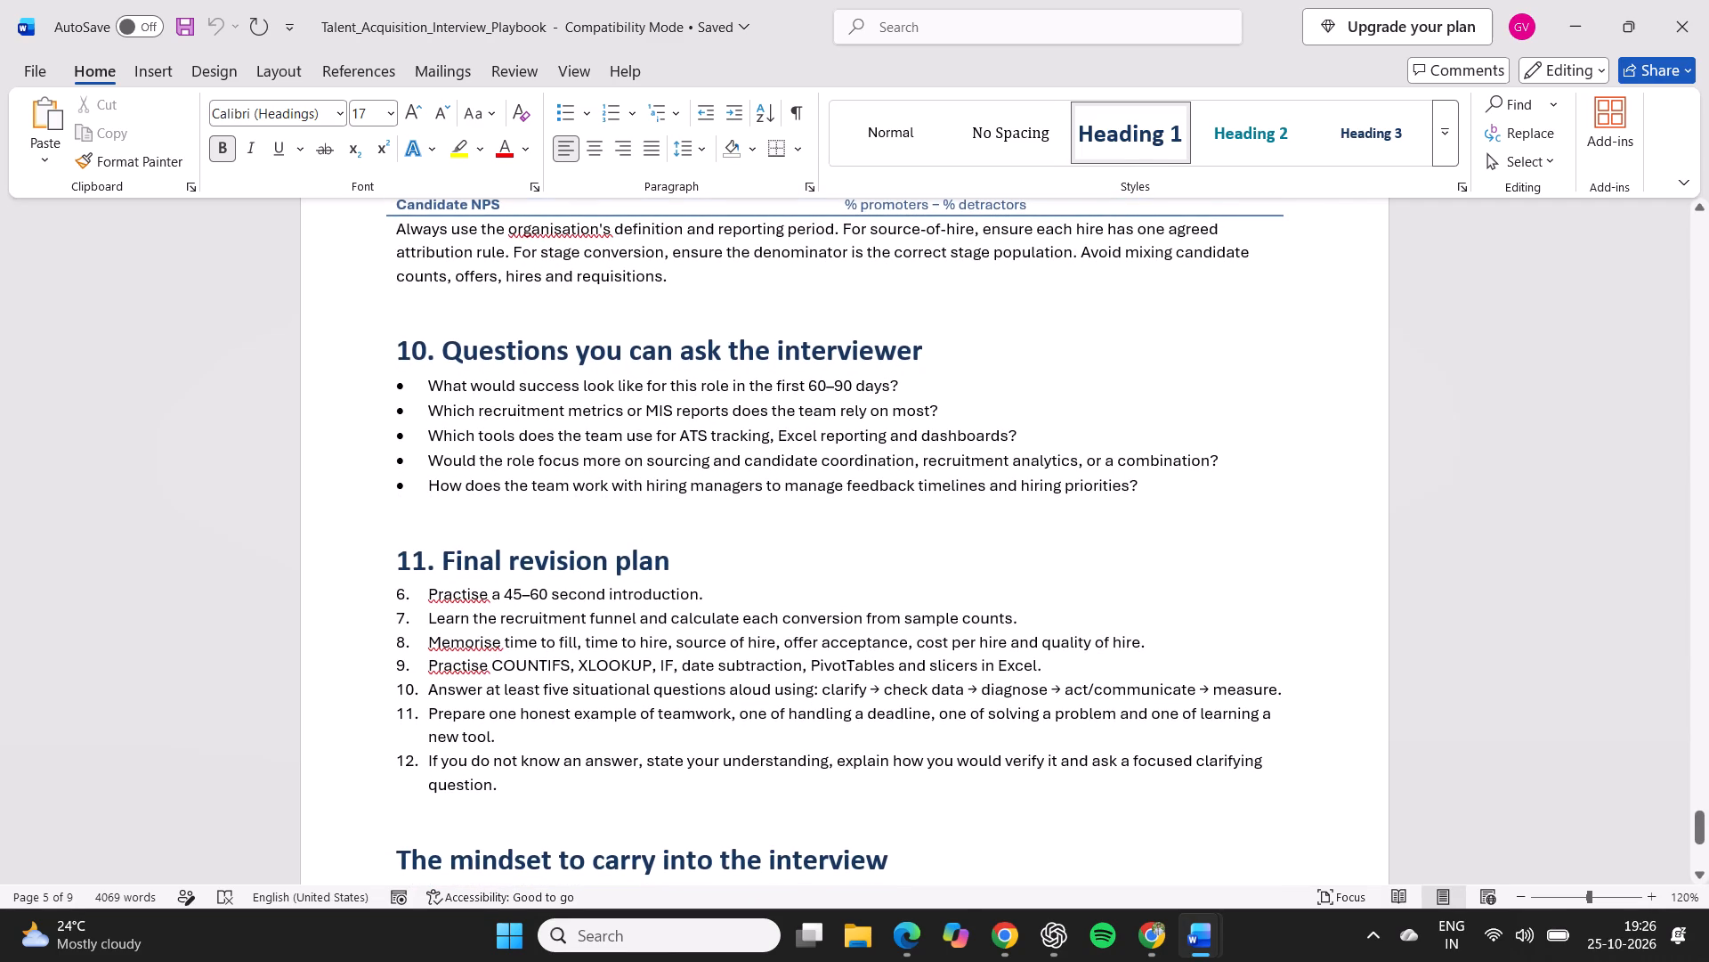
# Read the final revision plan and the closing section on the mindset to carry into the interview.
pyautogui.scroll(-2, 385, 274)
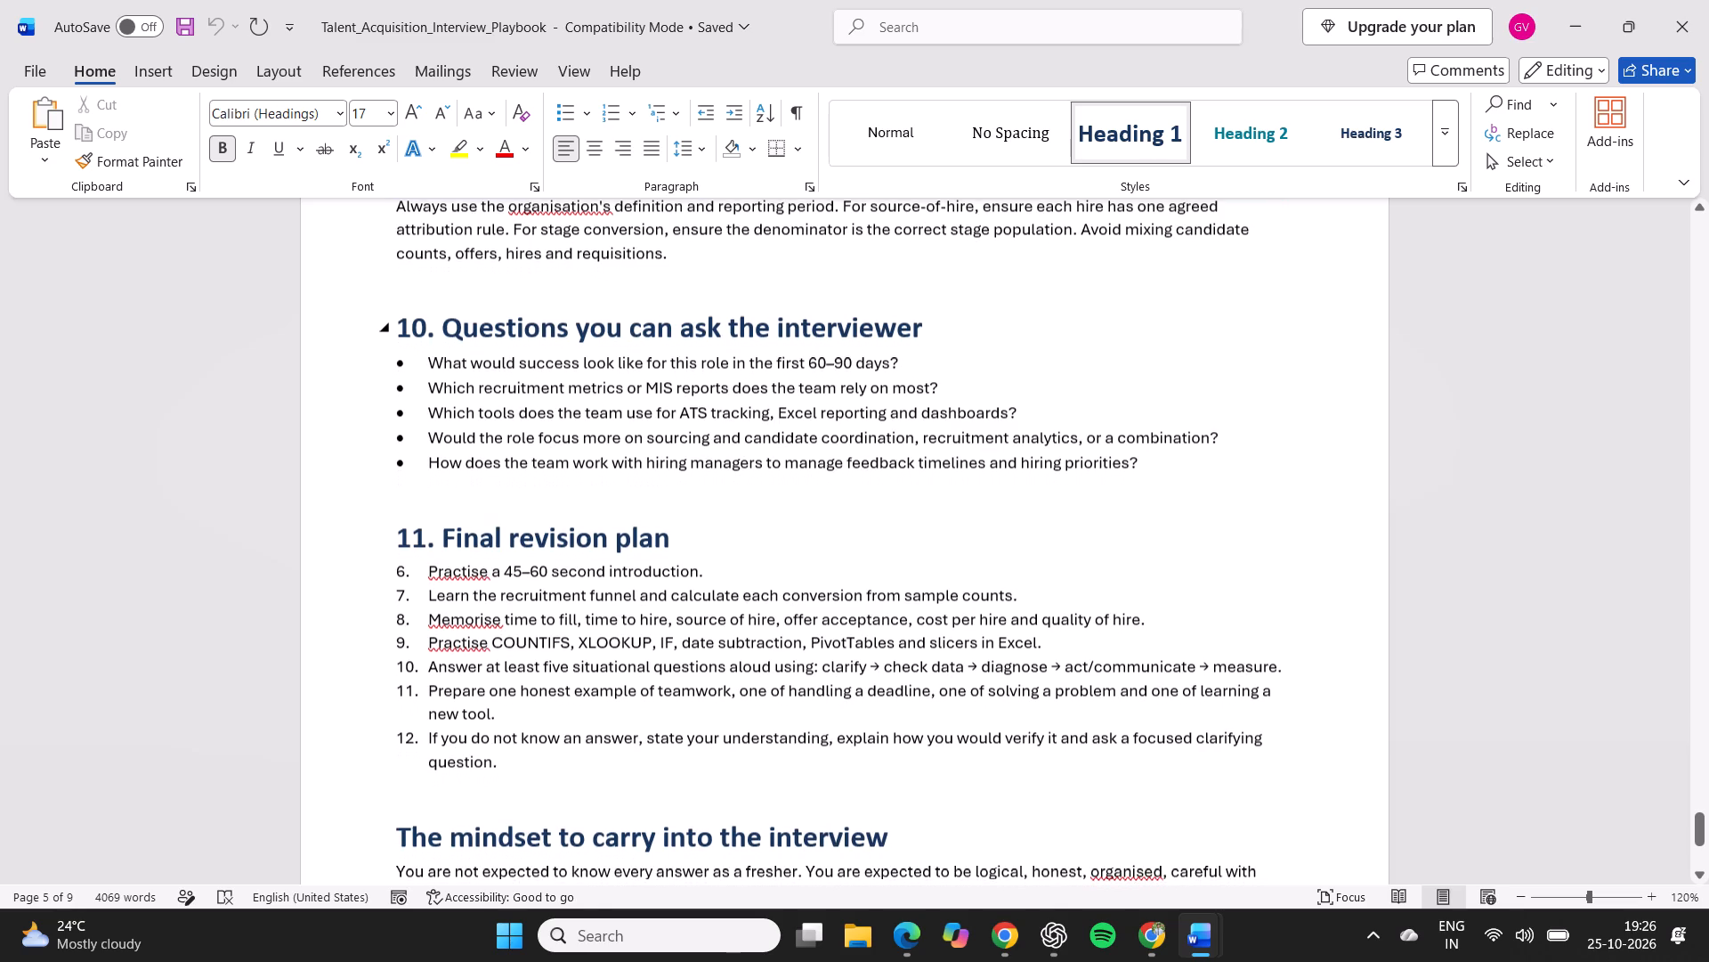
pyautogui.scroll(-1, 385, 274)
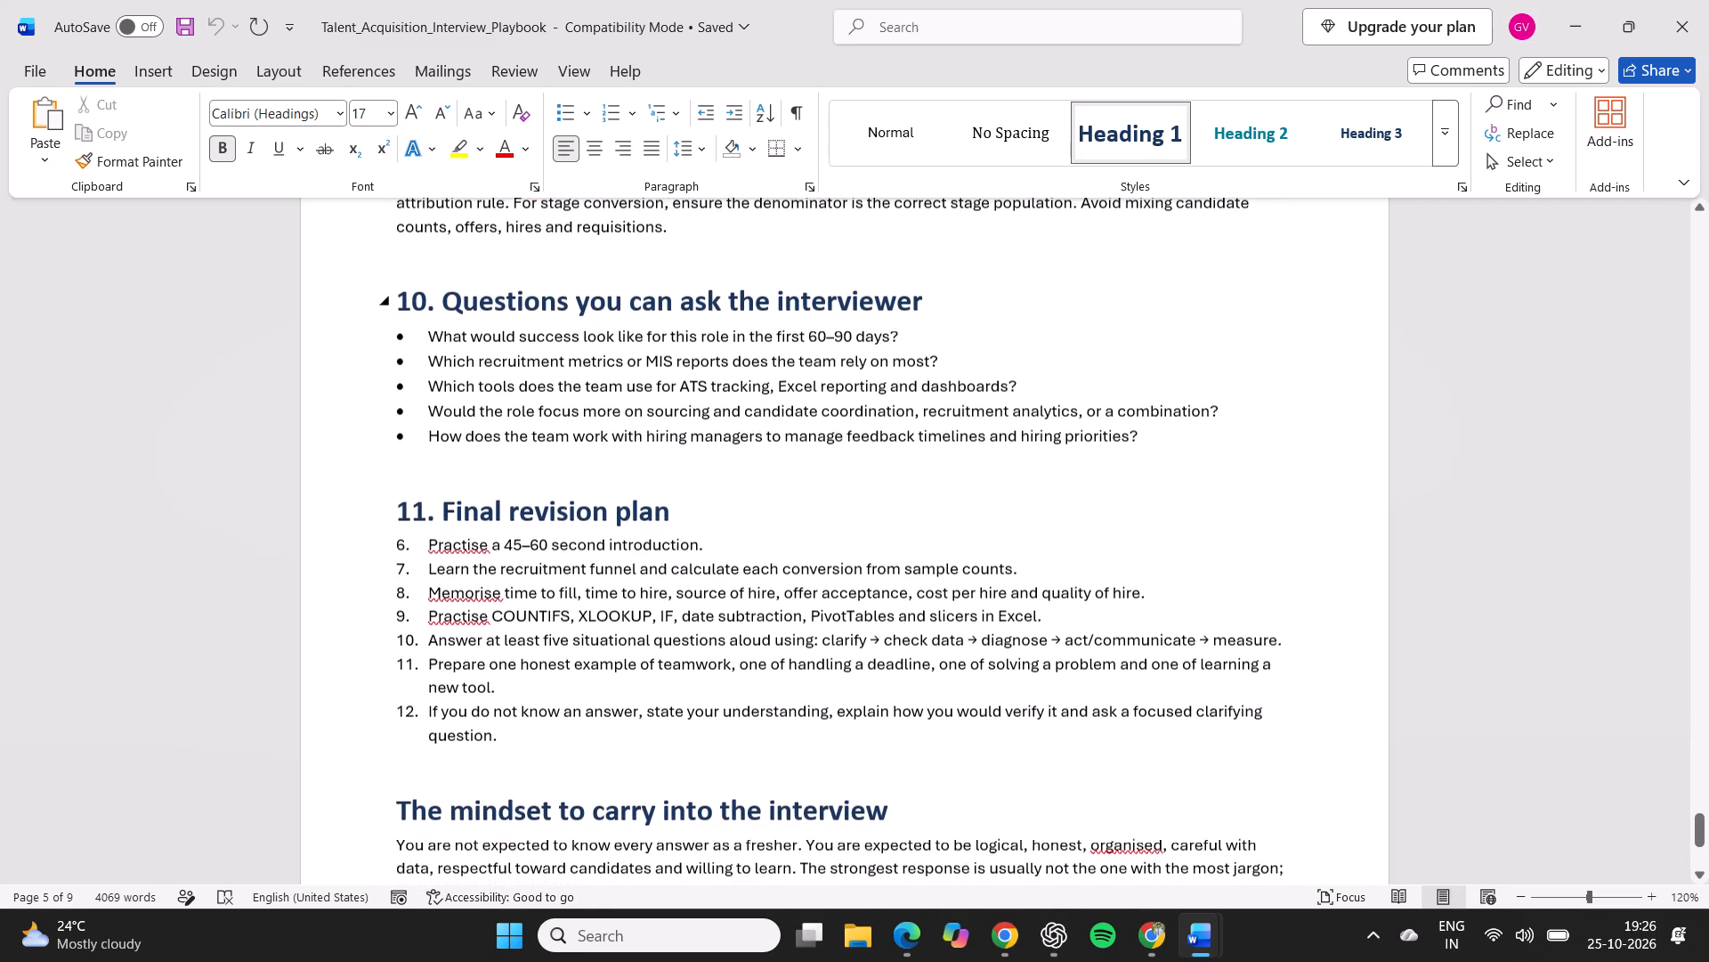
pyautogui.scroll(-1, 385, 274)
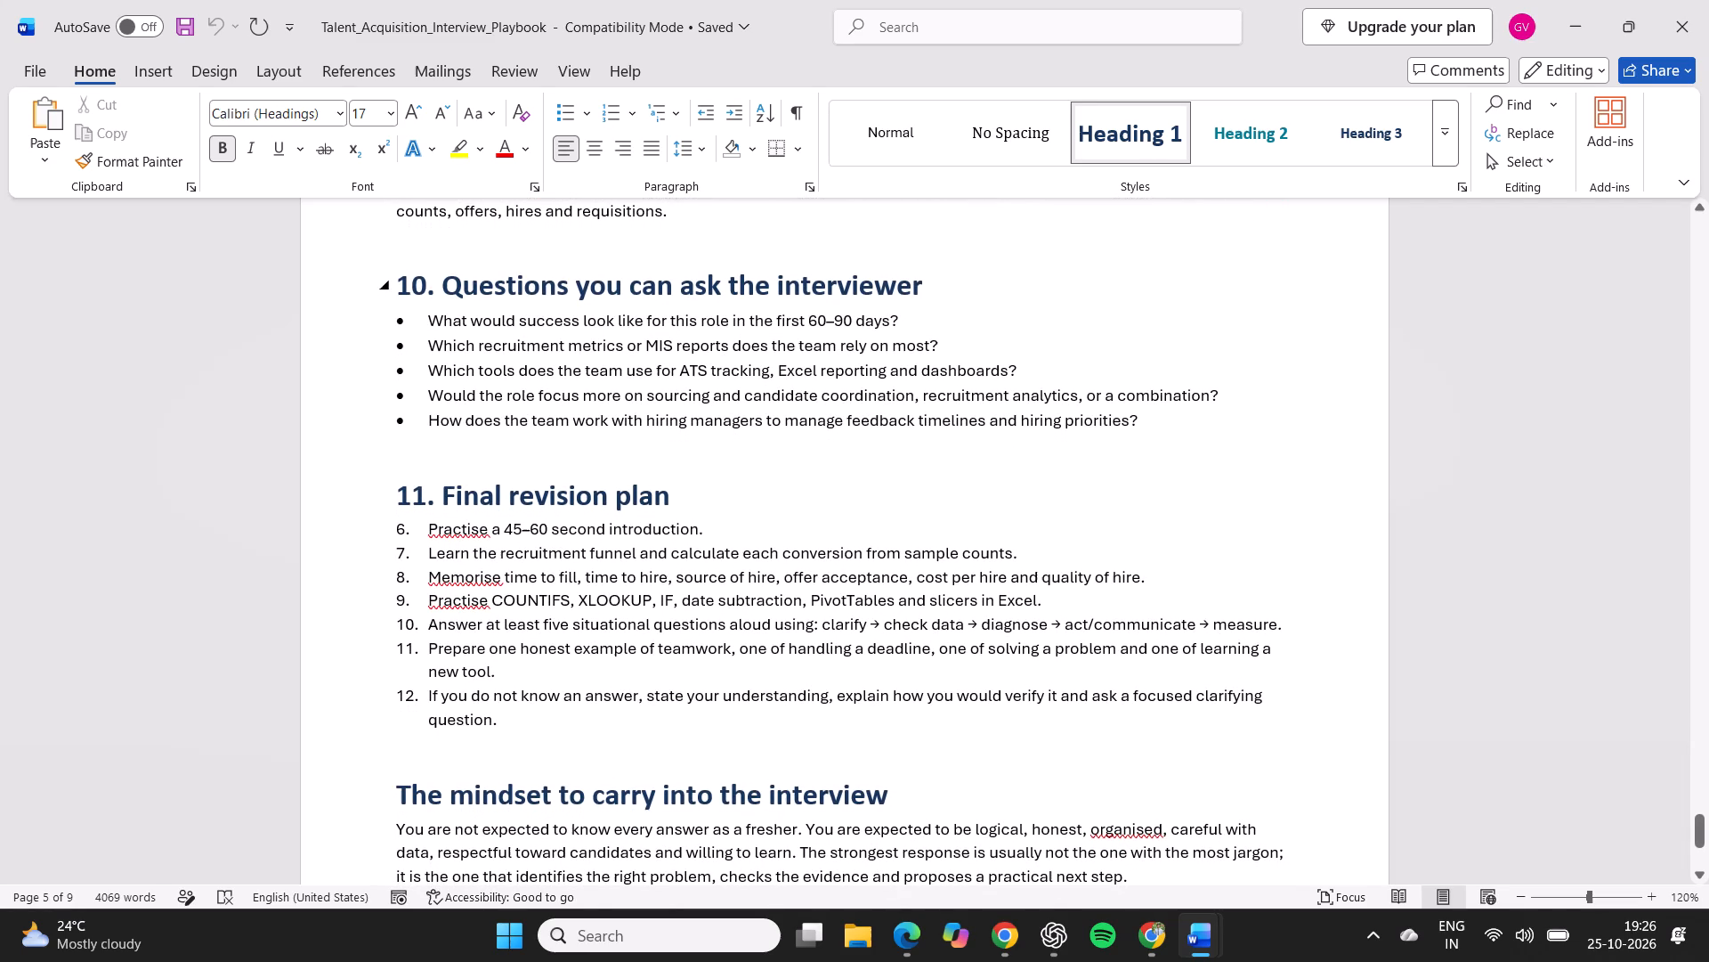
pyautogui.scroll(-1, 385, 274)
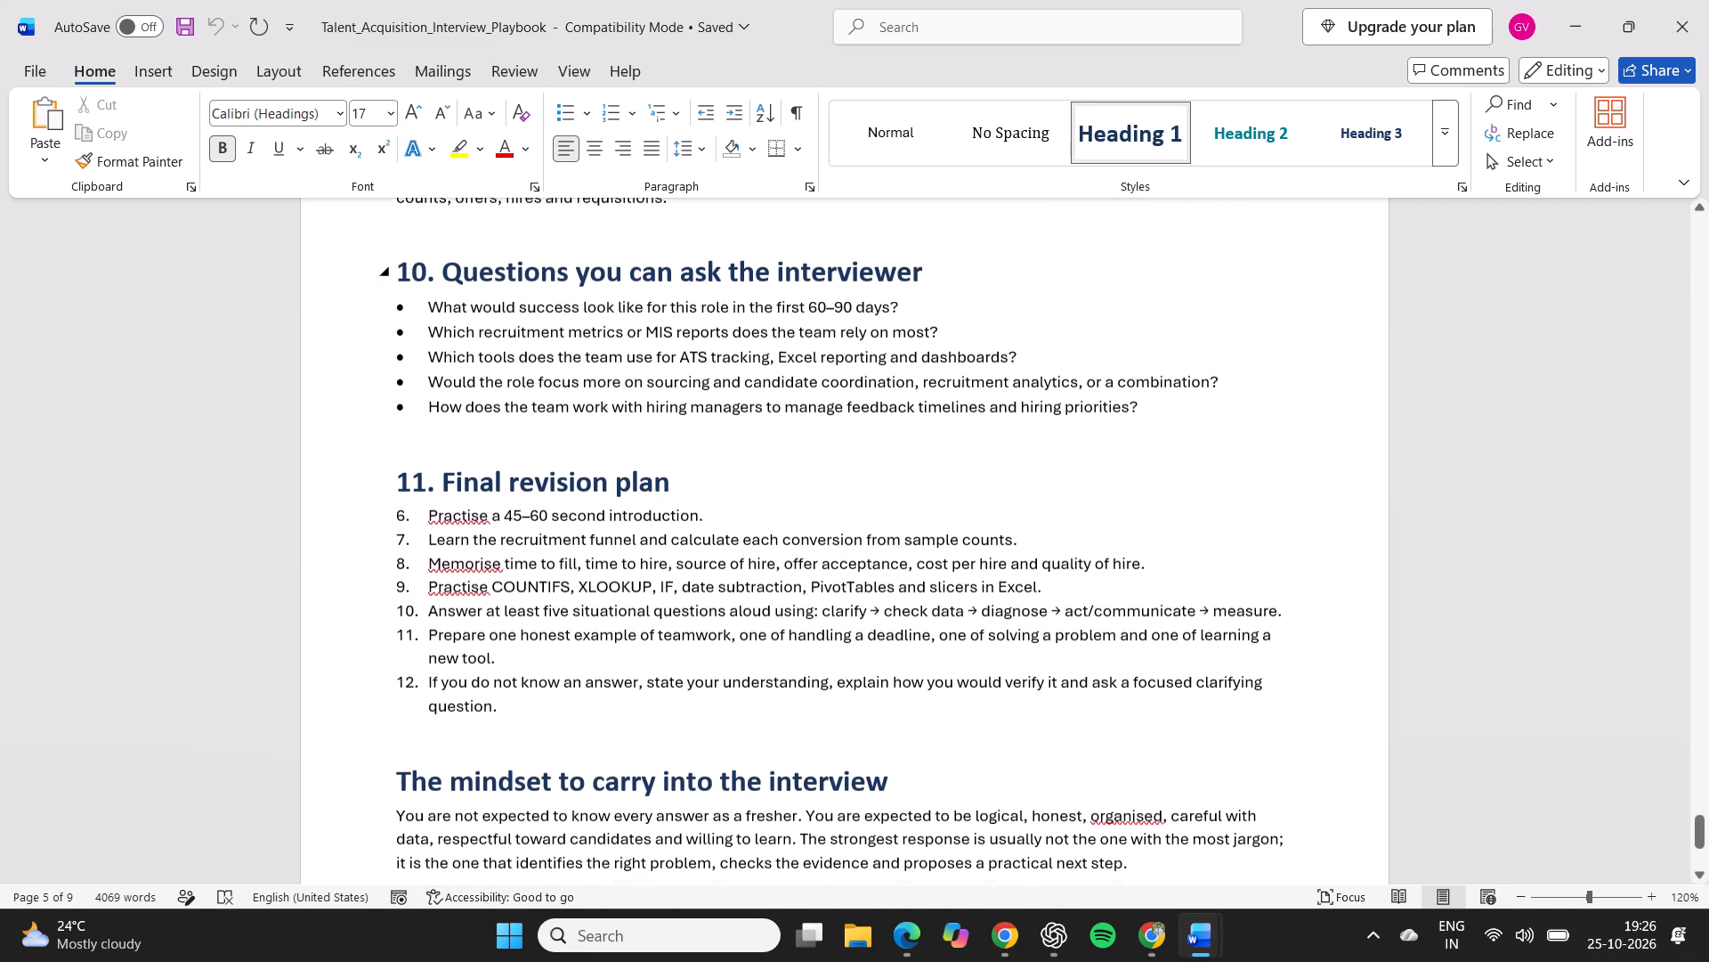
pyautogui.scroll(-2, 385, 274)
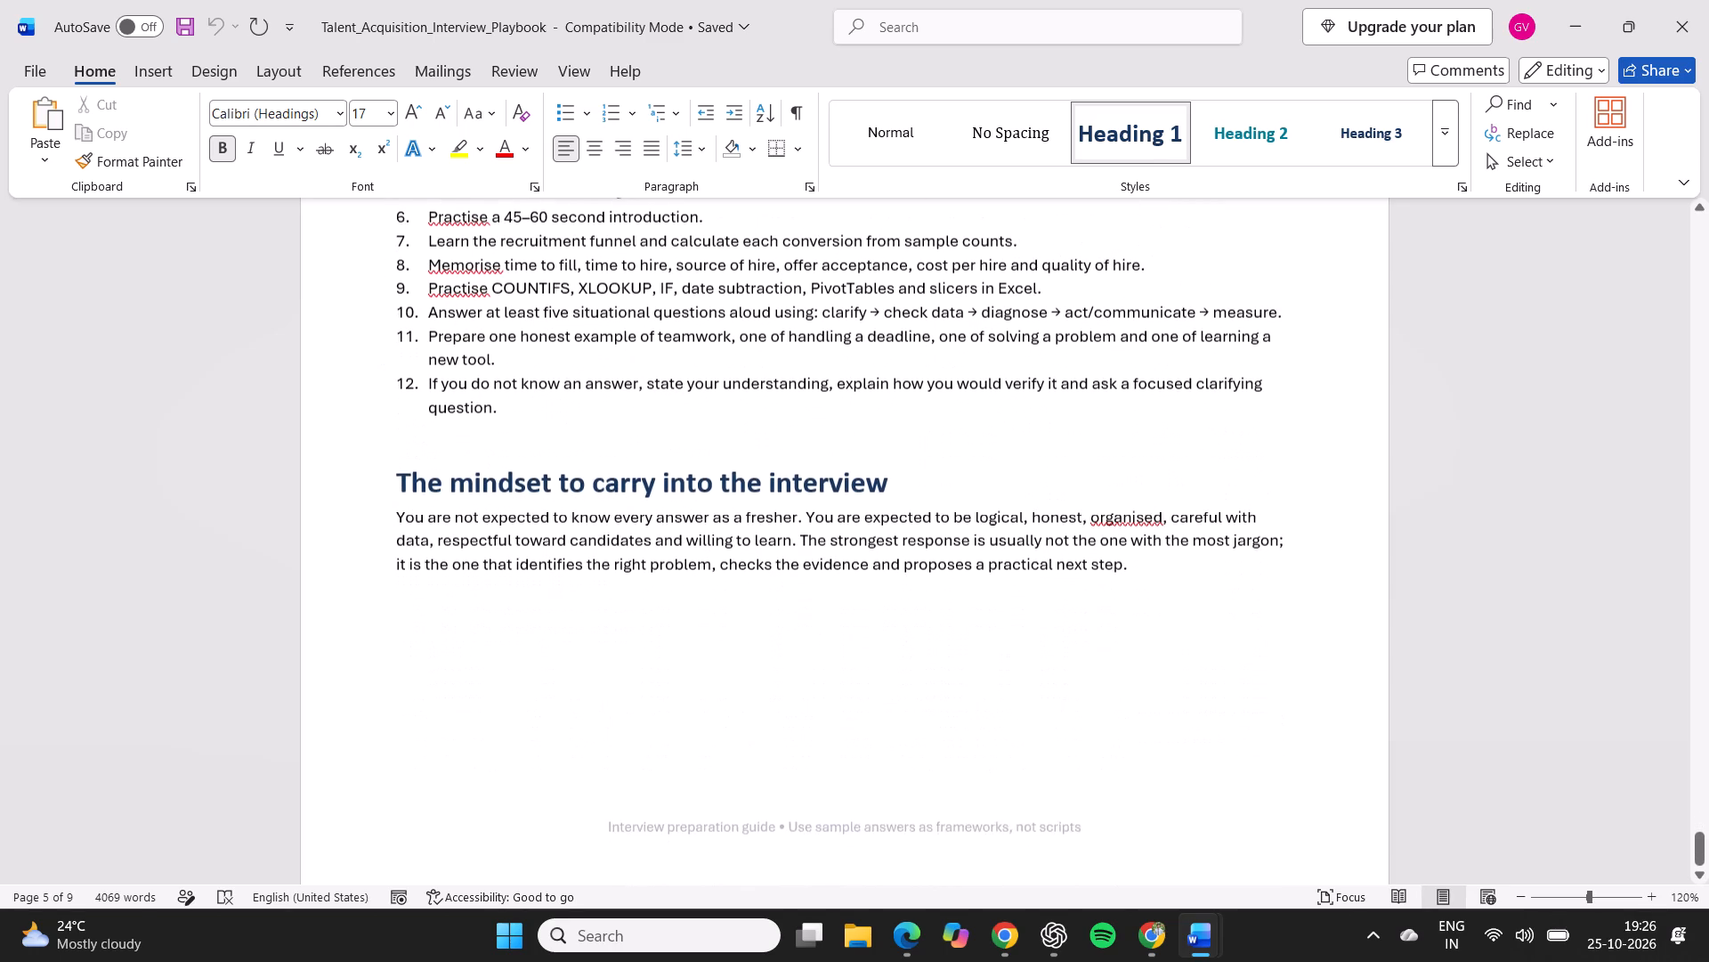
pyautogui.scroll(-2, 385, 274)
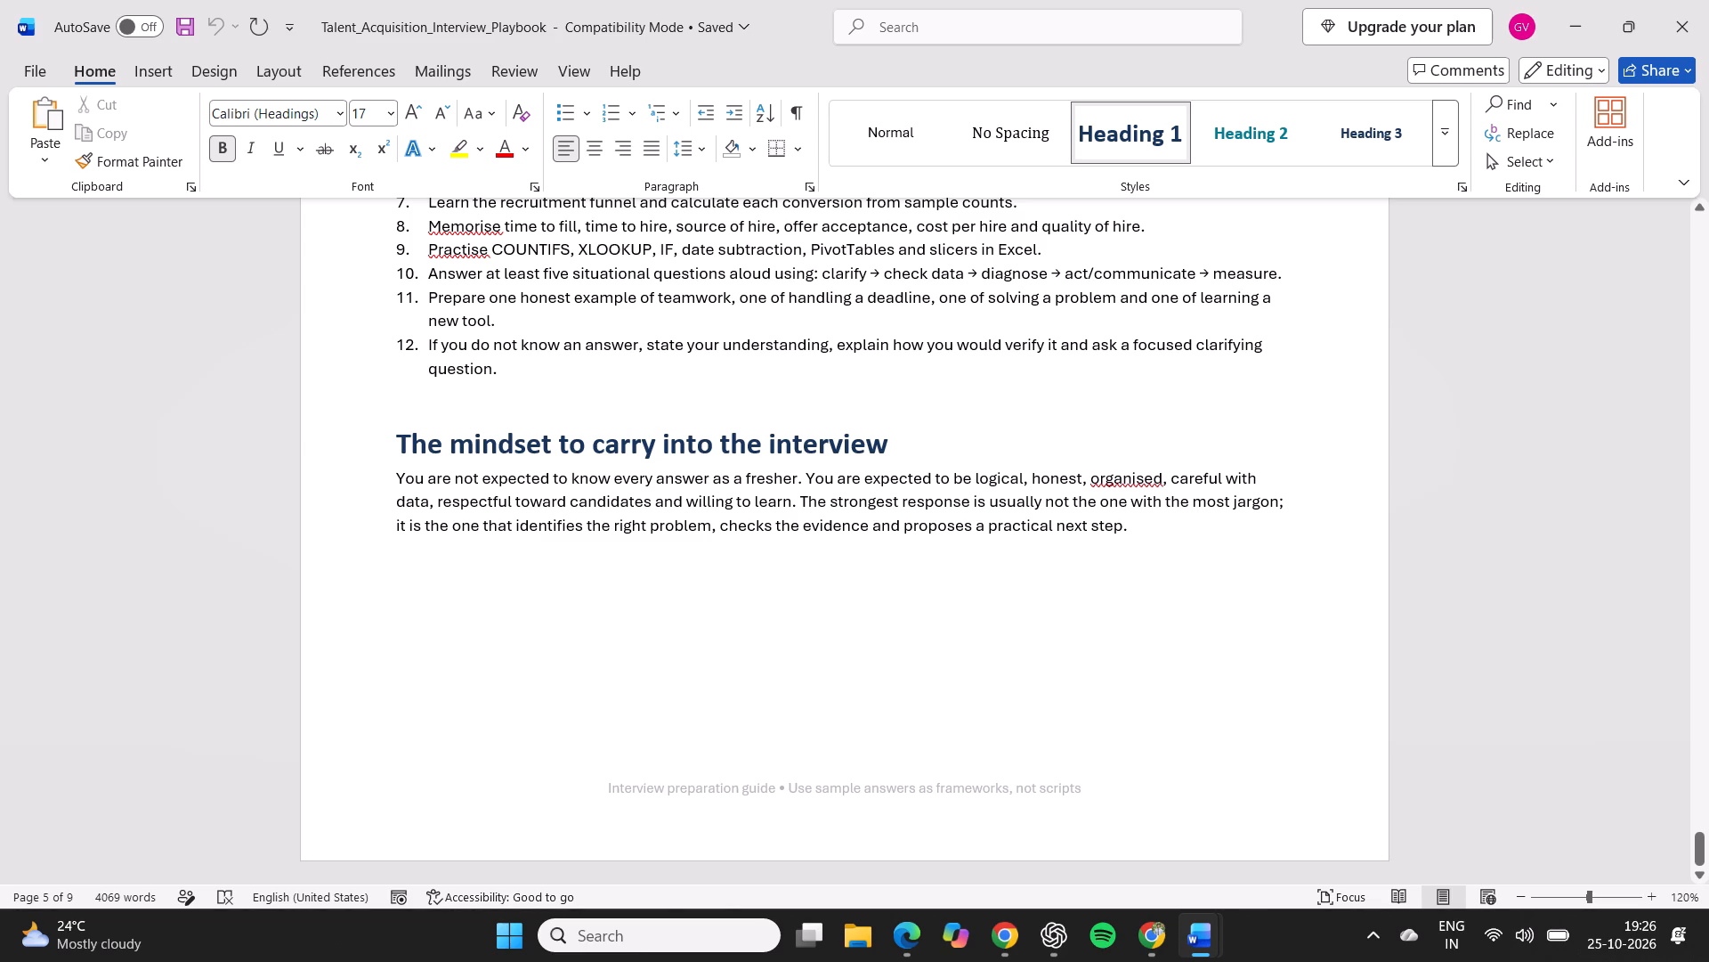
pyautogui.scroll(-5, 684, 500)
# Go back from the end of the playbook past the KPI formulas to review the hiring case examples, Case B and Case C.
pyautogui.scroll(1, 684, 500)
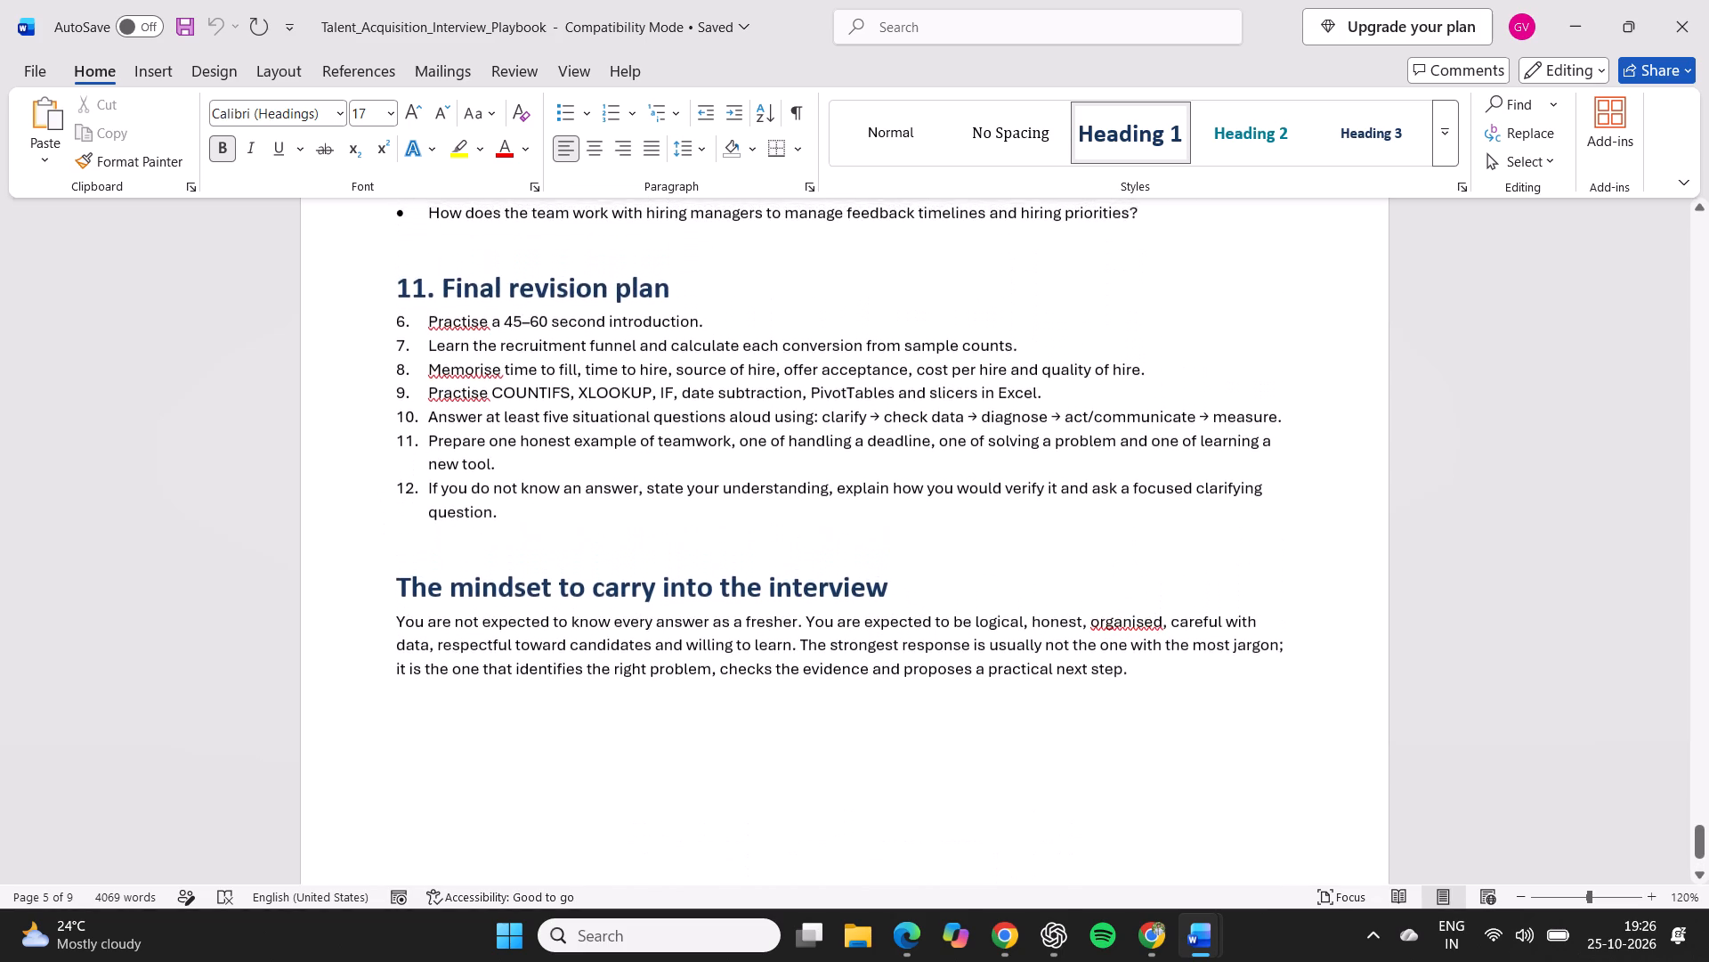
pyautogui.scroll(4, 684, 500)
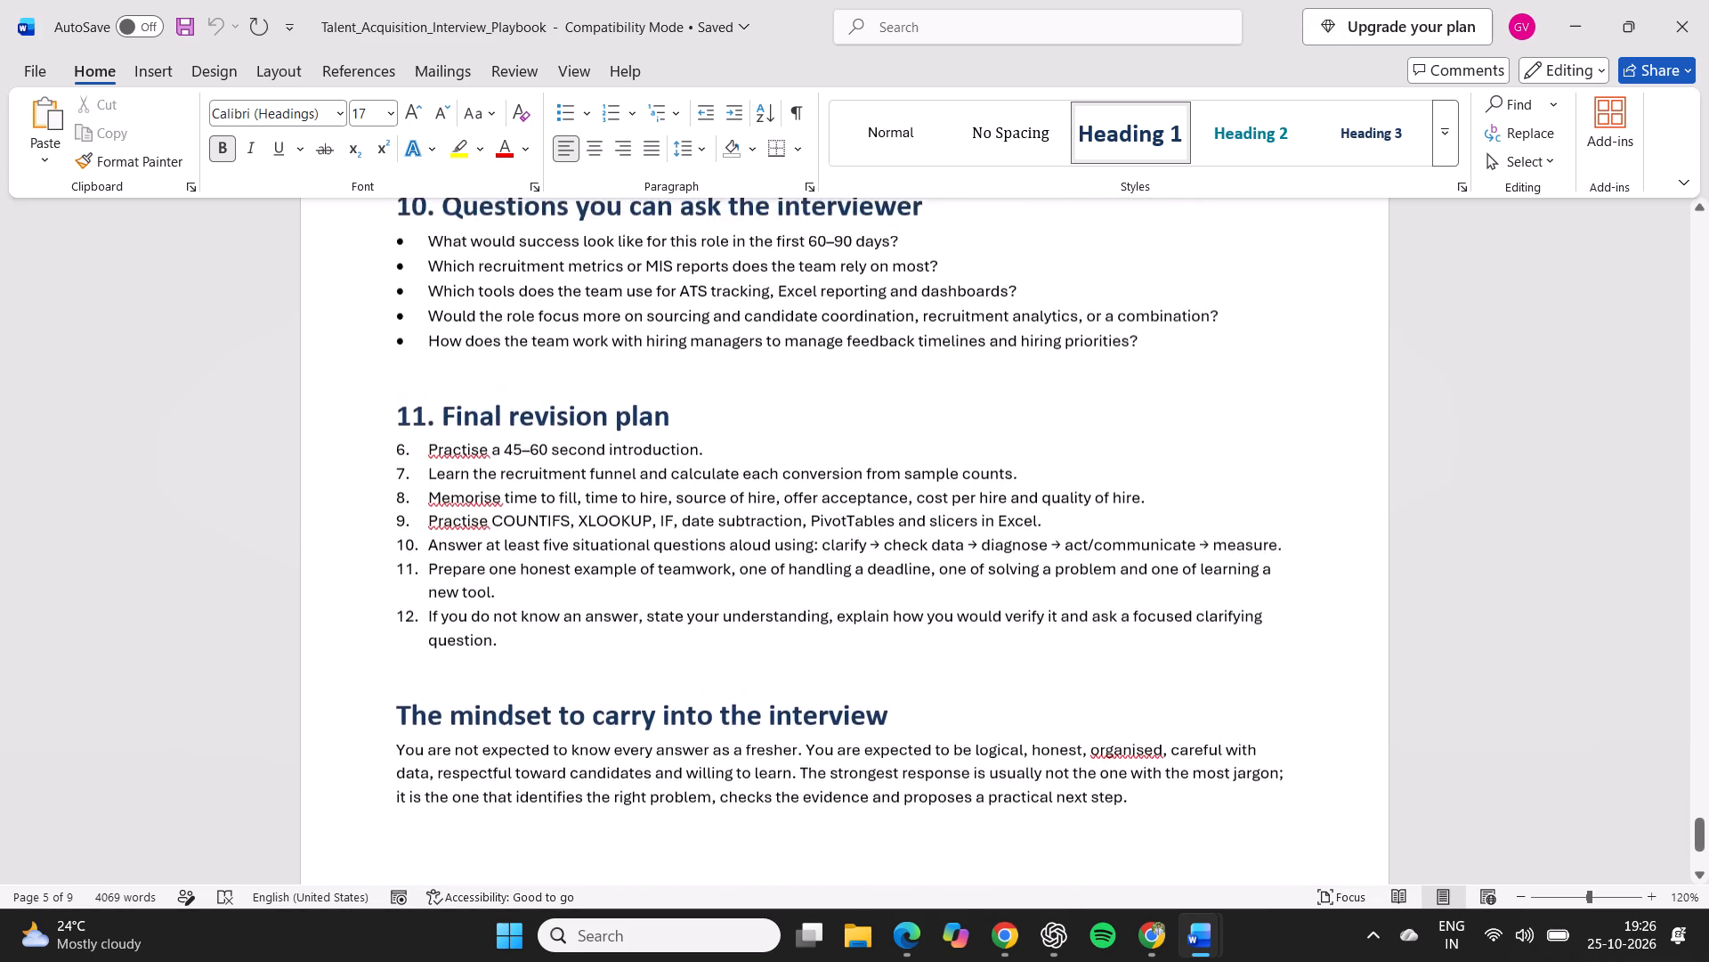
pyautogui.scroll(2, 684, 500)
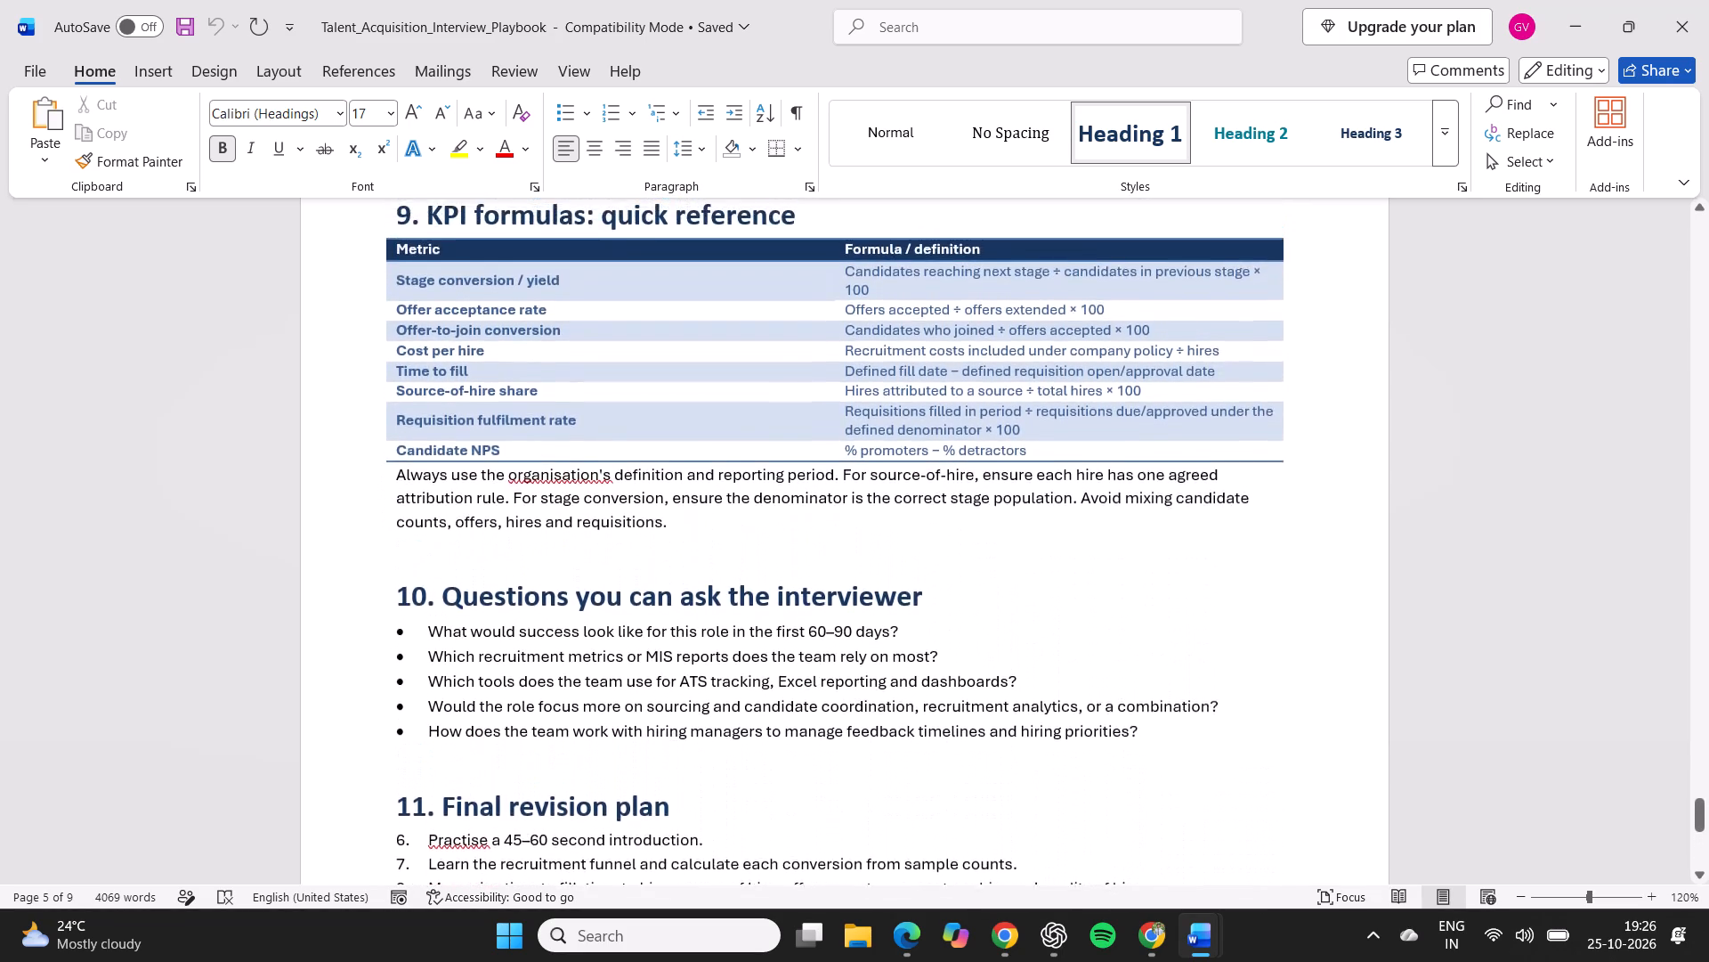
pyautogui.scroll(5, 684, 500)
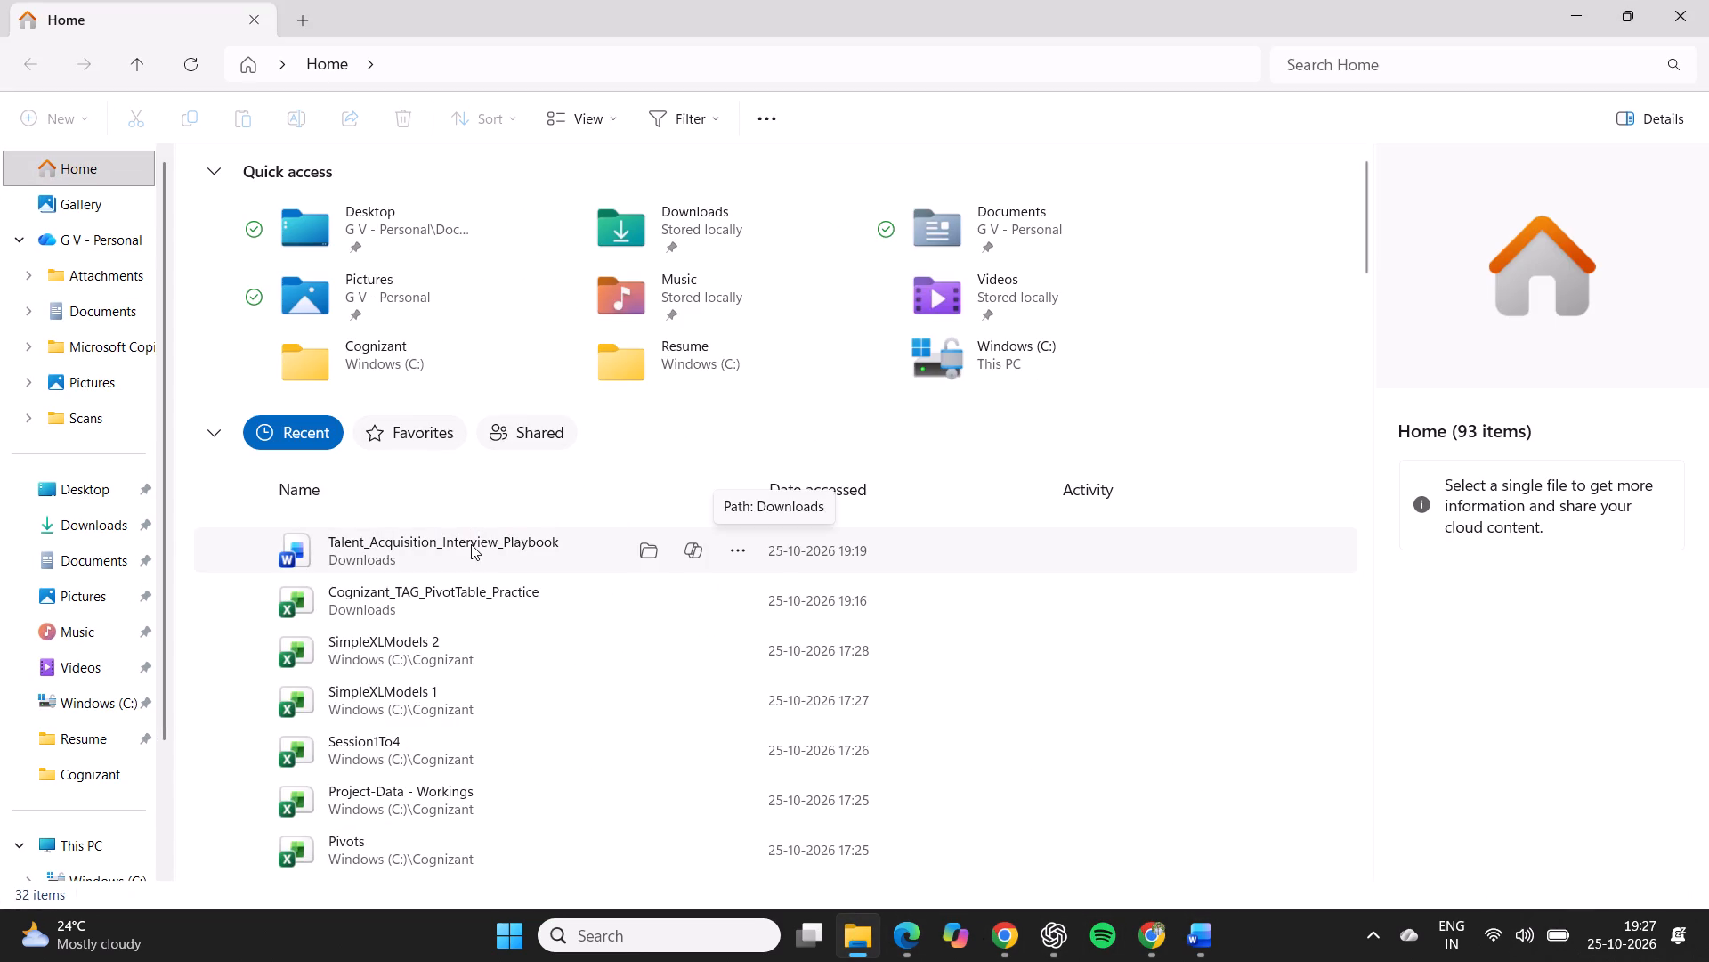
pyautogui.click(474, 613)
pyautogui.doubleClick(474, 613)
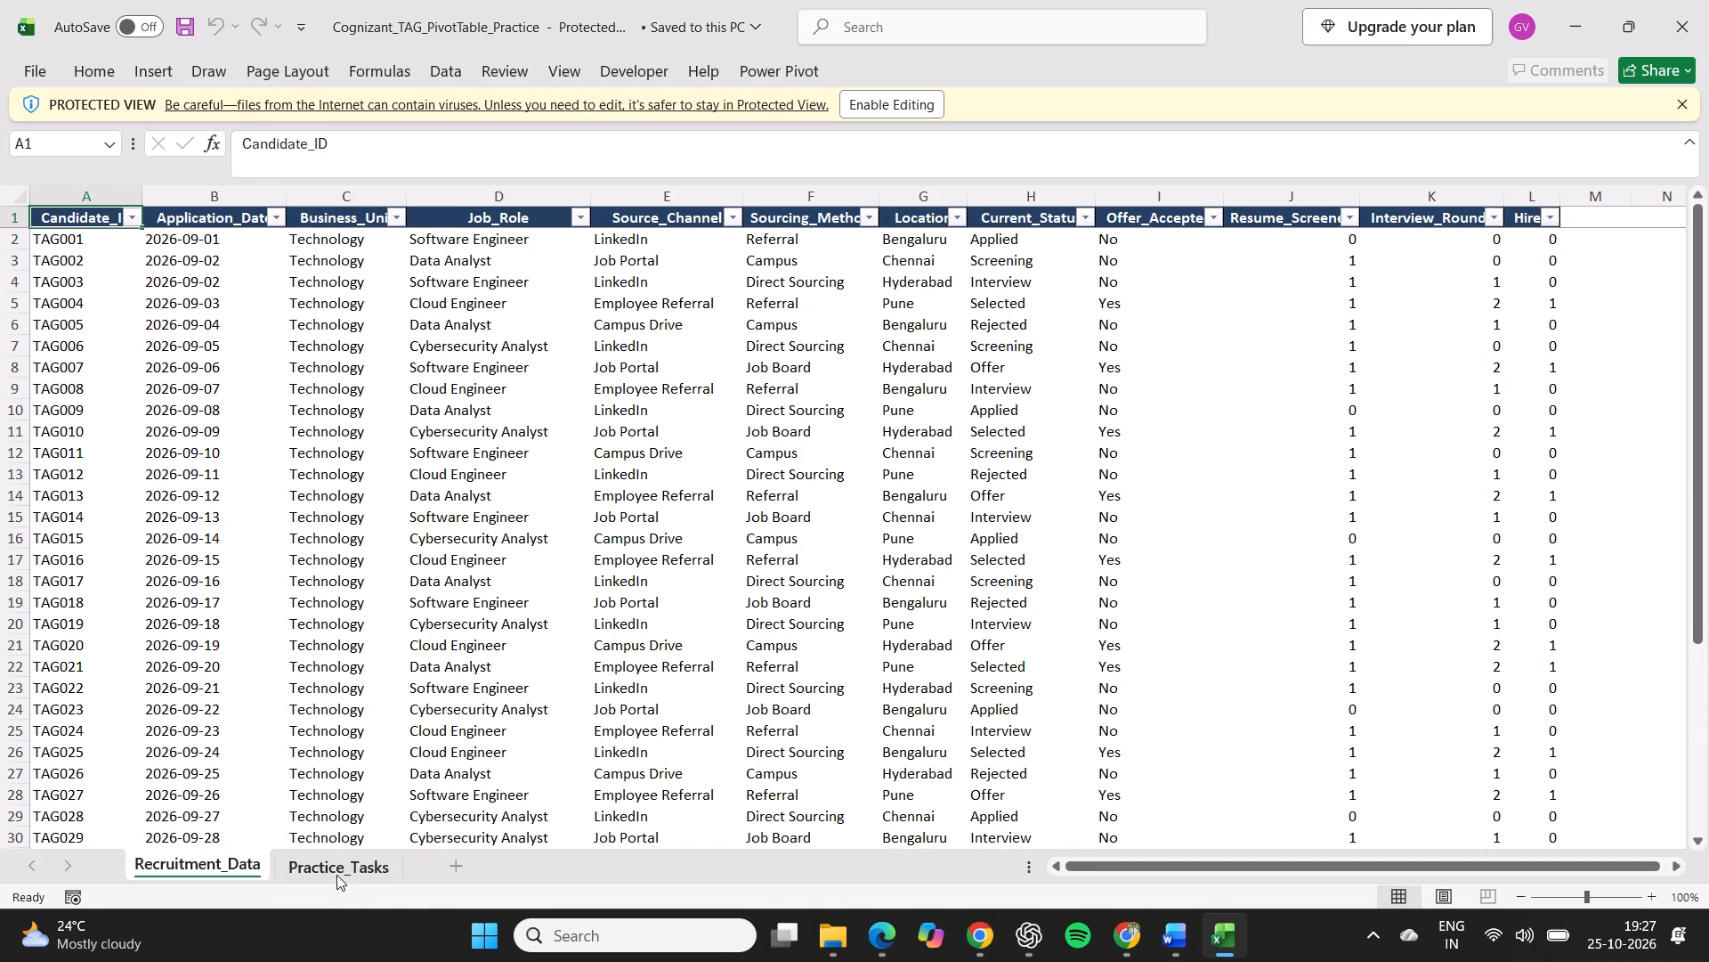
pyautogui.click(336, 872)
pyautogui.click(905, 94)
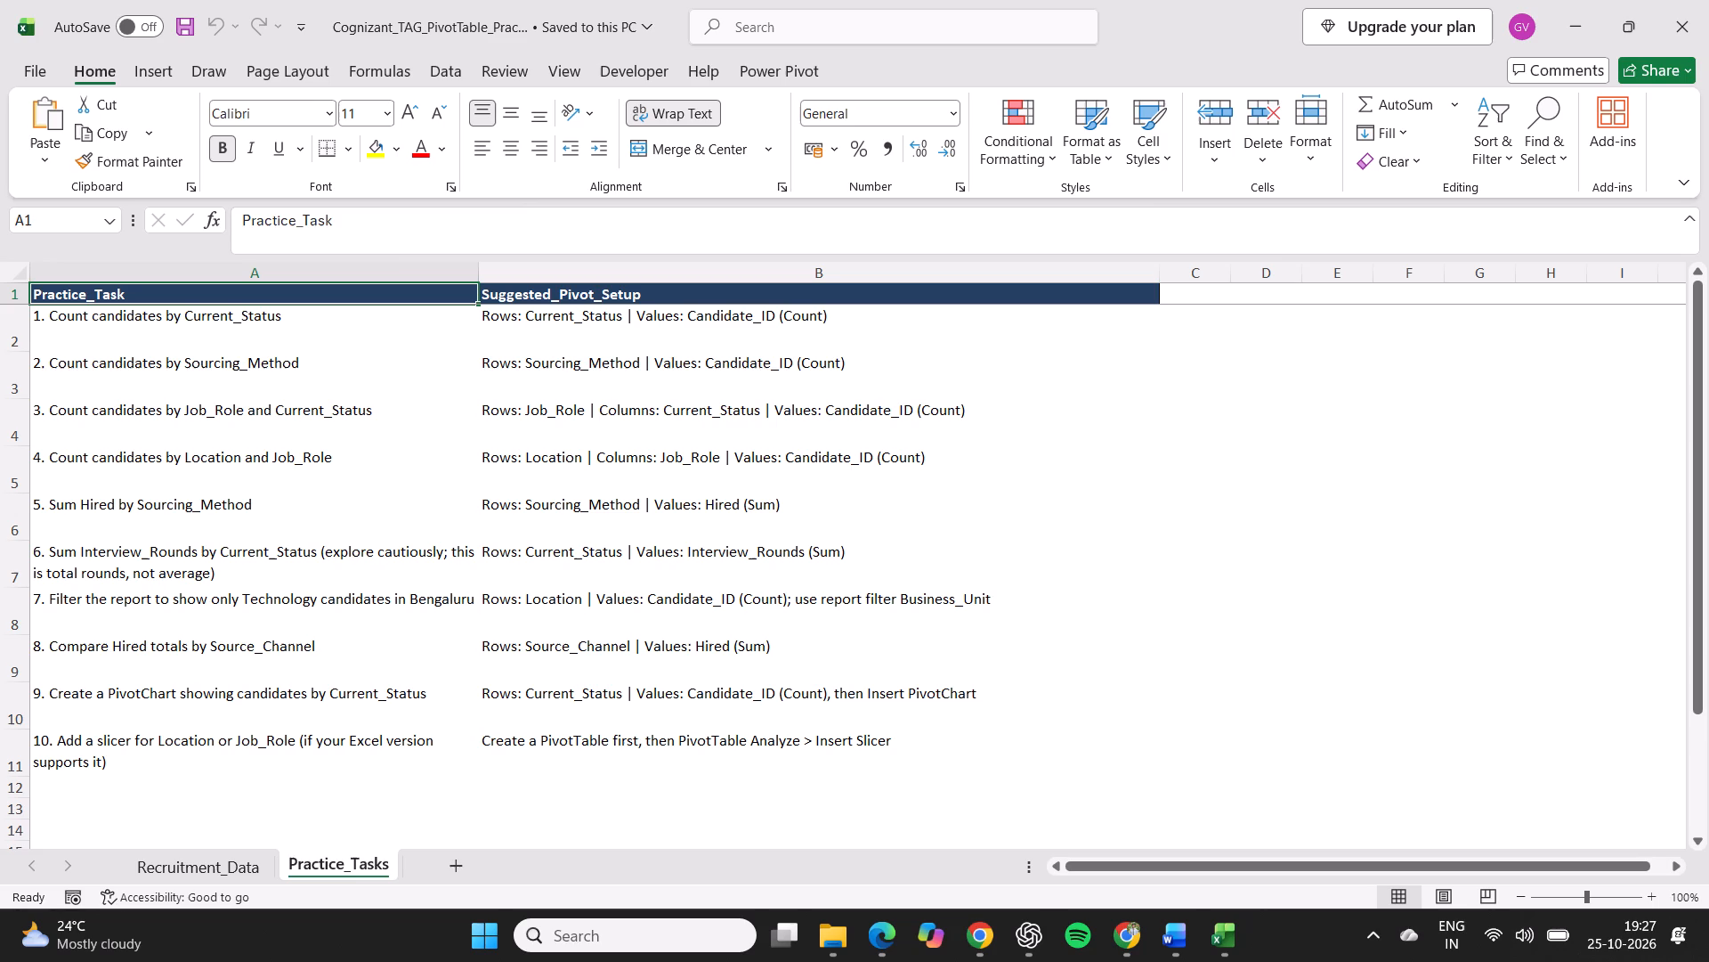
# Check the Current_Status entries on Recruitment_Data and insert a PivotTable from range A1:L41 on a new worksheet.
pyautogui.click(193, 875)
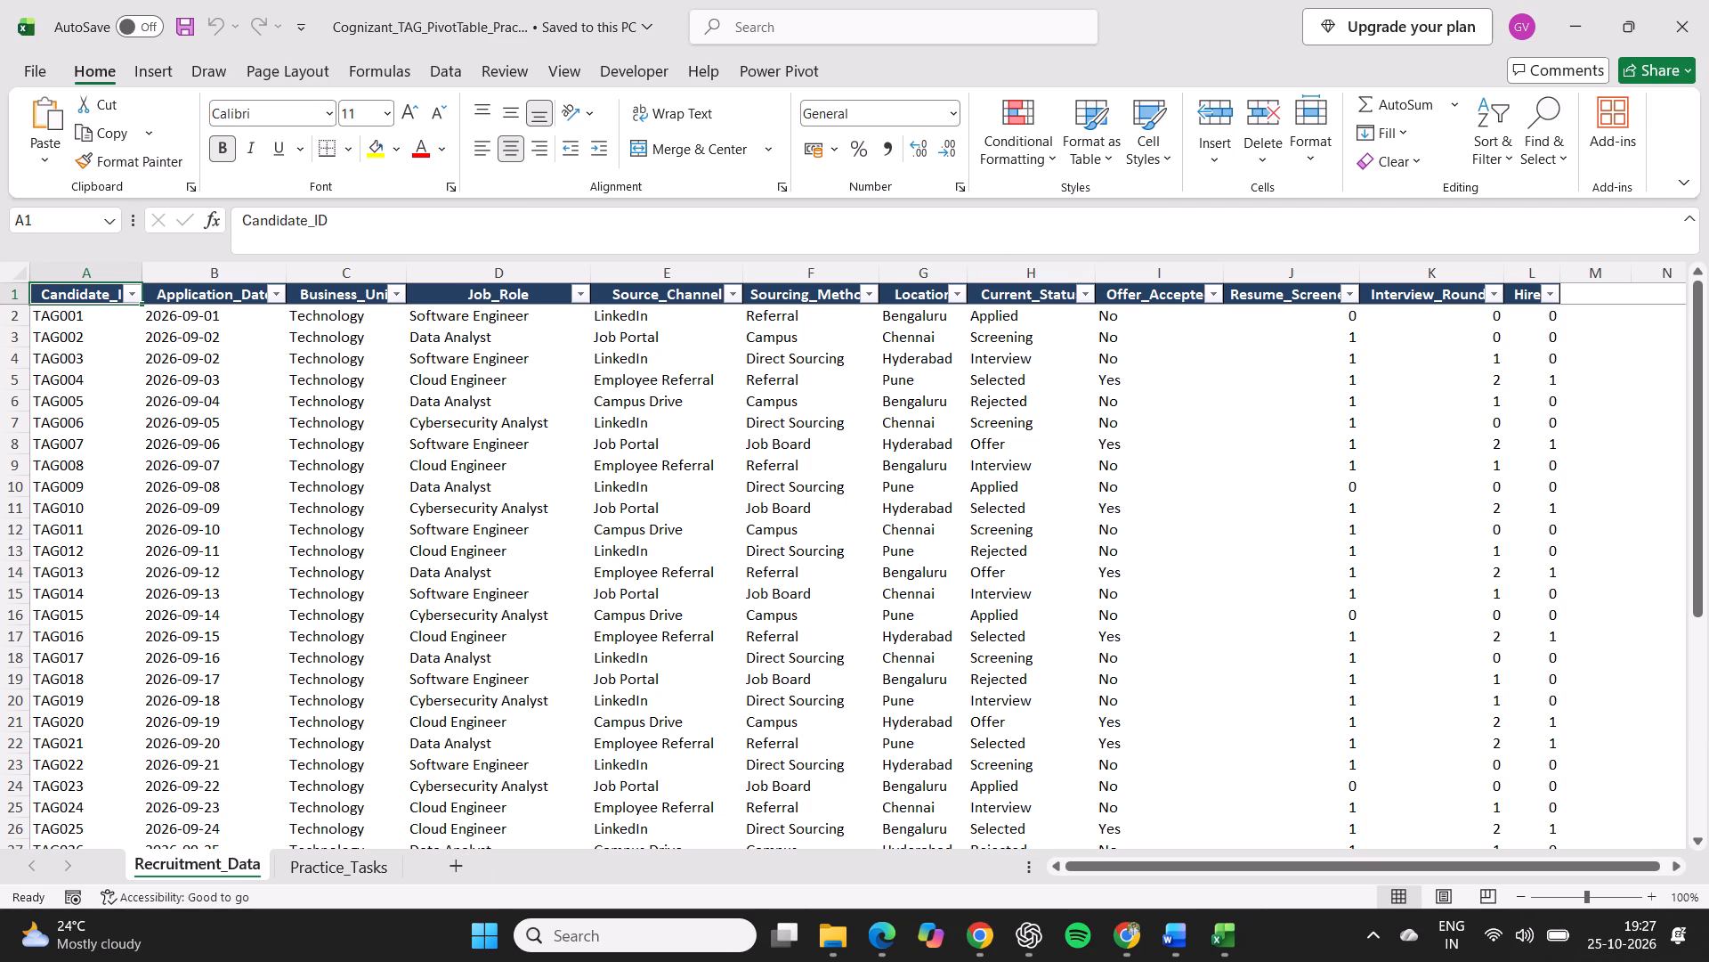
pyautogui.click(1015, 317)
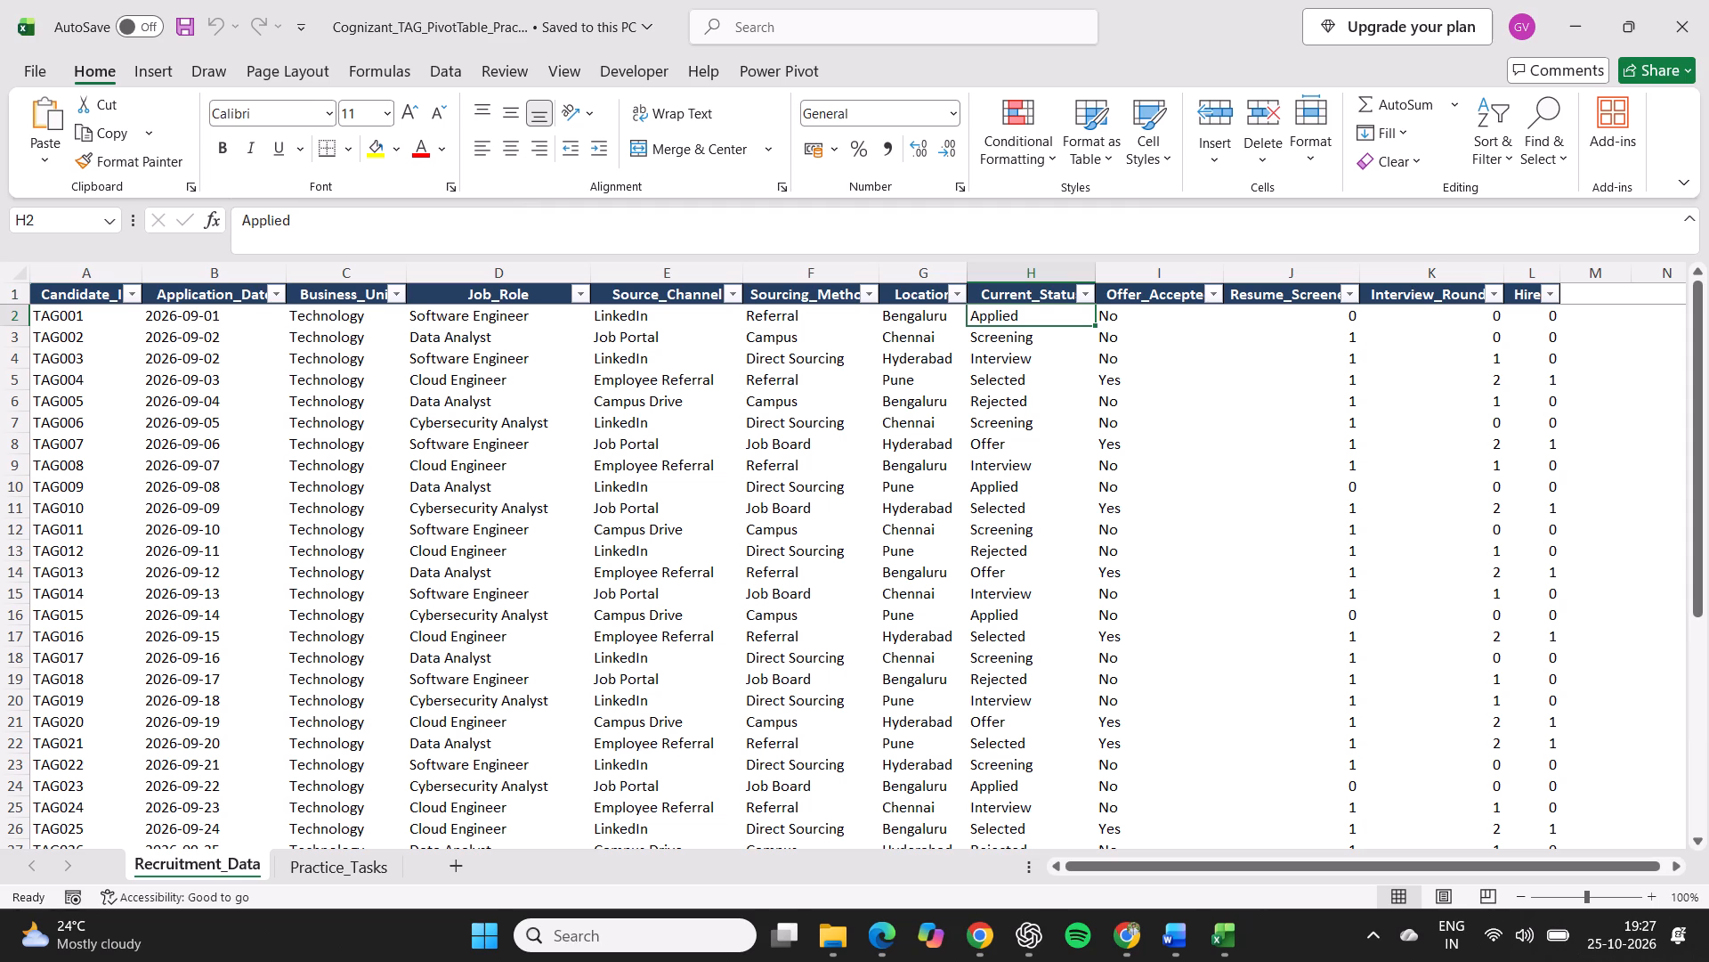
pyautogui.click(1041, 338)
pyautogui.click(1044, 367)
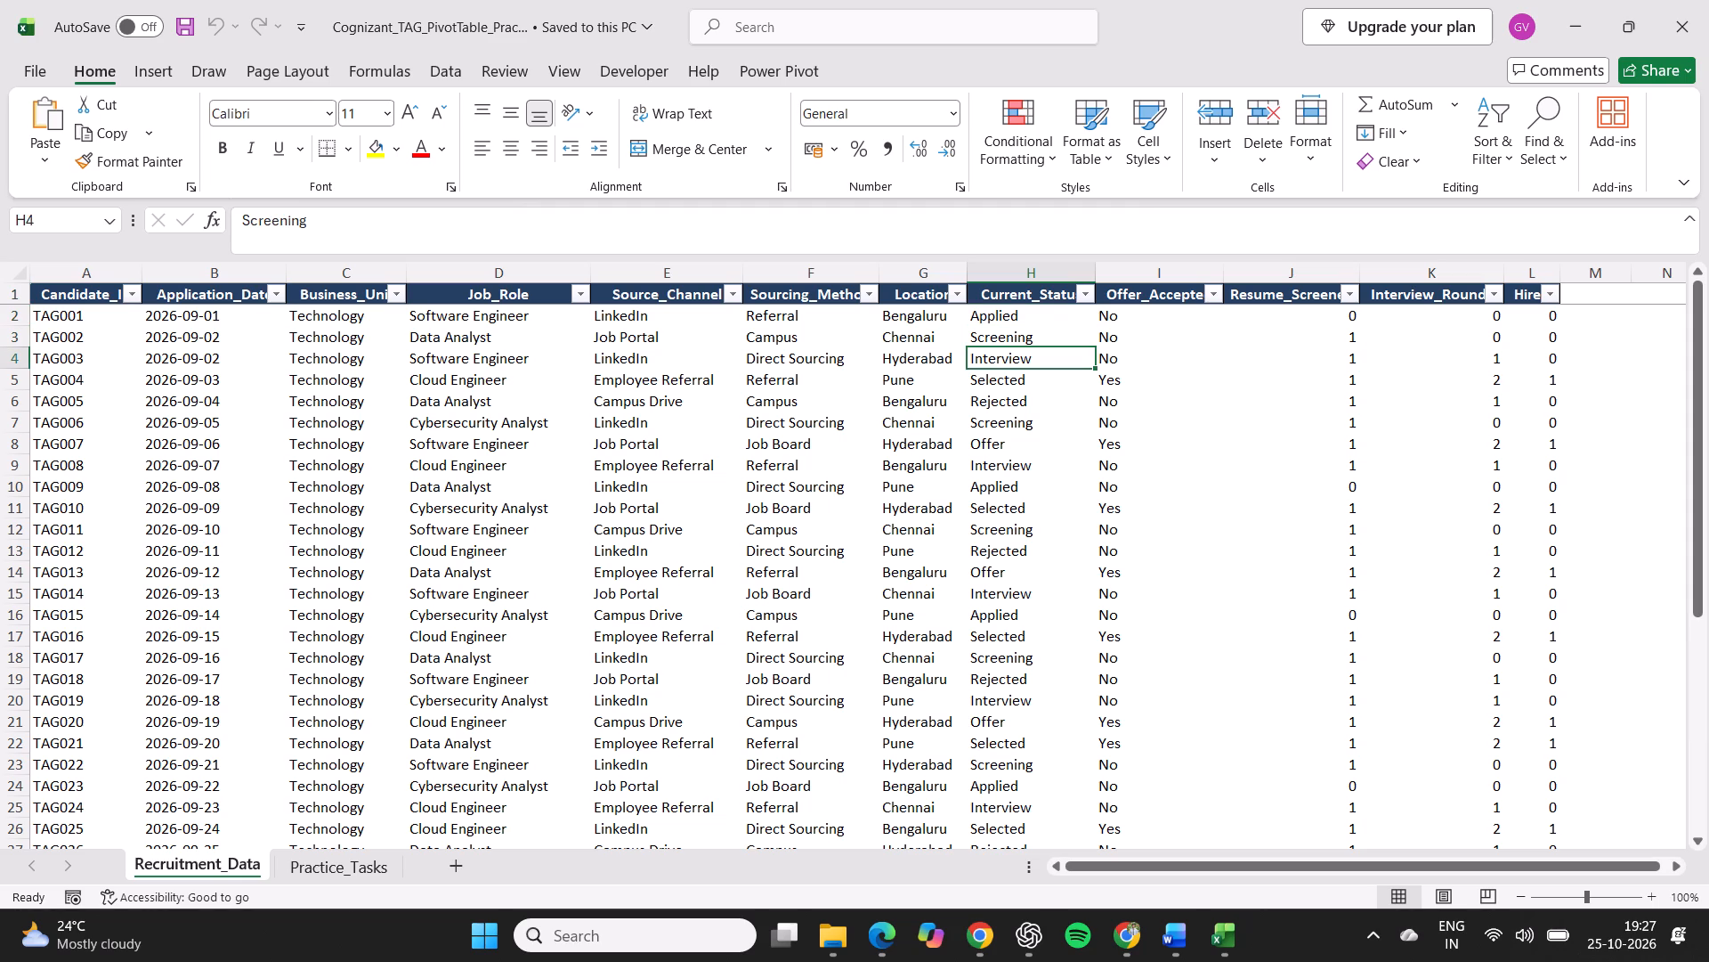
pyautogui.click(1036, 382)
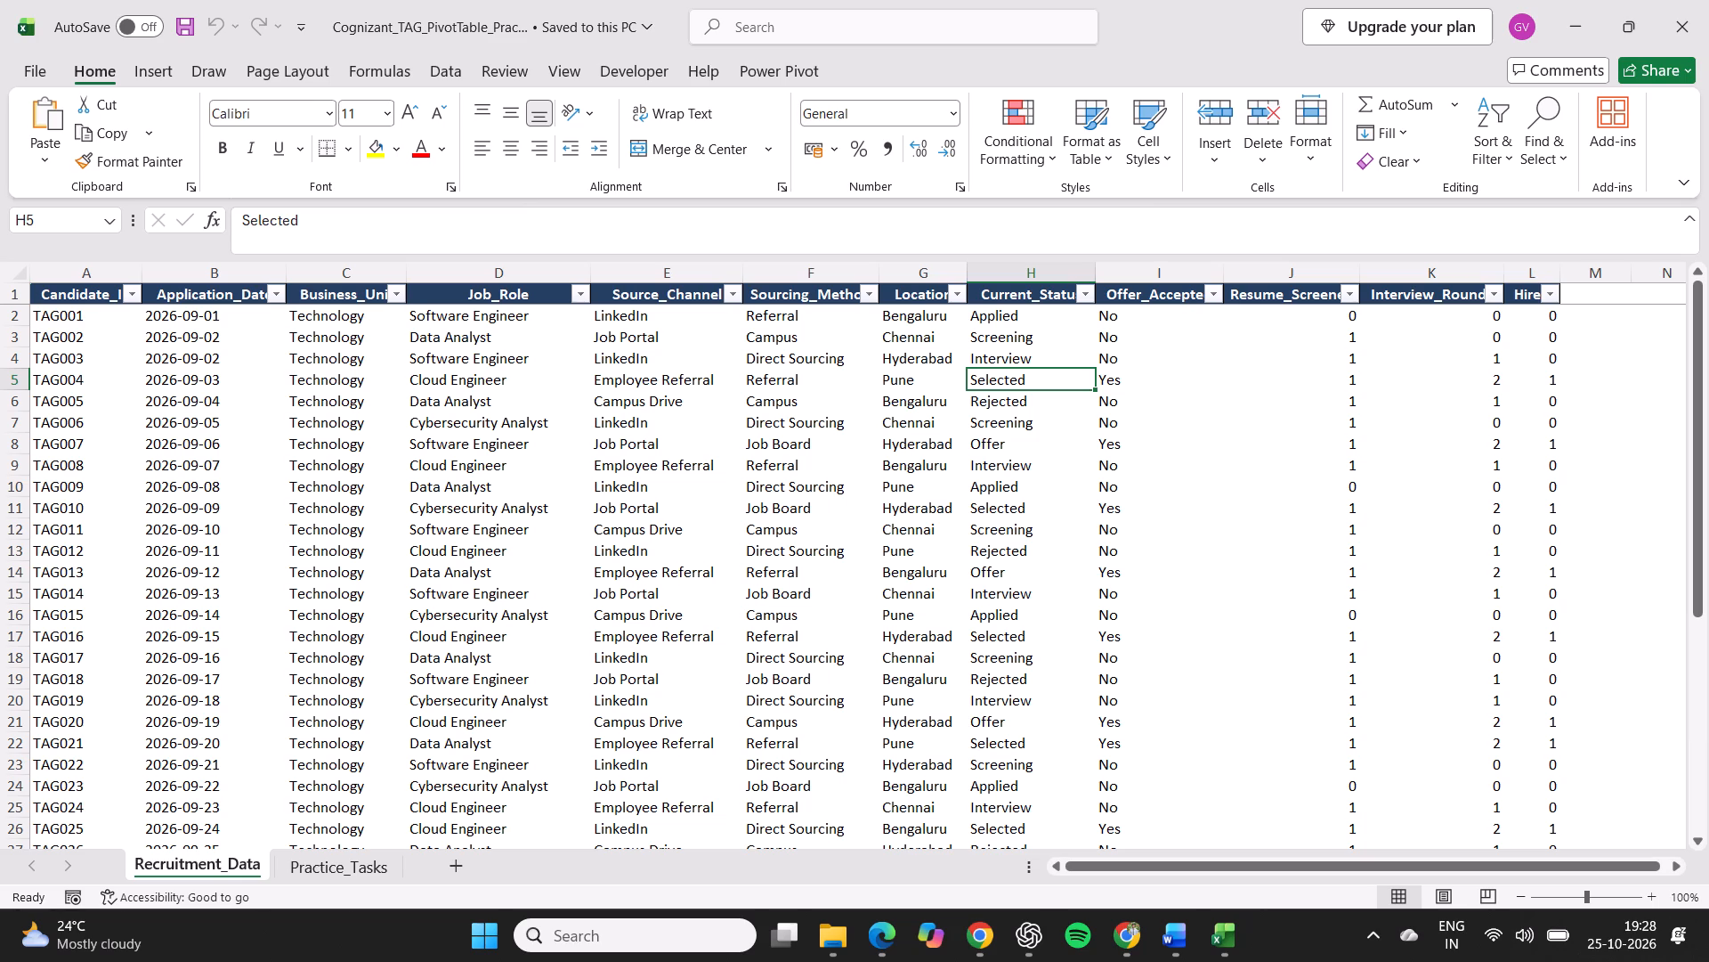
pyautogui.click(271, 691)
pyautogui.hotkey('ctrl', 'a')
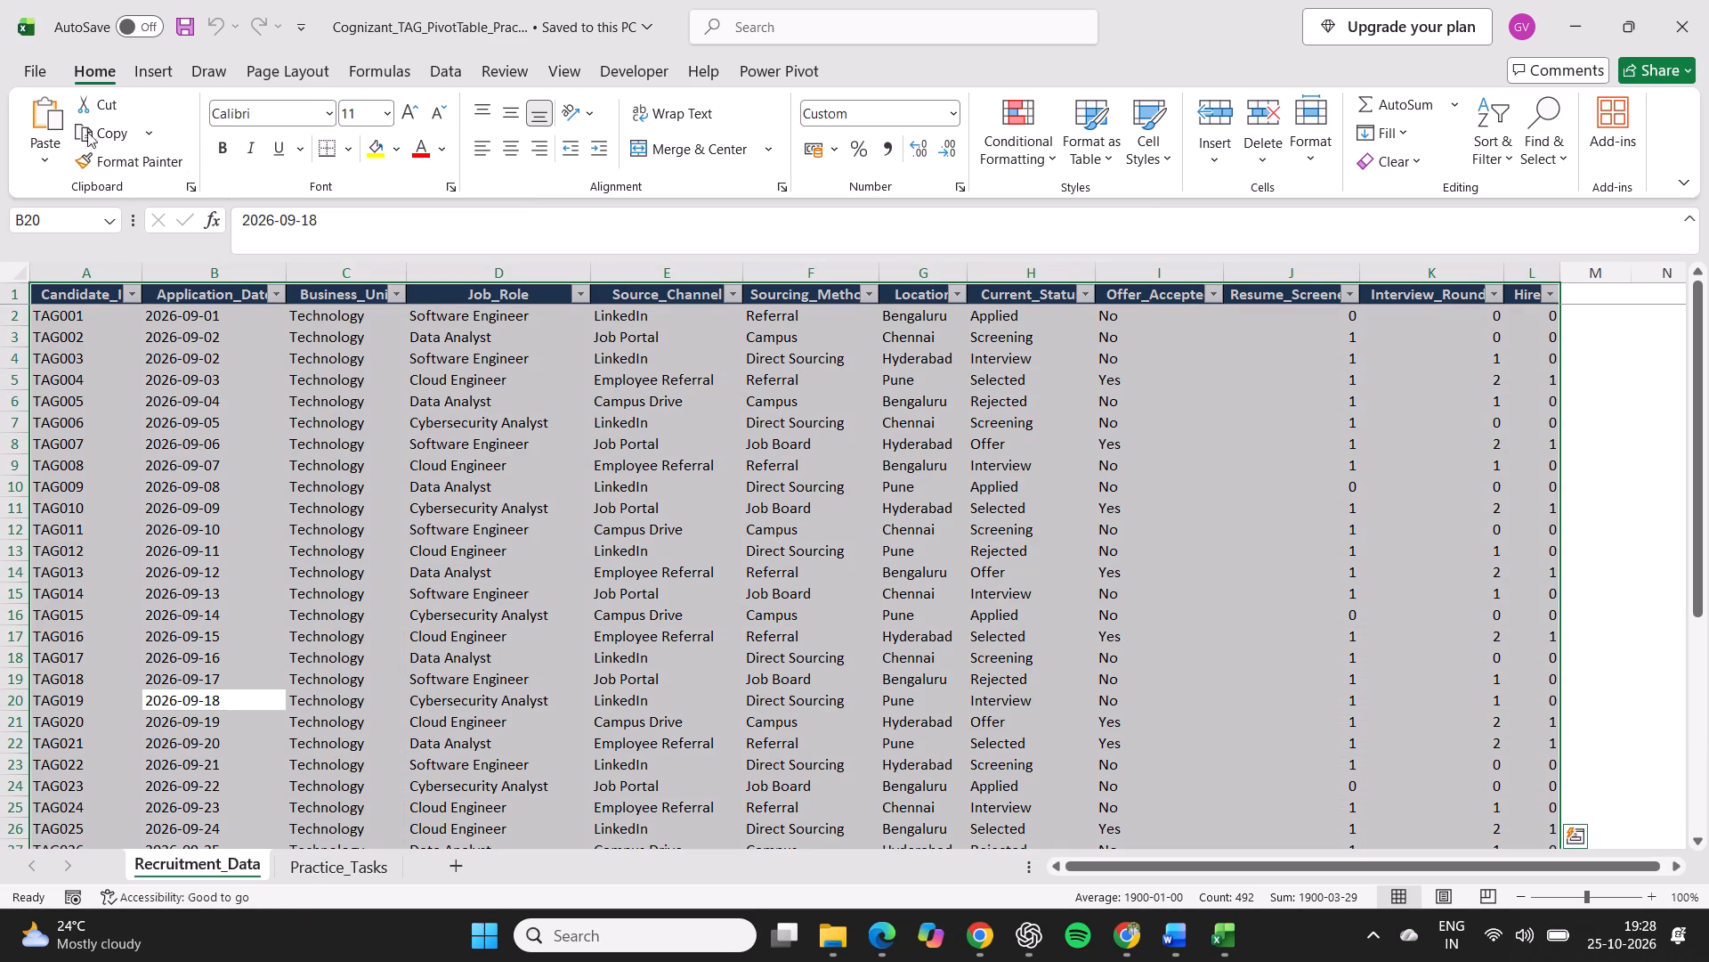
pyautogui.click(41, 70)
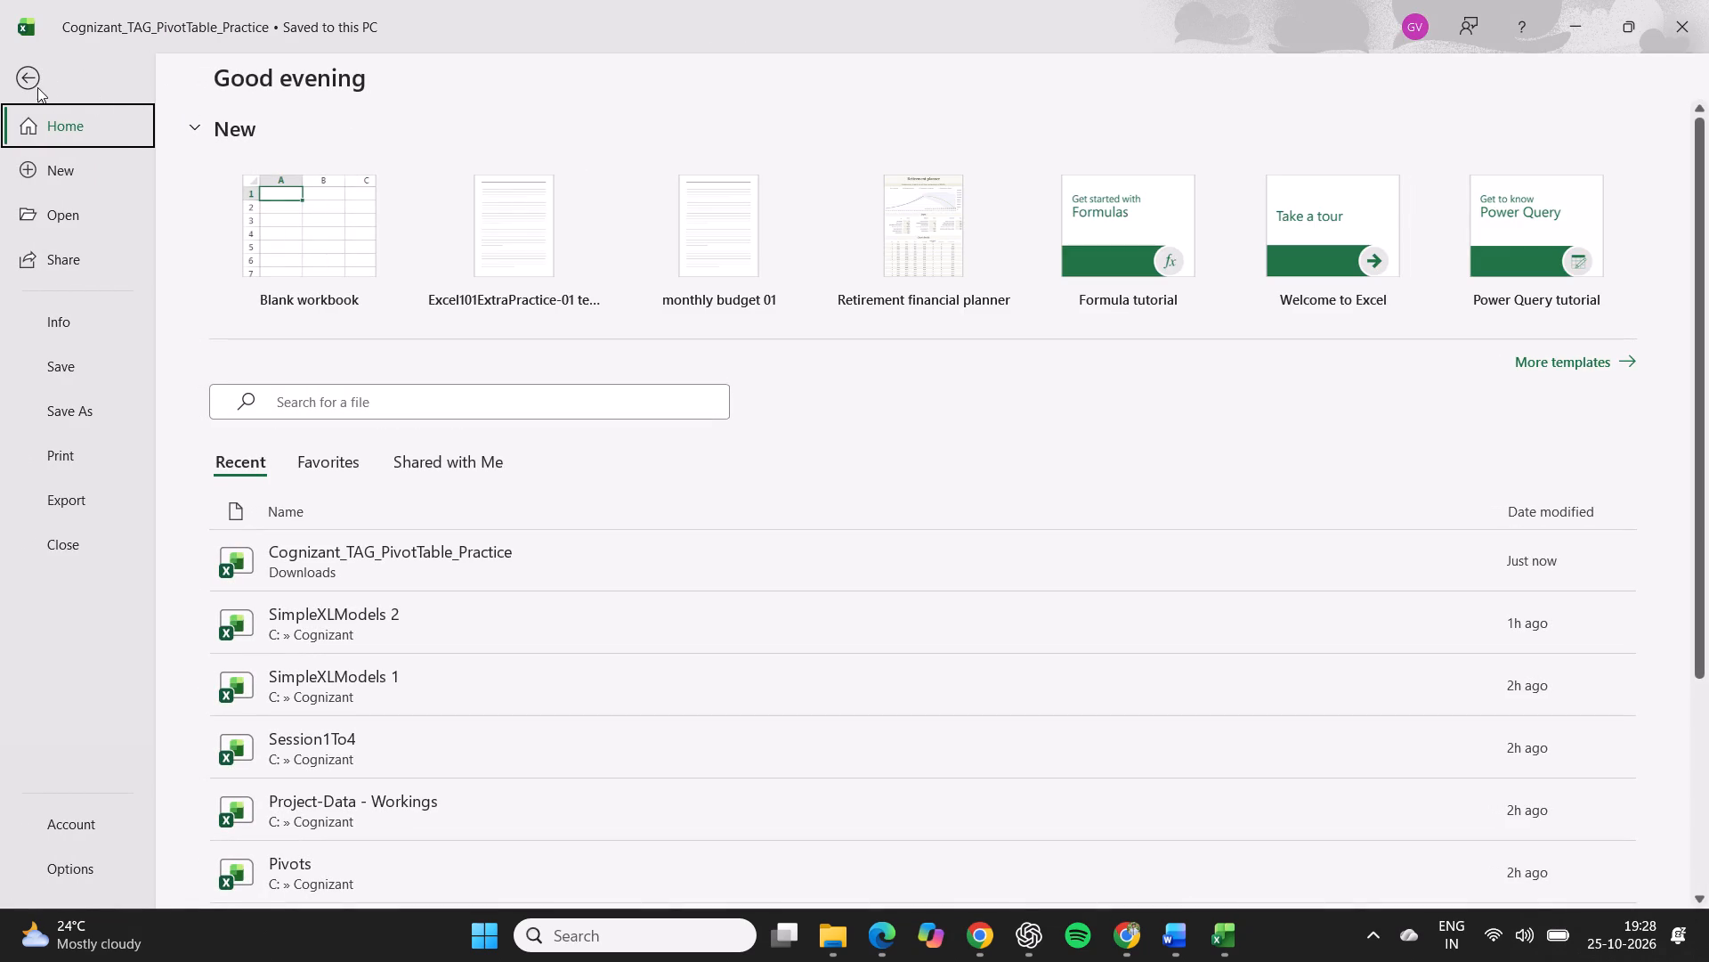
pyautogui.click(30, 81)
pyautogui.click(156, 70)
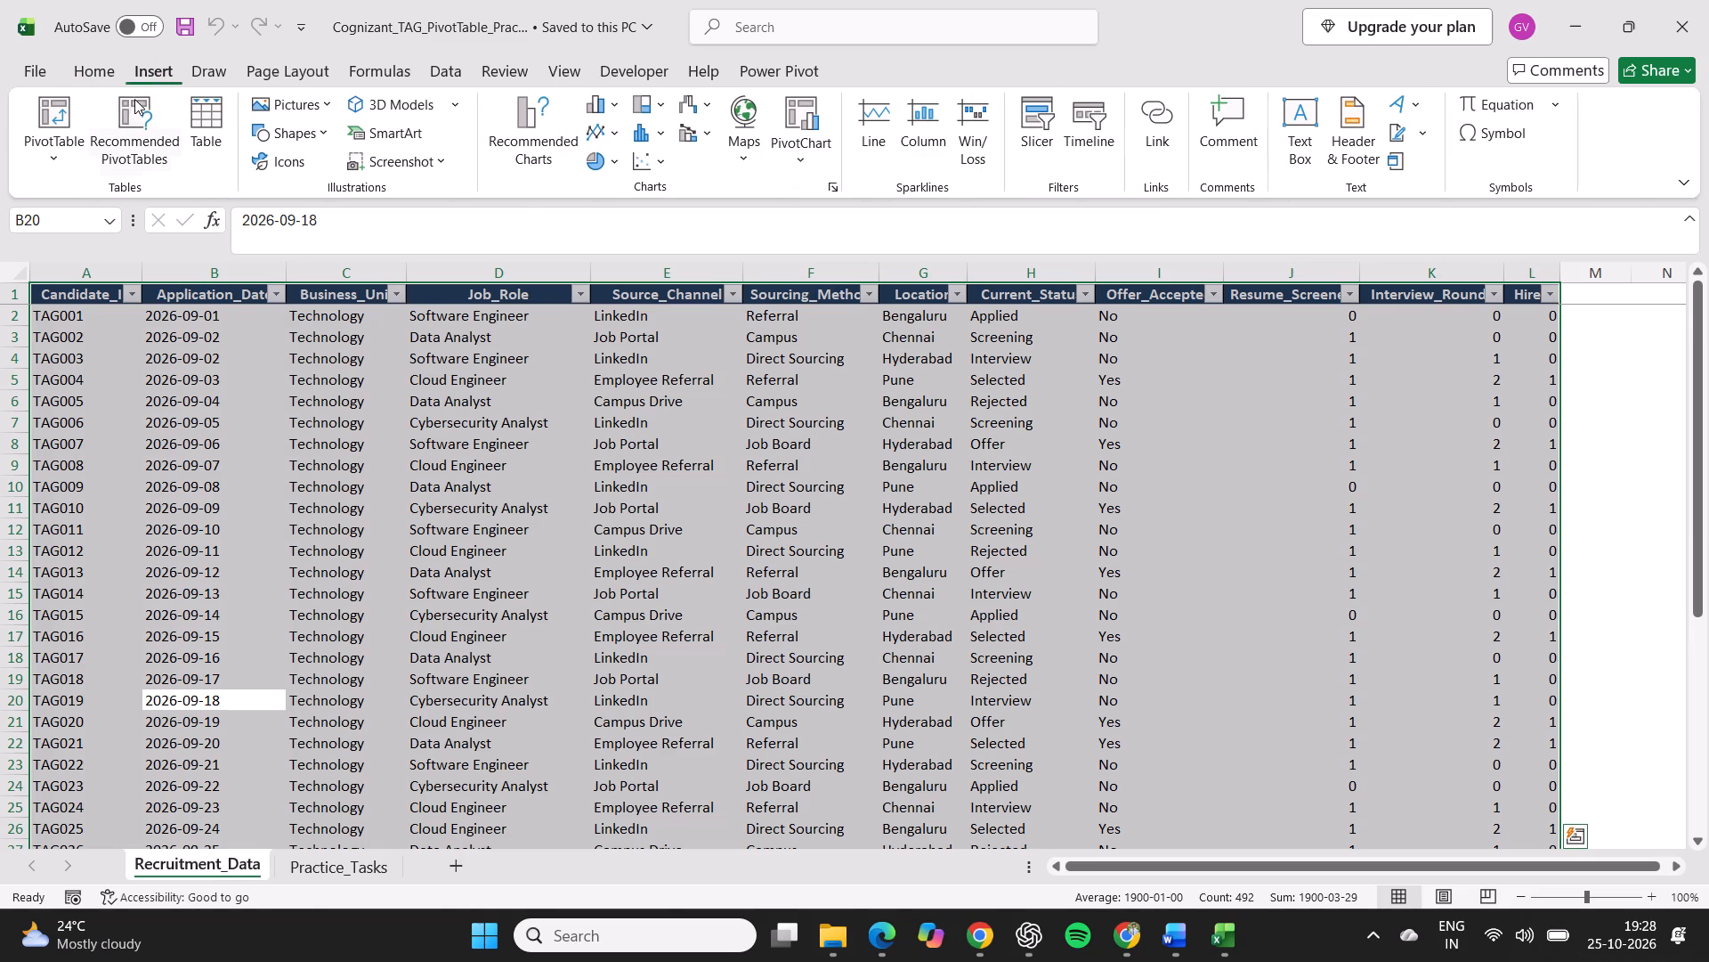
pyautogui.click(43, 130)
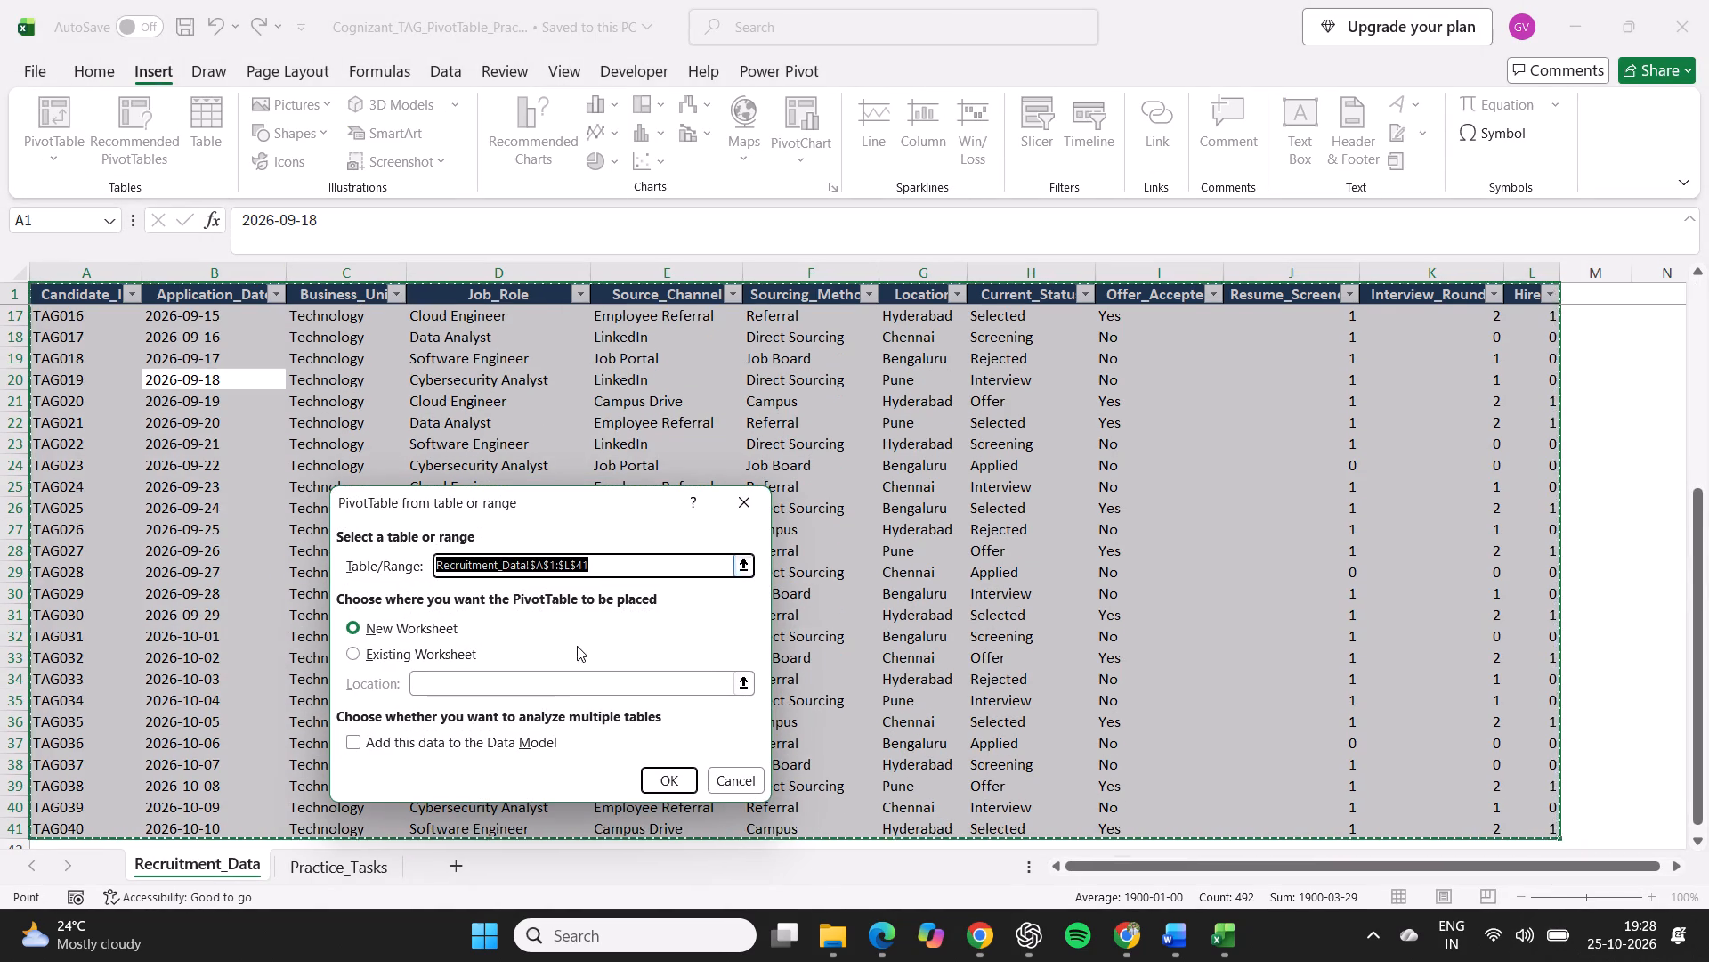
pyautogui.click(463, 677)
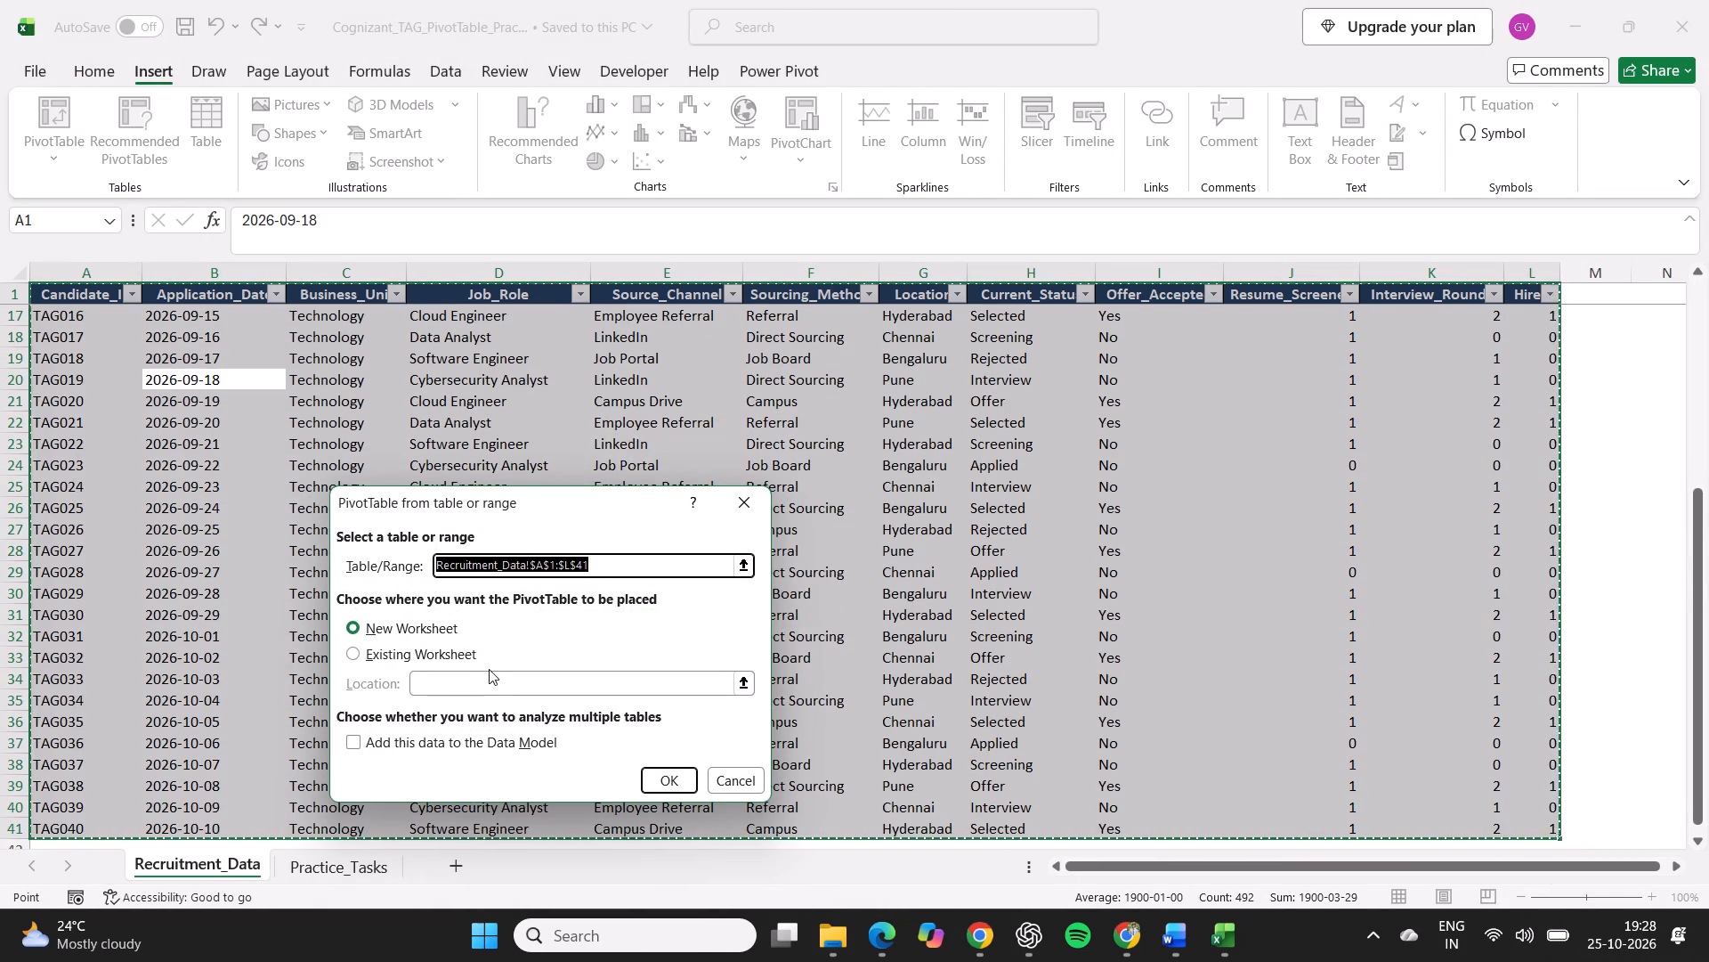
pyautogui.click(663, 787)
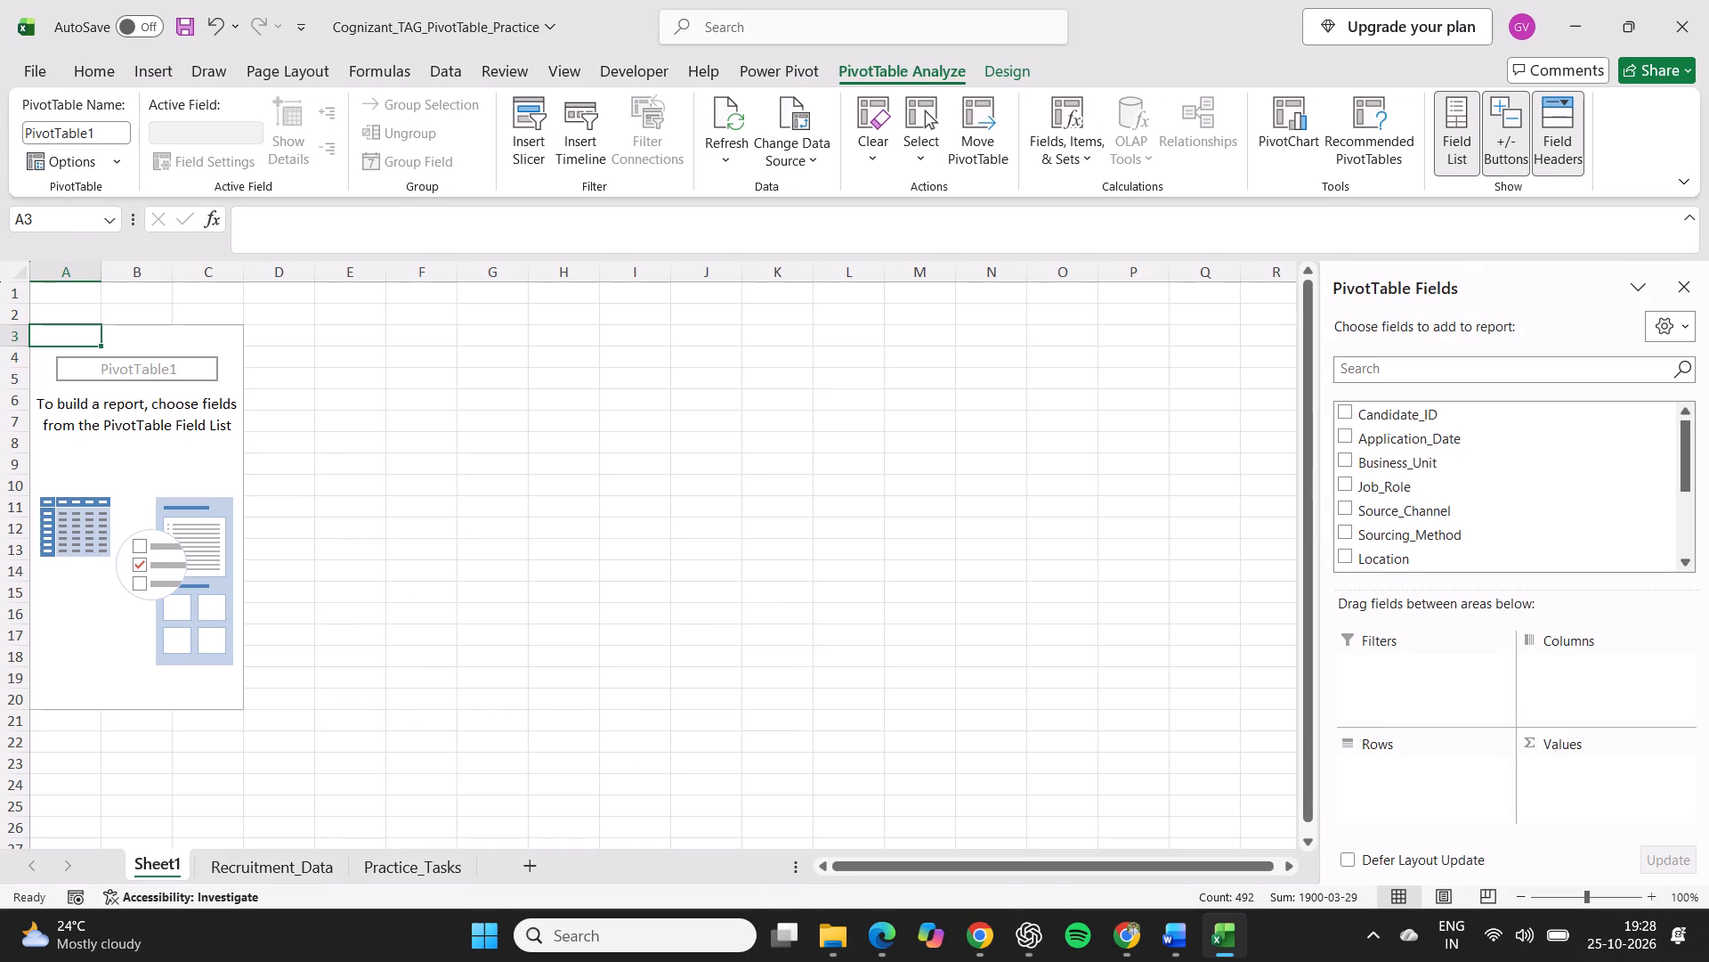
# Build the PivotTable to count candidates by status, with Current_Status as rows and the count of Candidate_ID as values.
pyautogui.moveTo(1468, 418); pyautogui.dragTo(1457, 469)
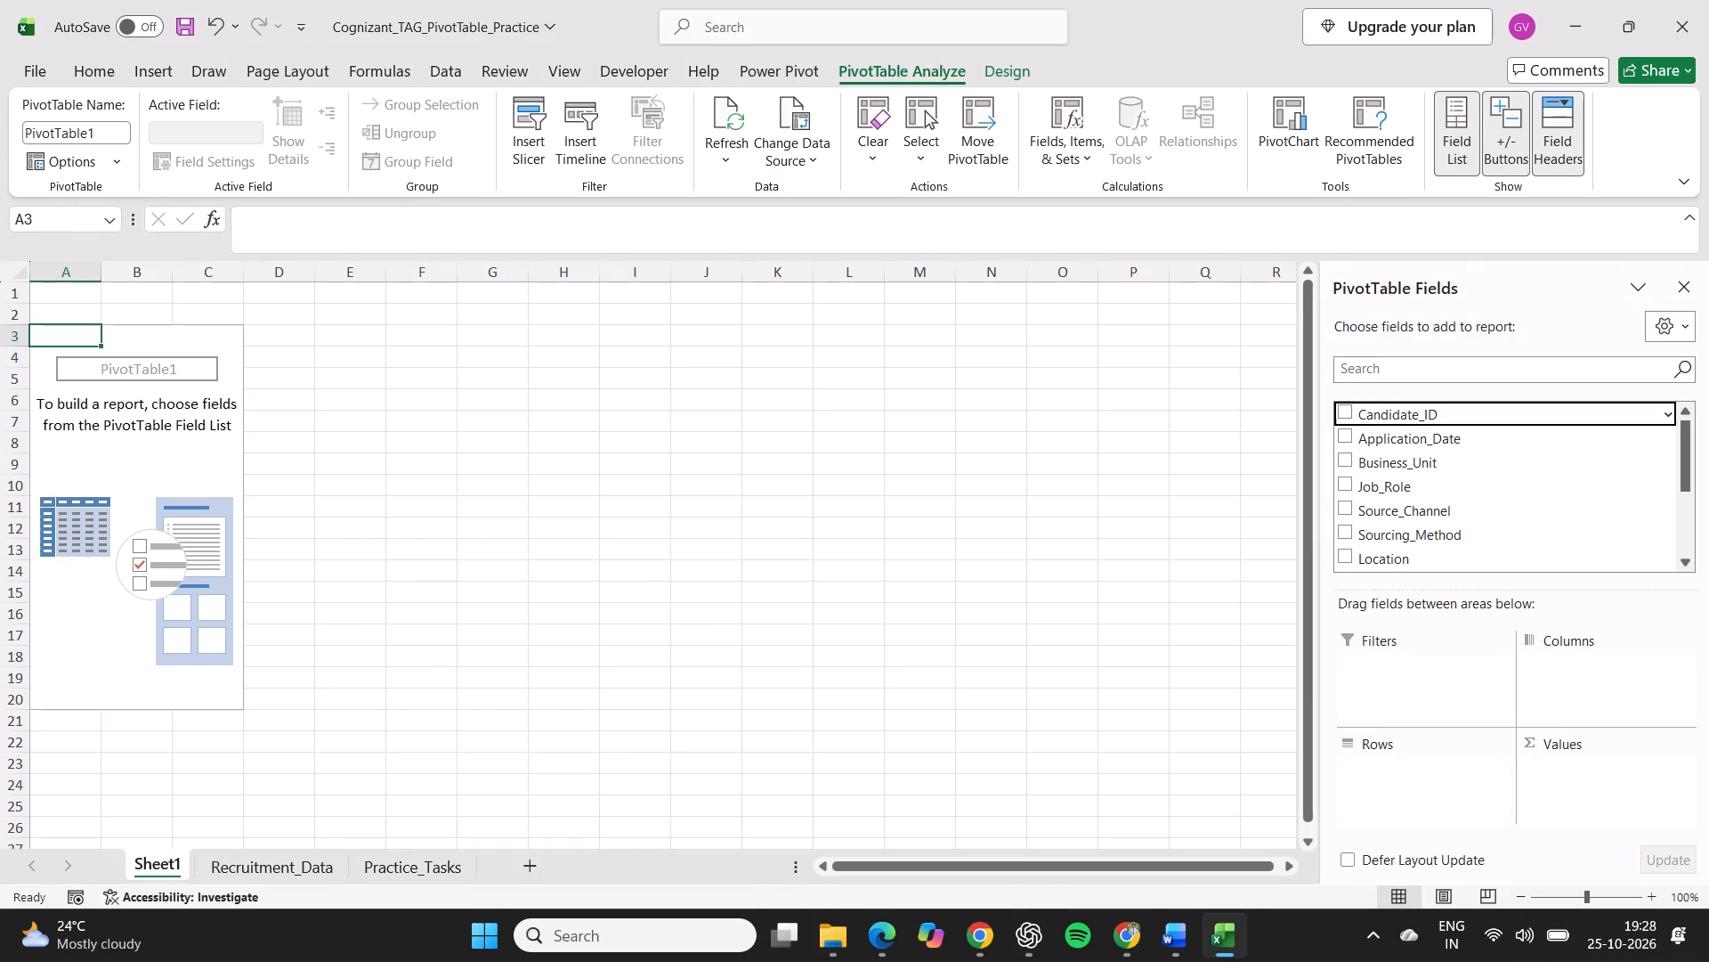
pyautogui.moveTo(1457, 469); pyautogui.dragTo(1397, 754)
pyautogui.moveTo(1397, 754); pyautogui.dragTo(1406, 795)
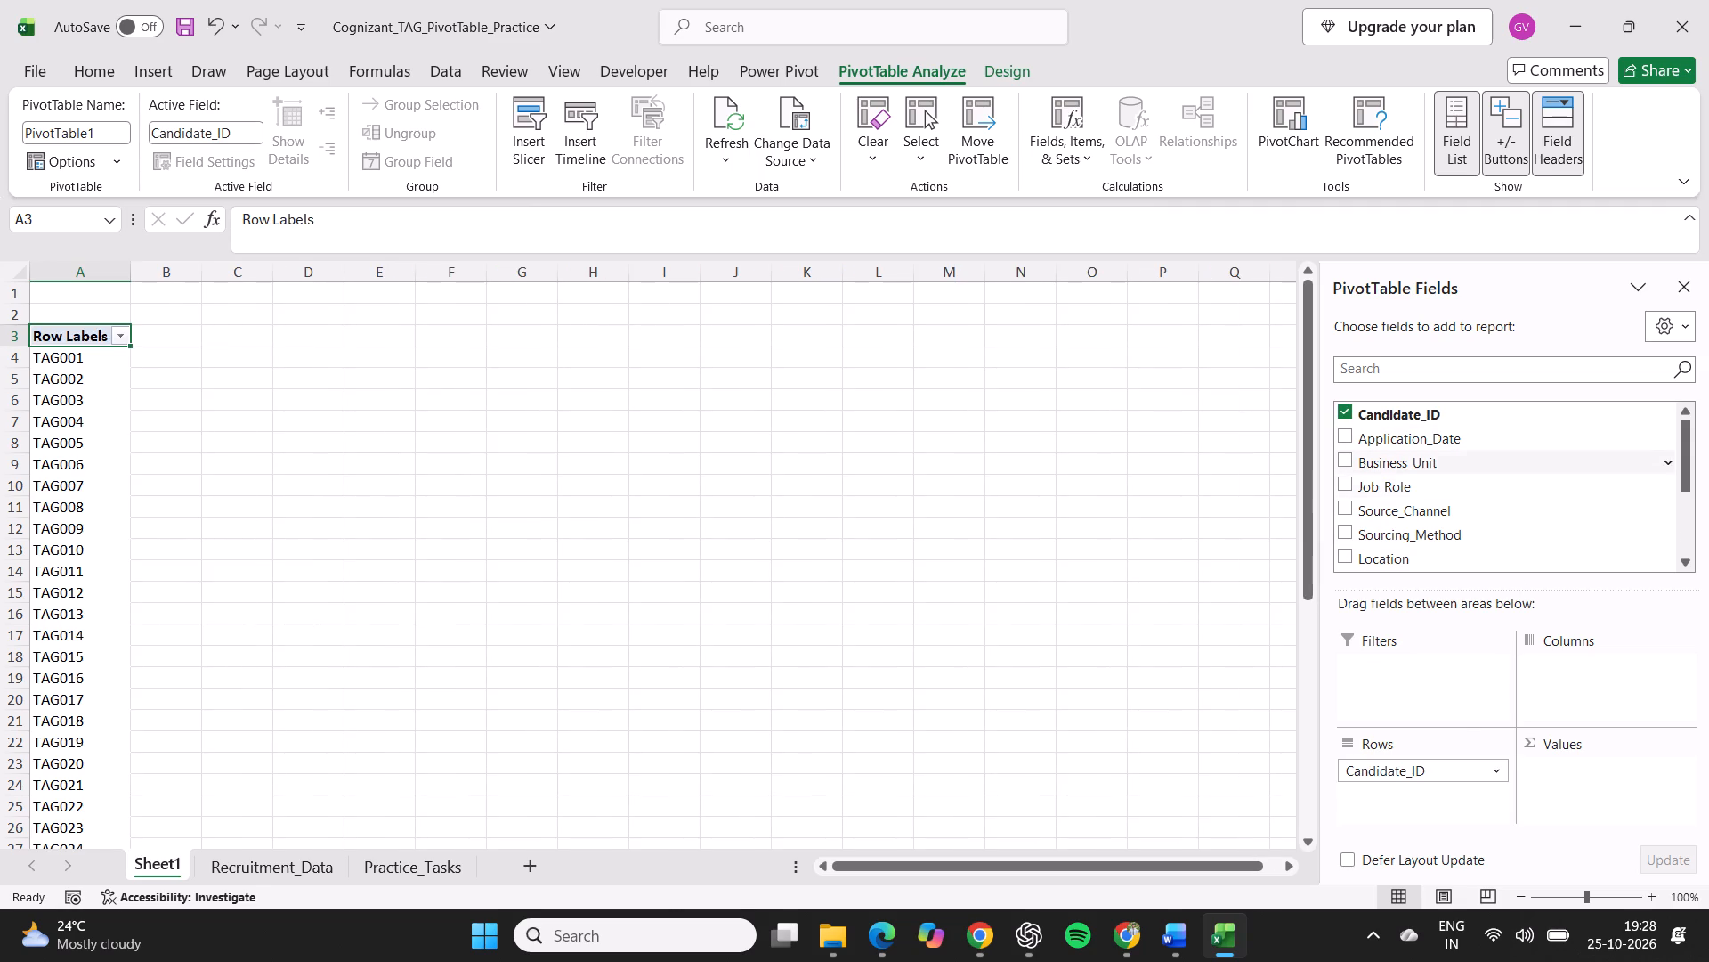
pyautogui.scroll(-2, 1433, 534)
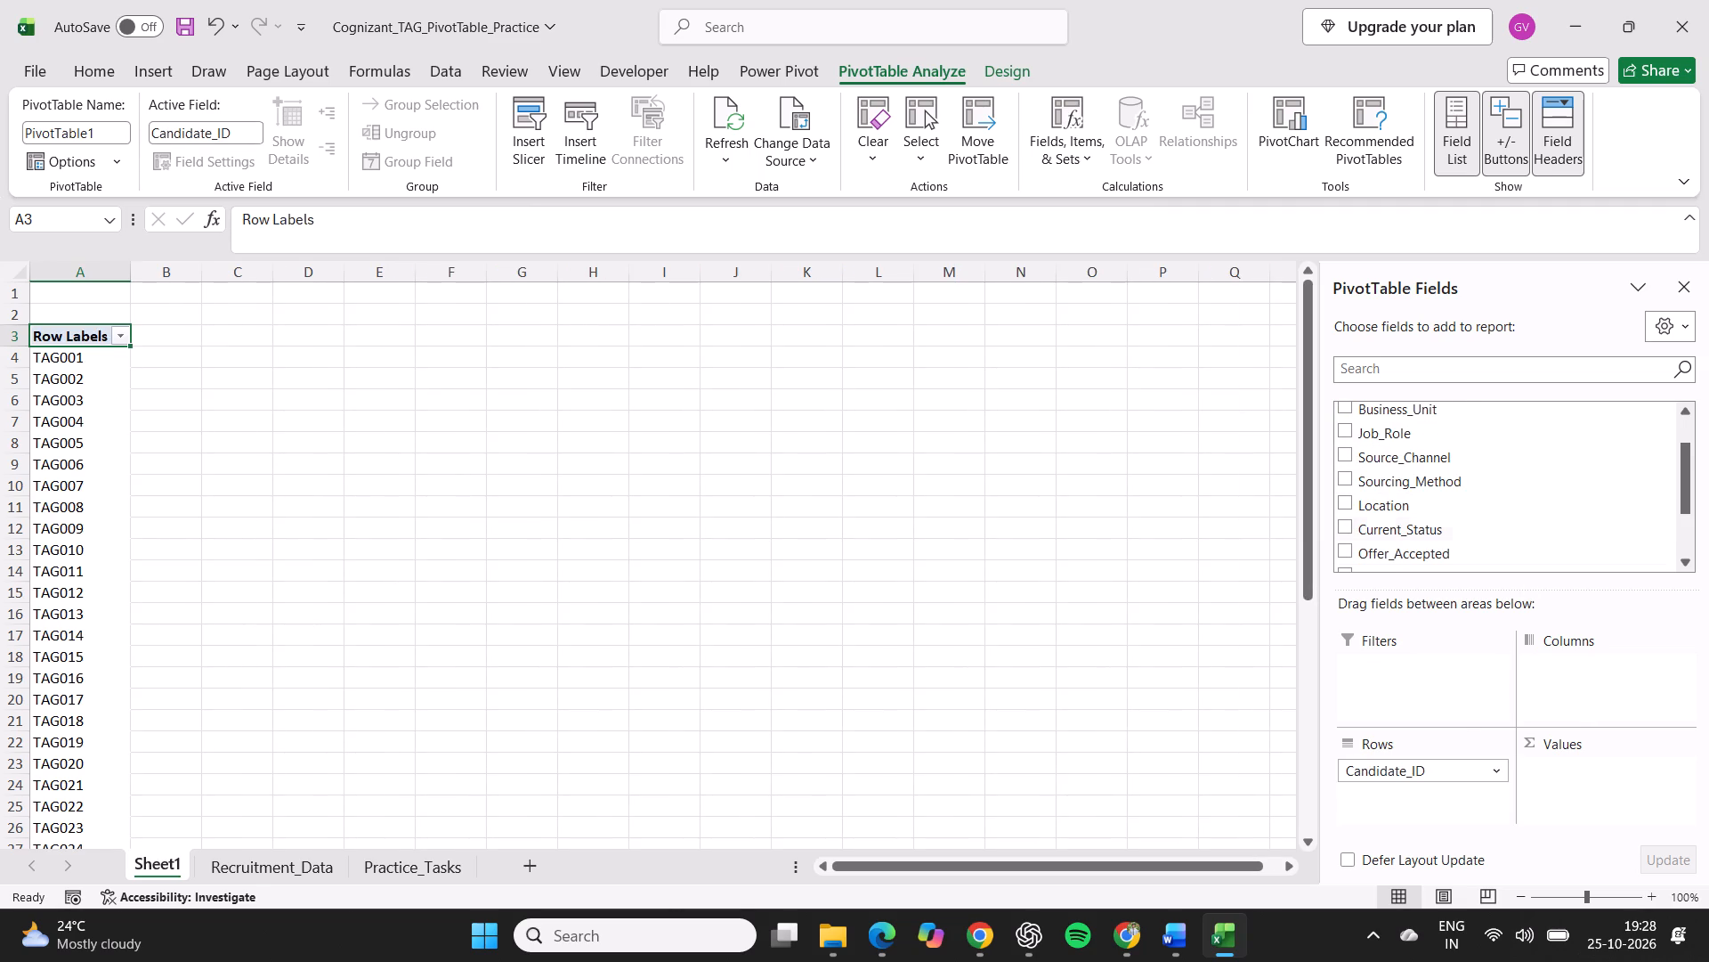
pyautogui.moveTo(1476, 532); pyautogui.dragTo(1586, 773)
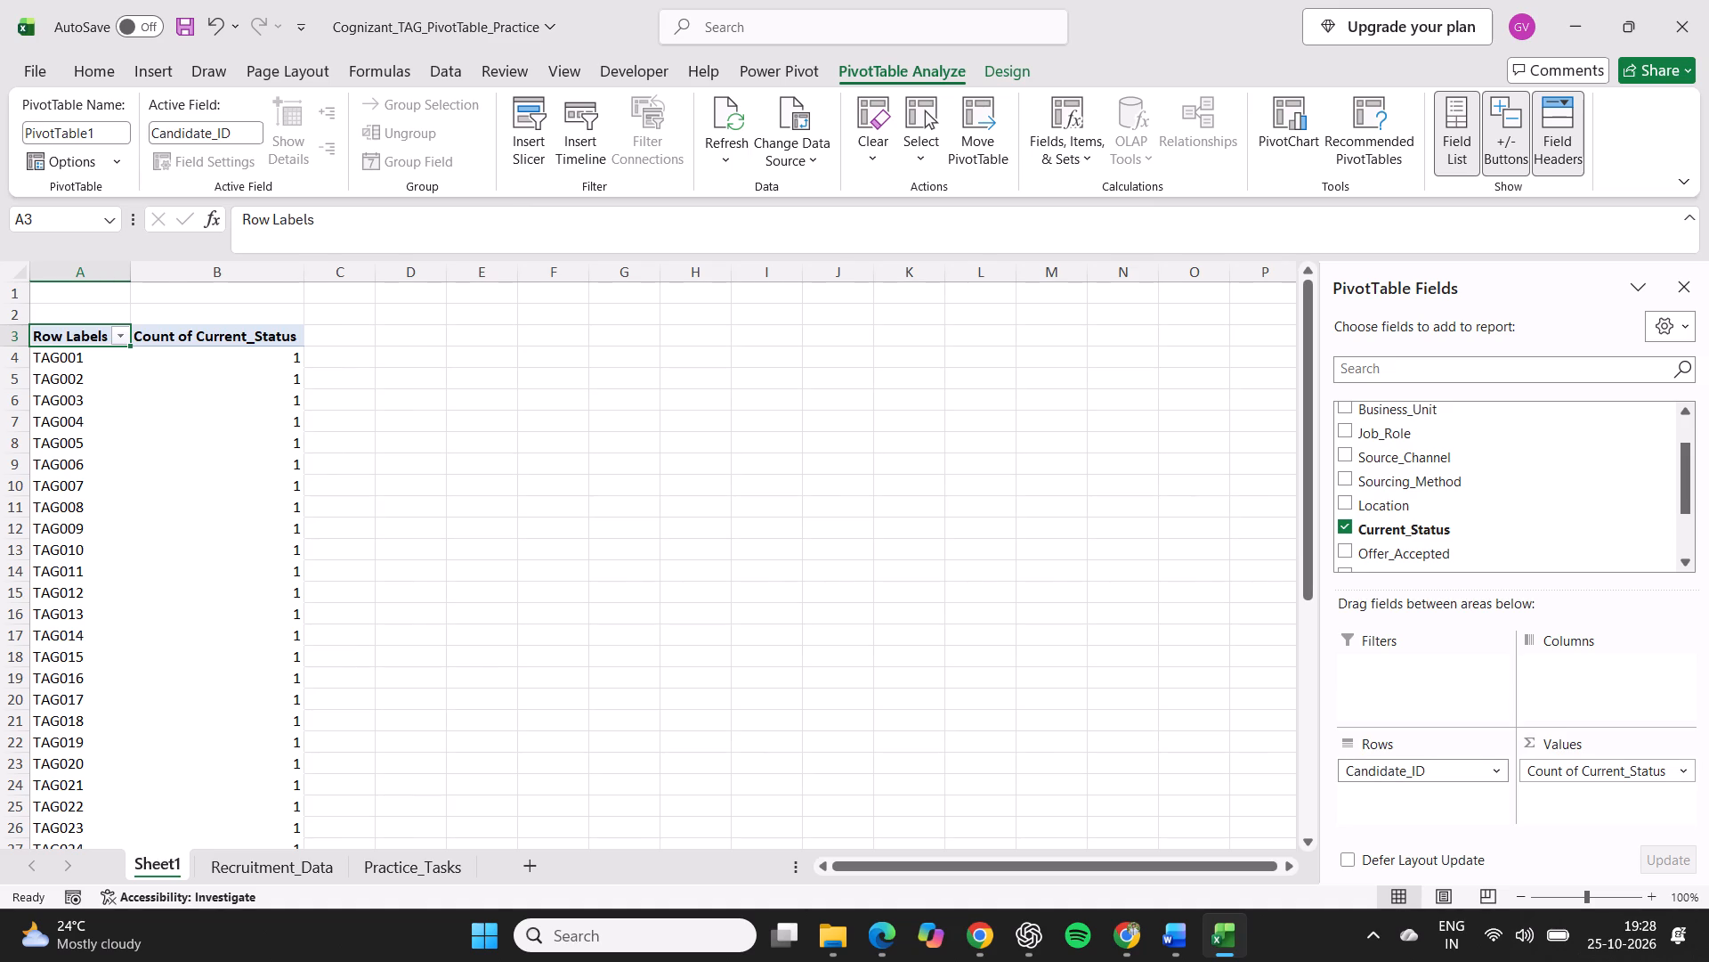
pyautogui.scroll(1, 272, 643)
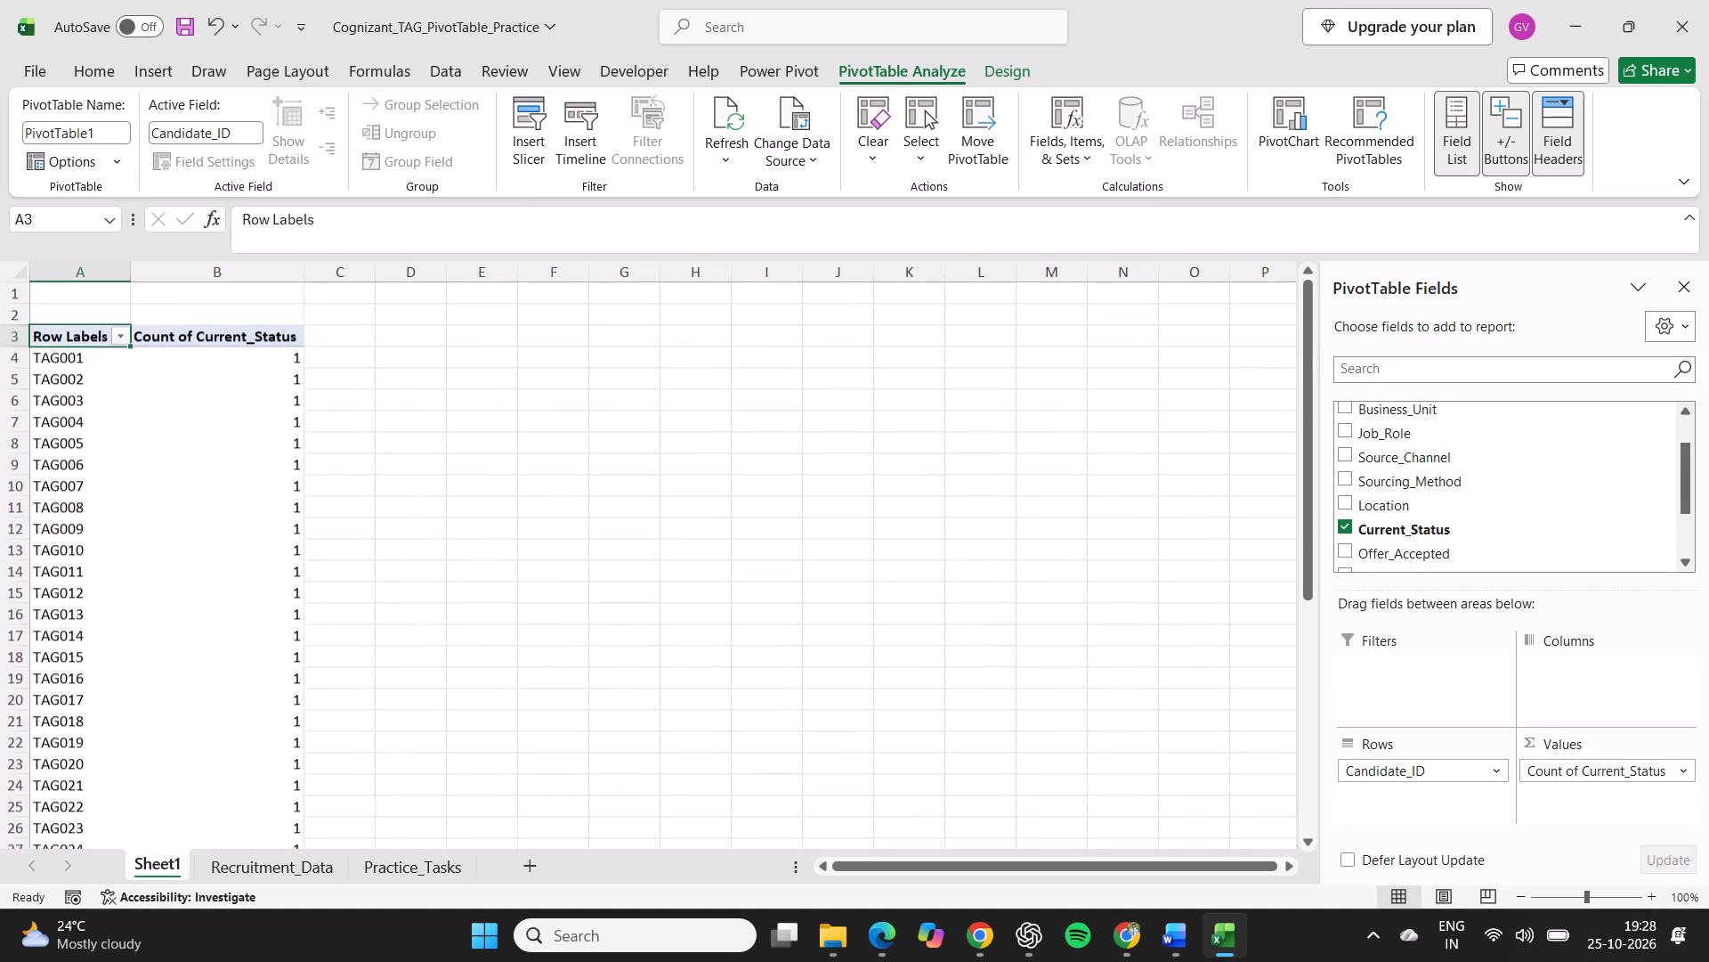
pyautogui.moveTo(1625, 764); pyautogui.dragTo(1405, 778)
pyautogui.moveTo(1425, 772); pyautogui.dragTo(1567, 760)
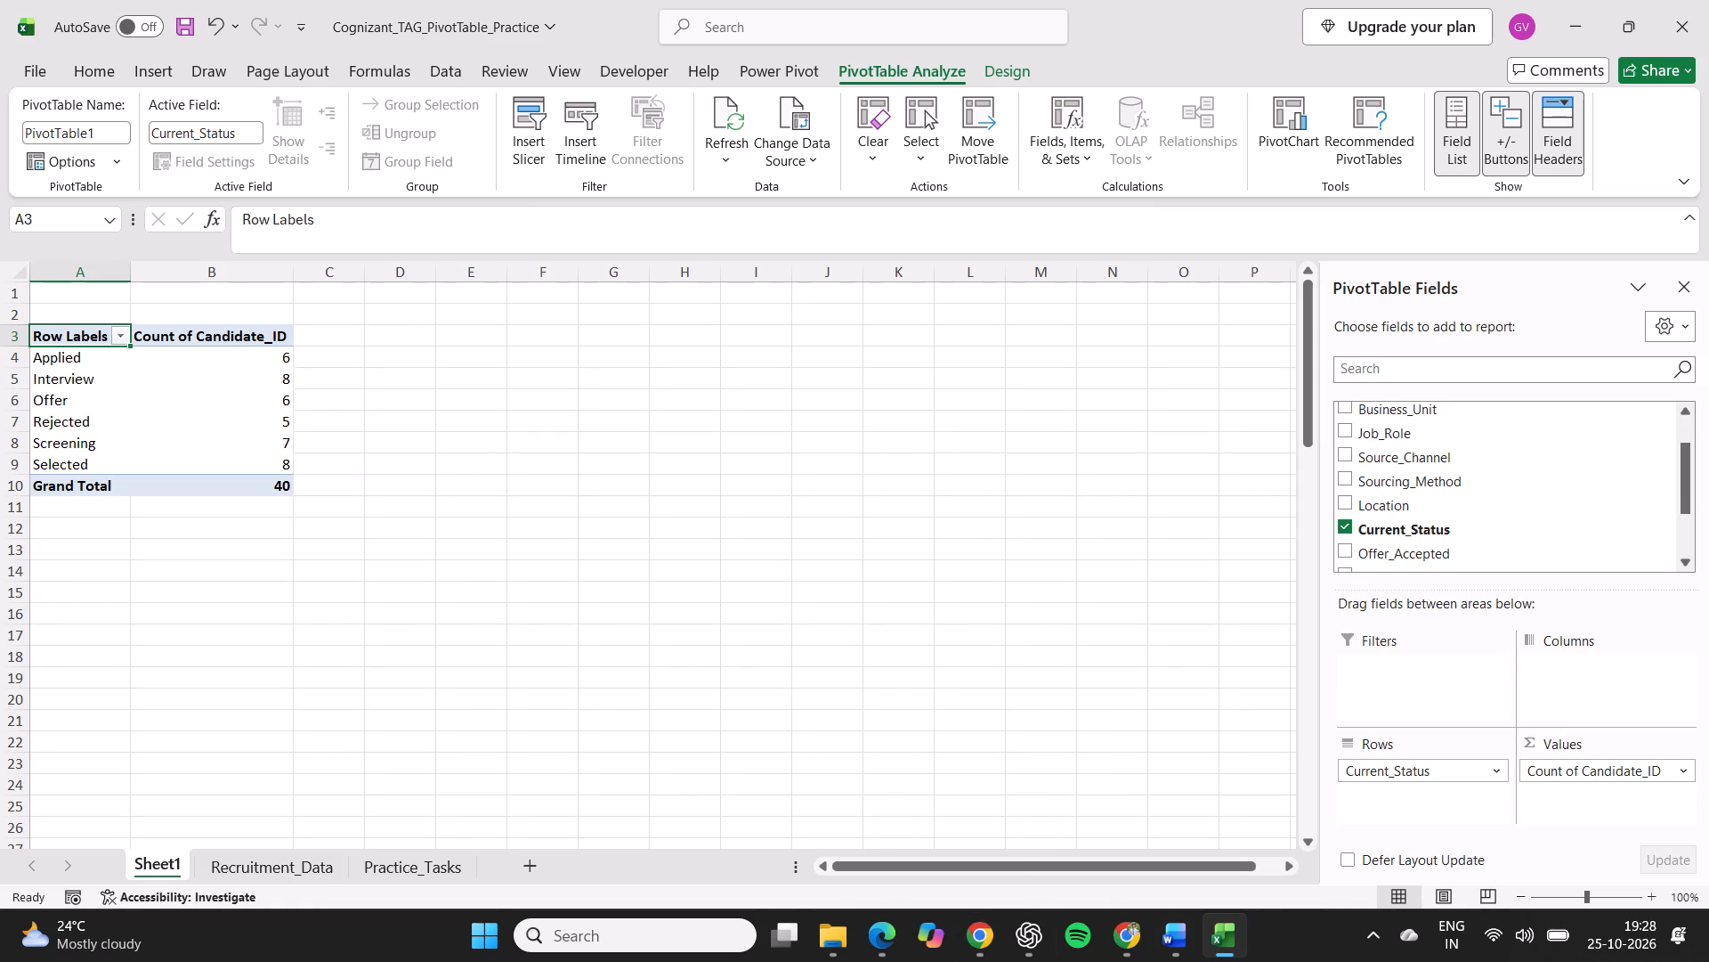
# Review the Practice_Tasks list against the status PivotTable and the Recruitment_Data sheet to identify the second task's setup.
pyautogui.click(415, 854)
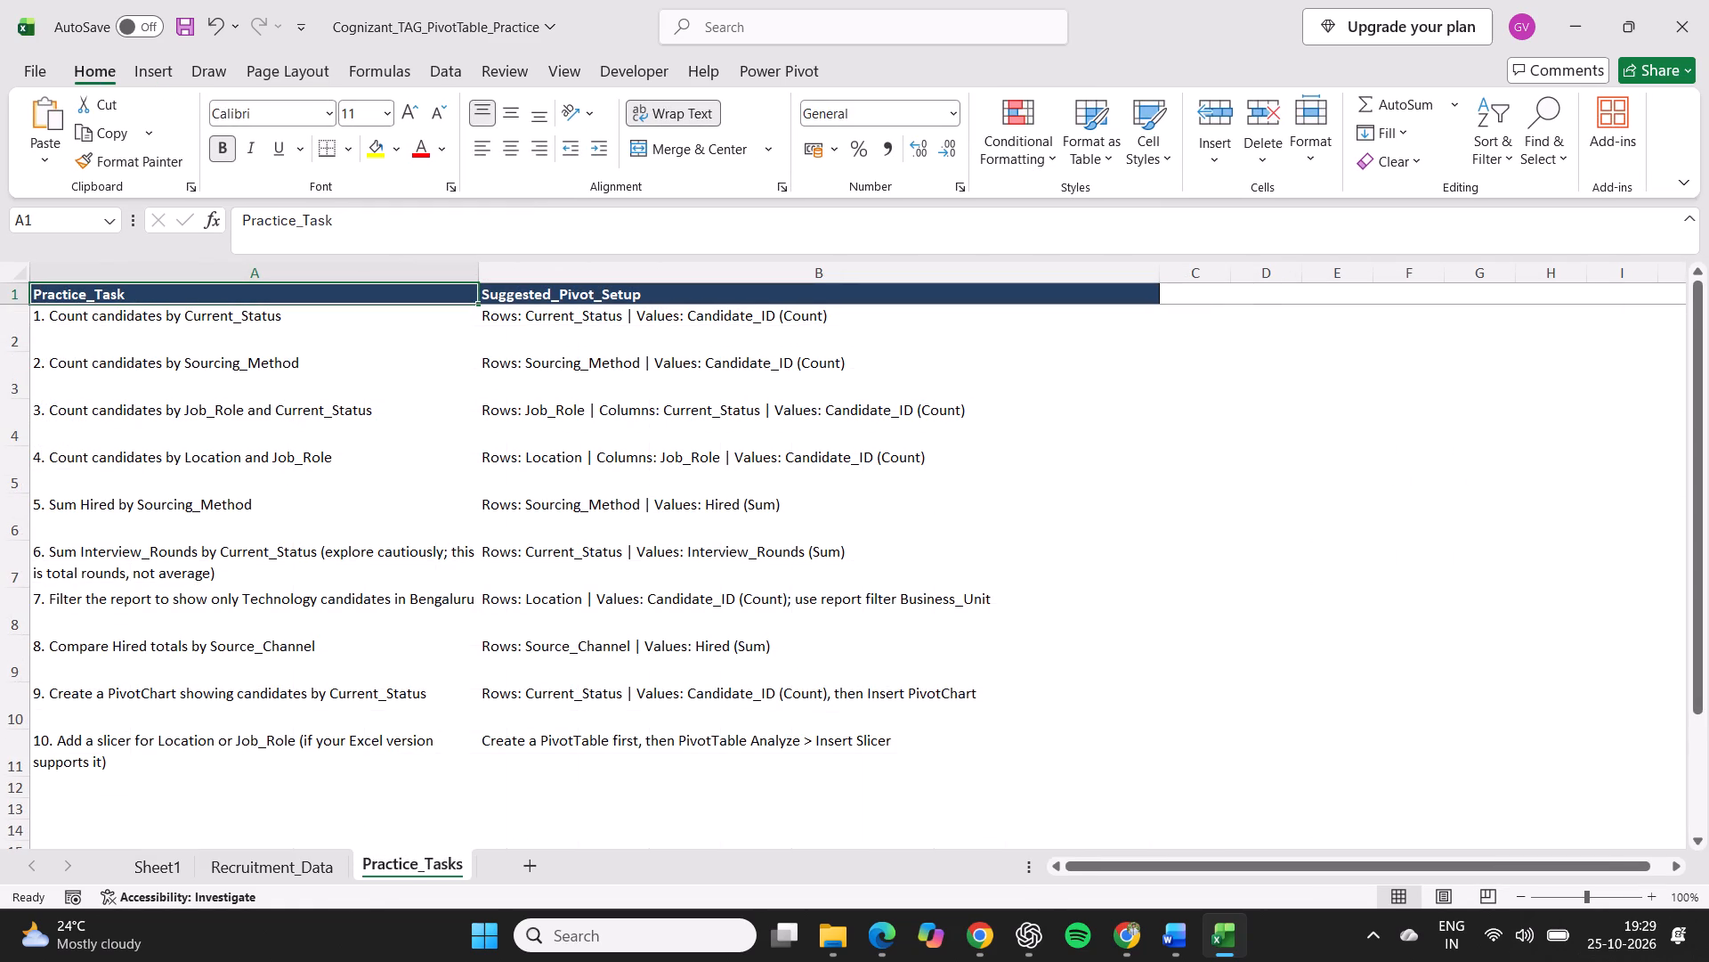
pyautogui.click(157, 857)
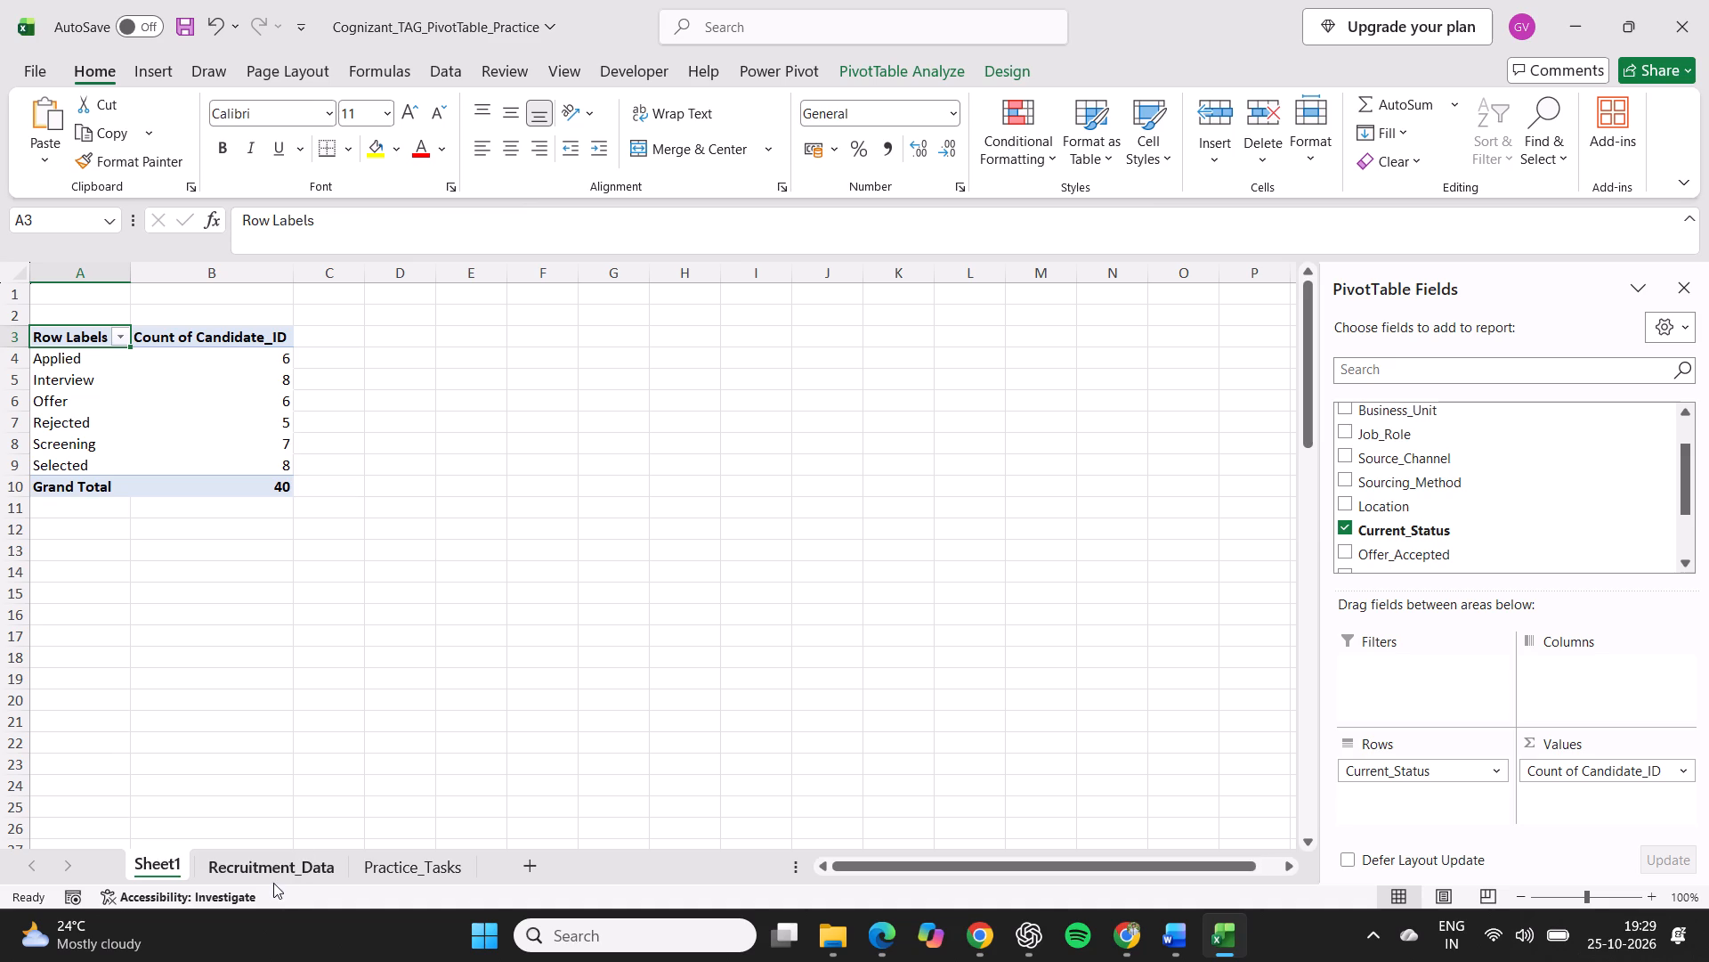
pyautogui.click(279, 866)
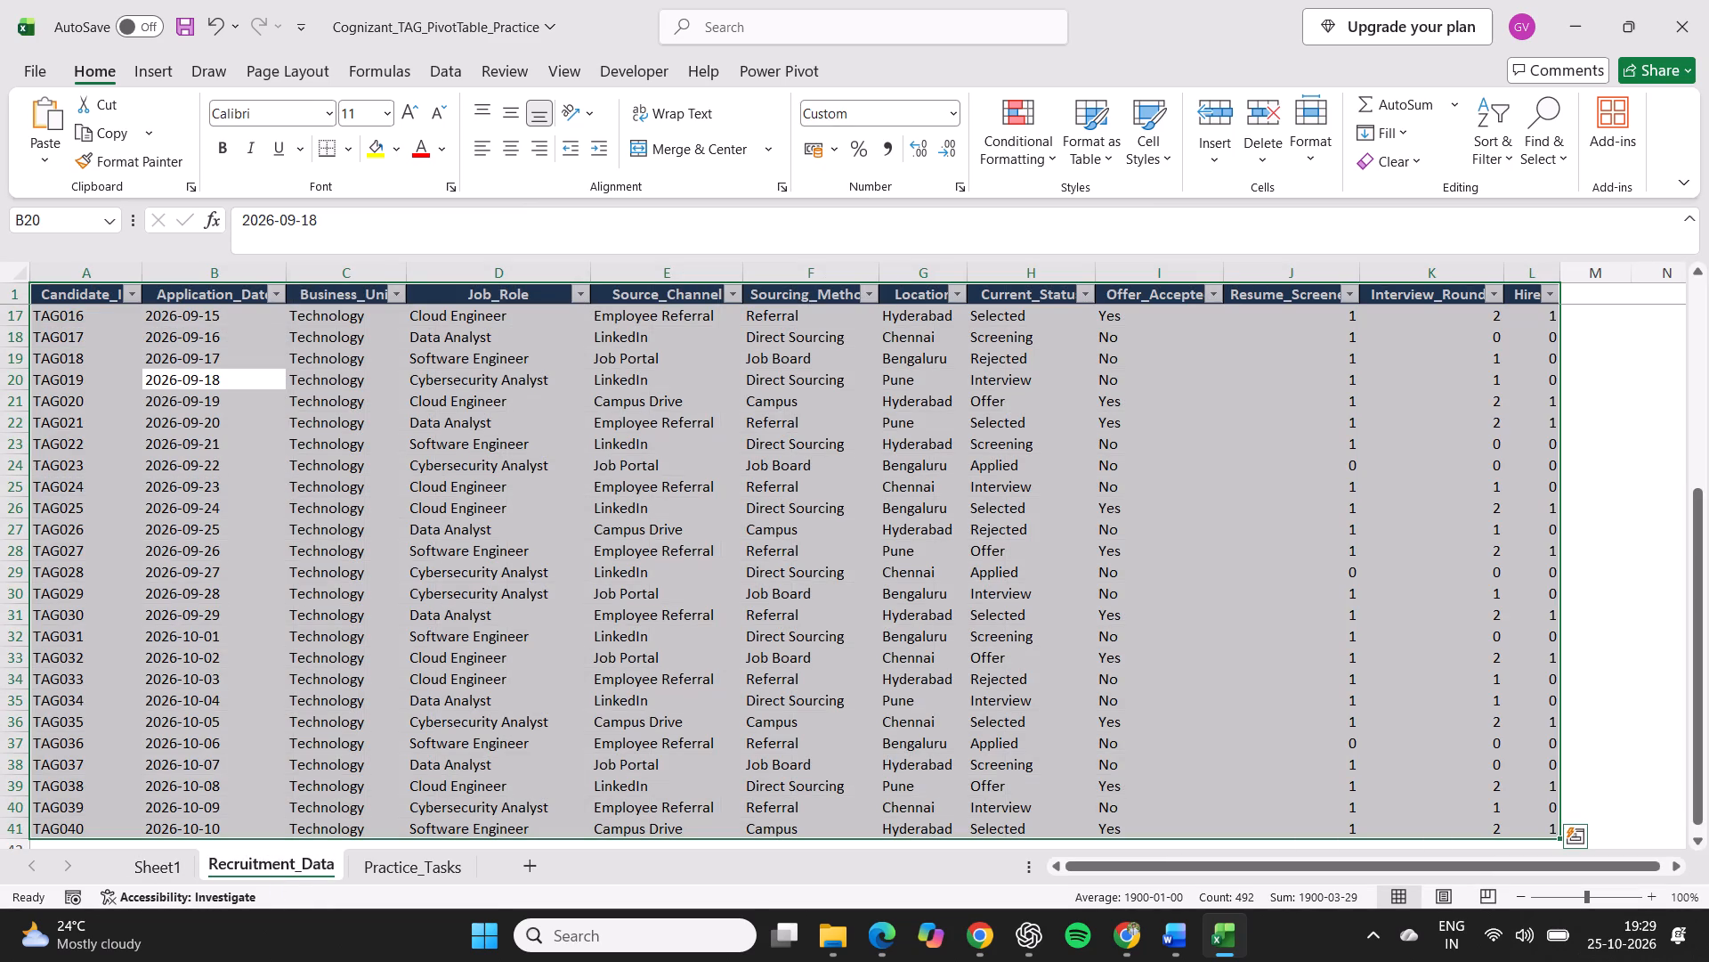
pyautogui.click(780, 384)
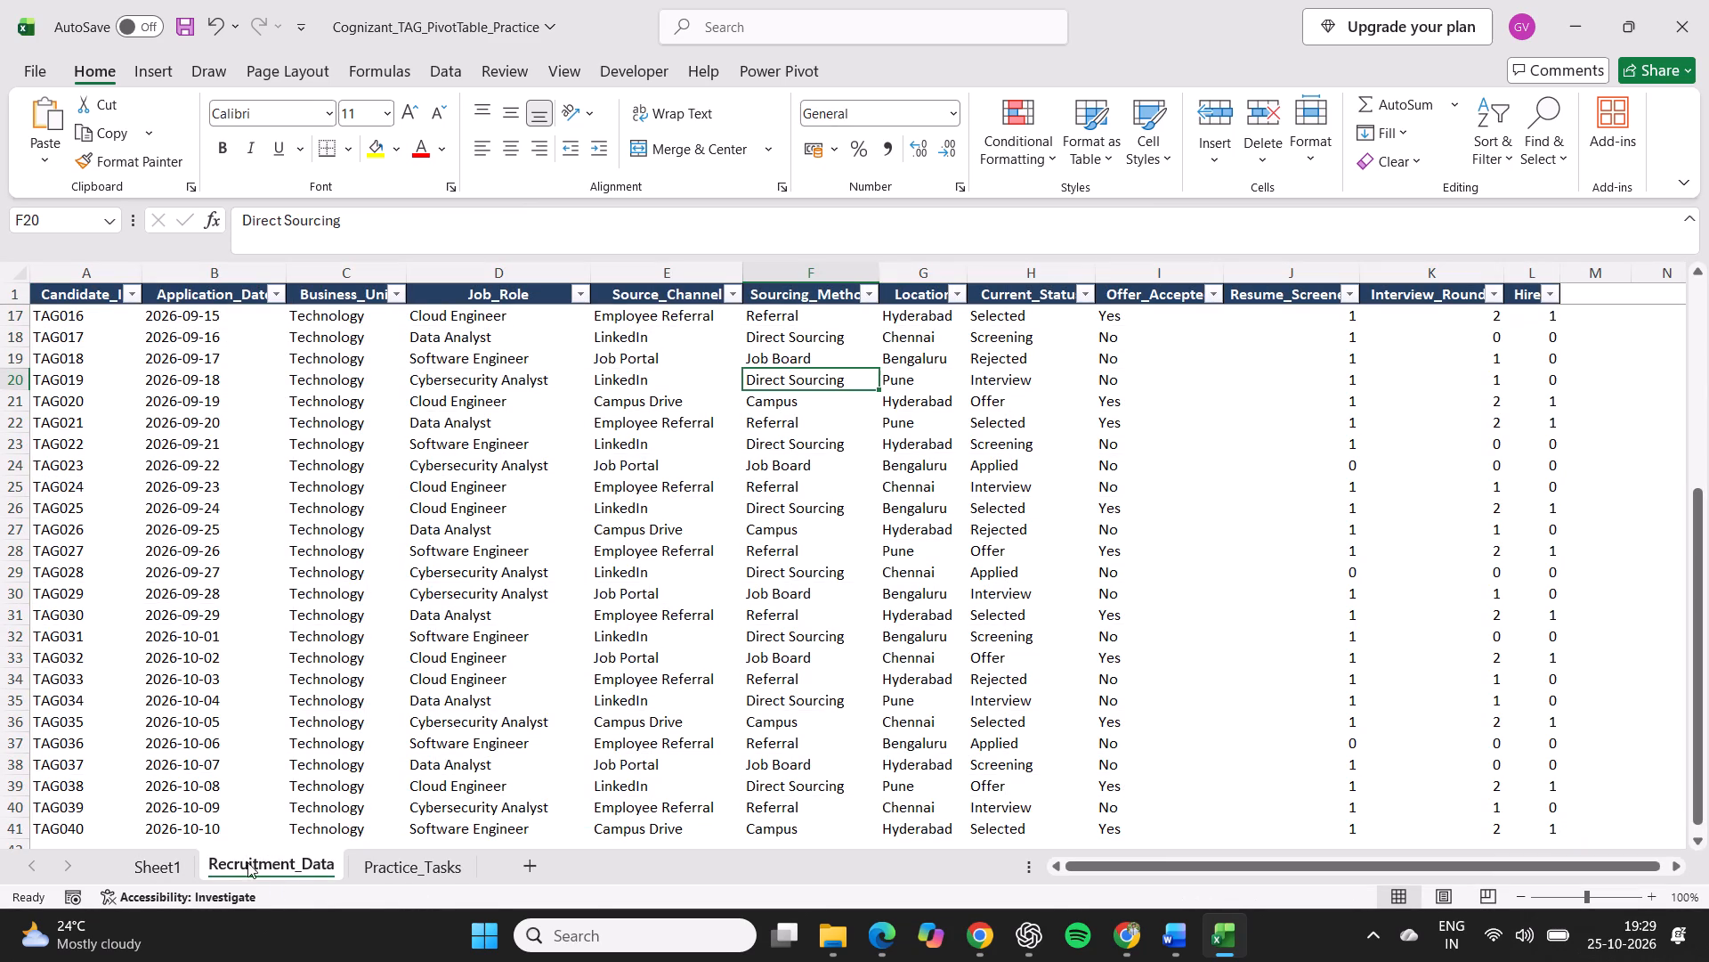
pyautogui.click(156, 870)
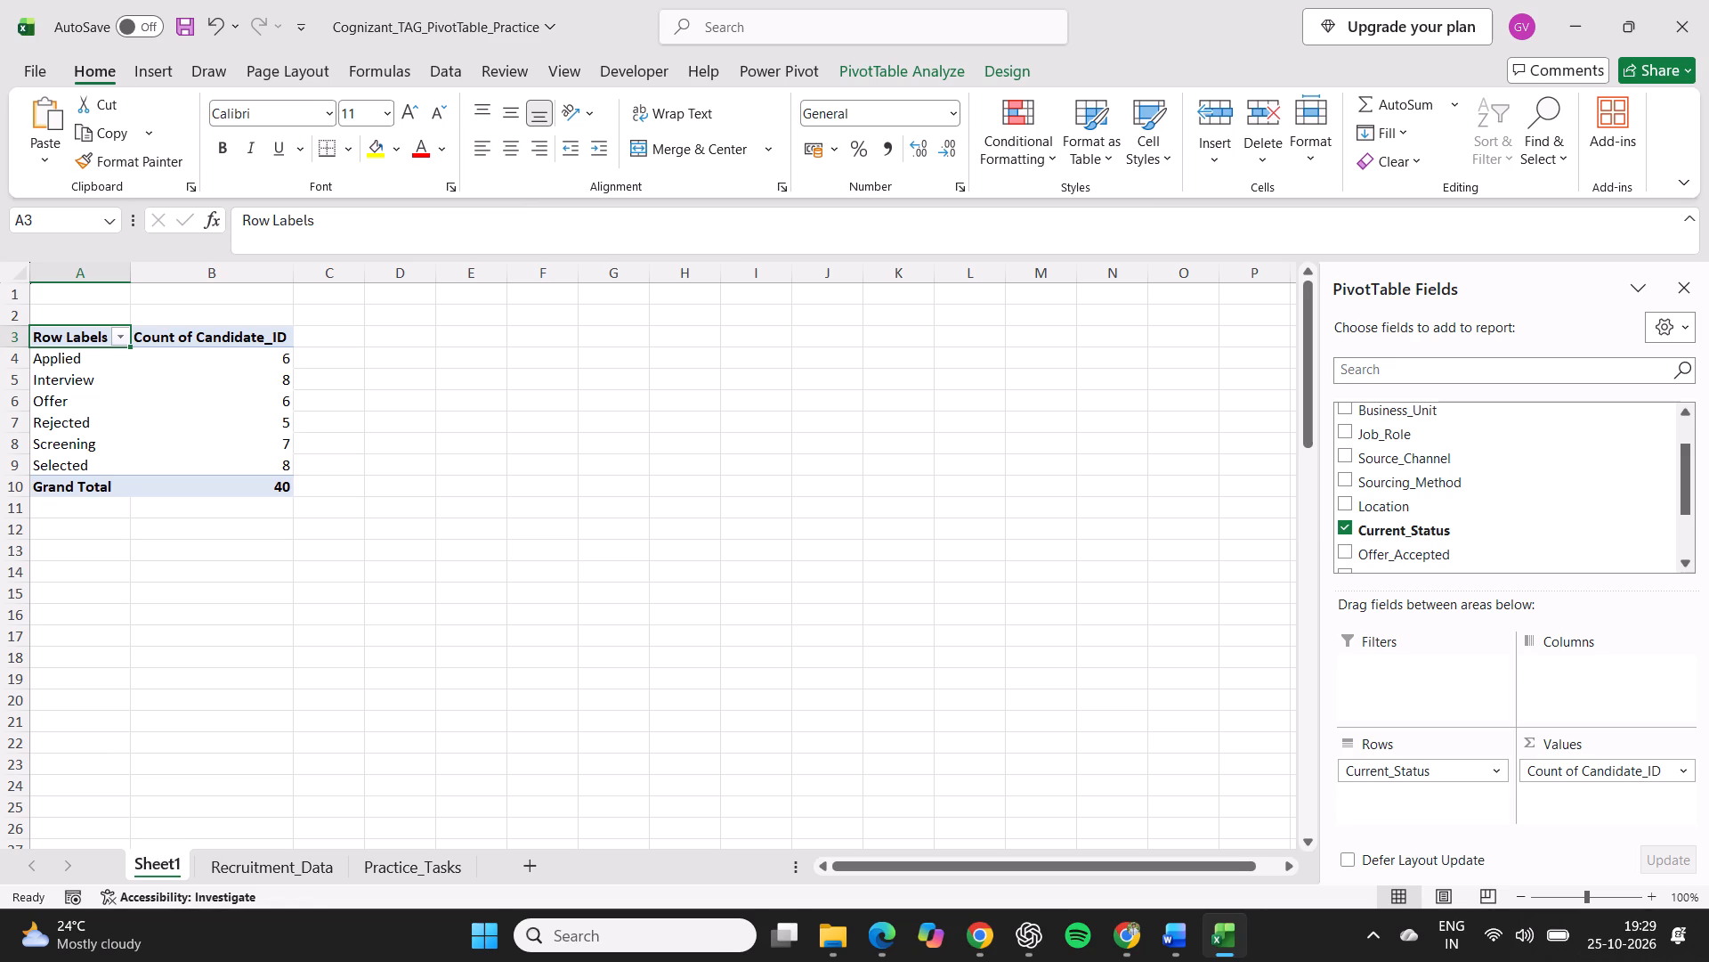
pyautogui.click(417, 852)
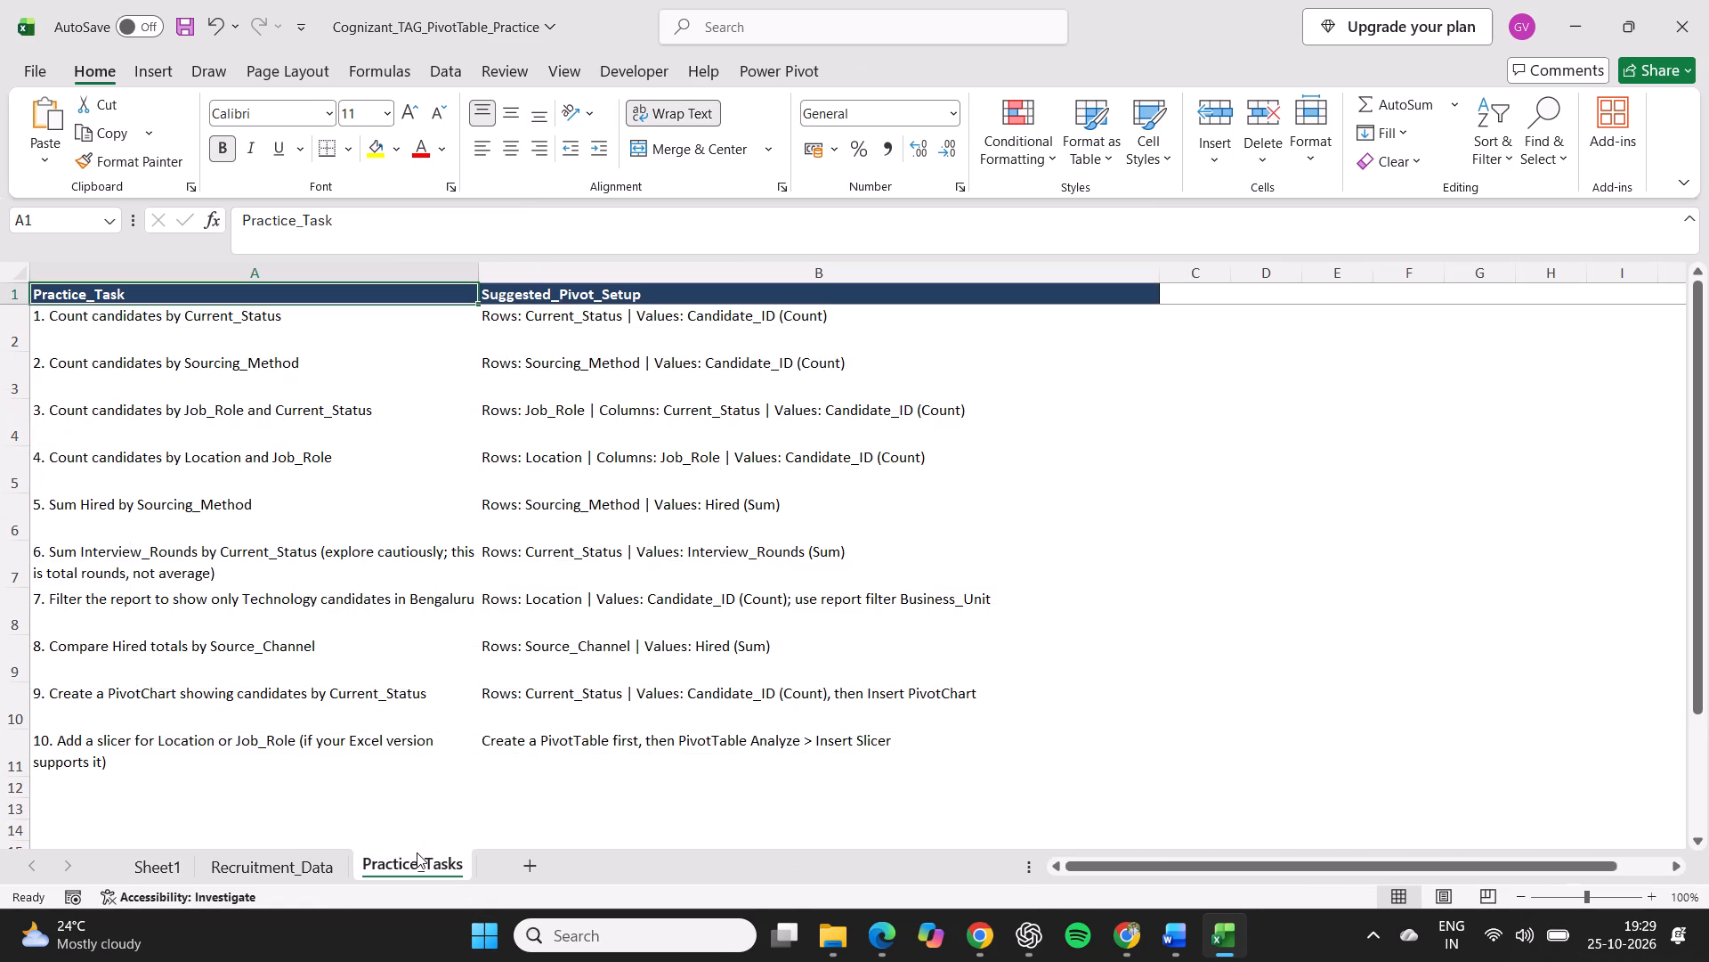
# Convert the Recruitment_Data range A1:L41 into an Excel table with headers.
pyautogui.click(270, 873)
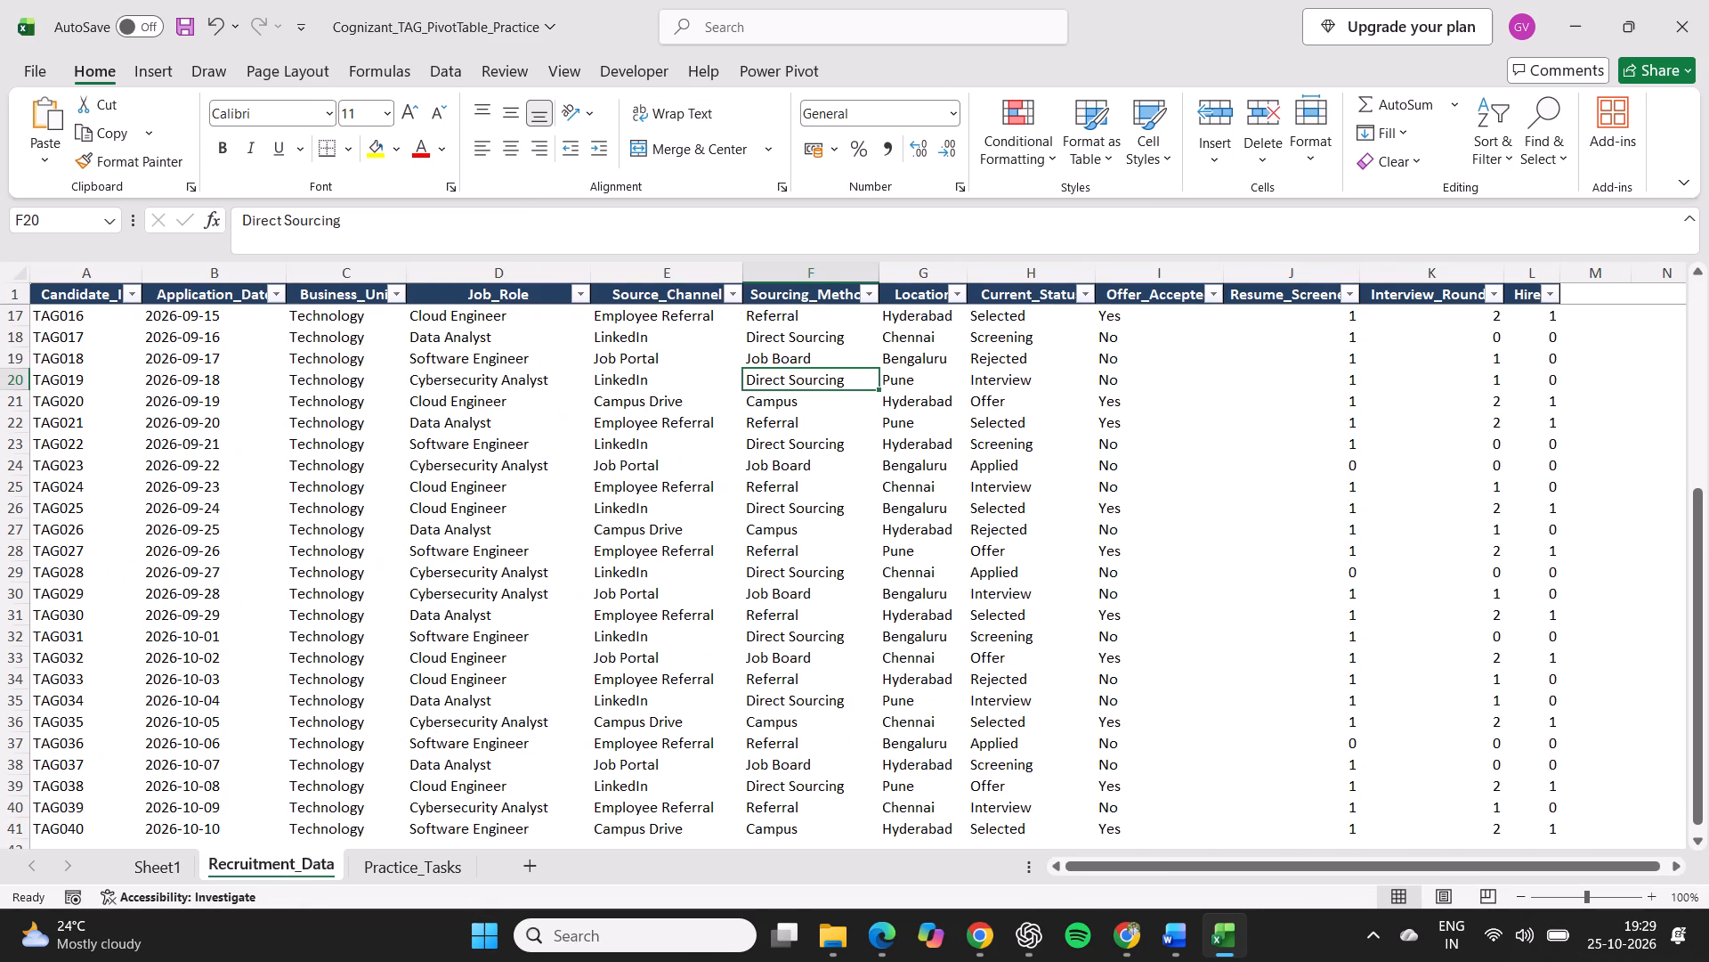
pyautogui.click(415, 599)
pyautogui.hotkey('ctrl', 'a')
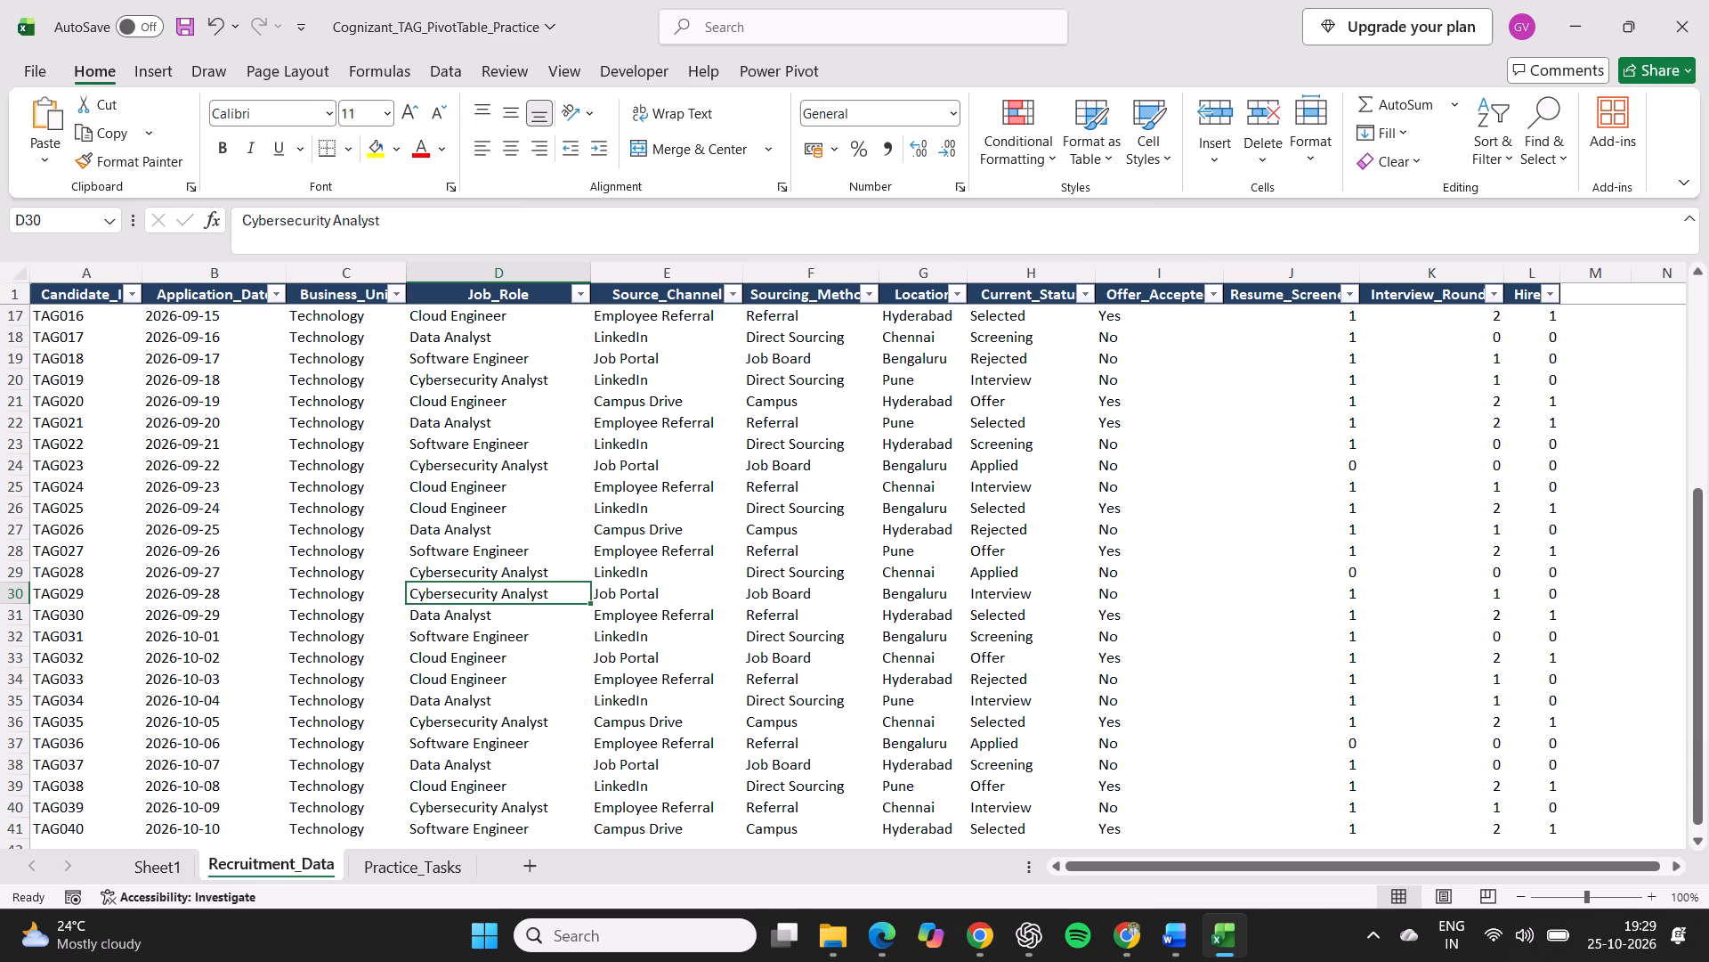
pyautogui.click(307, 505)
pyautogui.hotkey('ctrl', 'a')
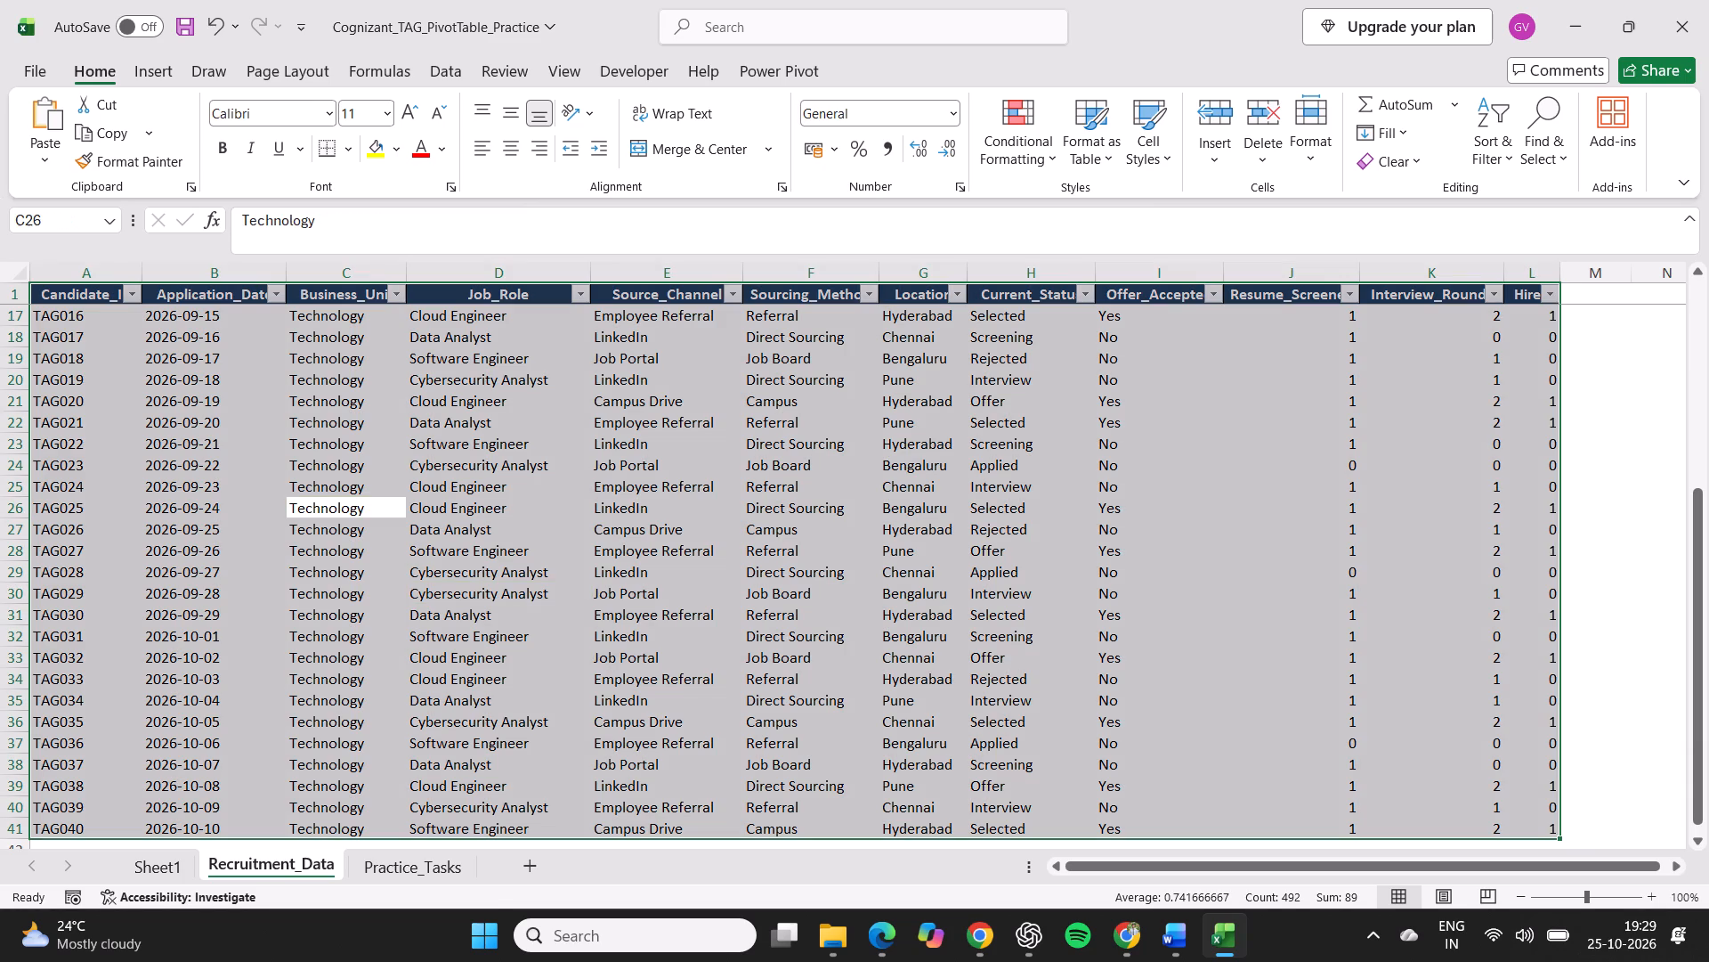
pyautogui.hotkey('ctrl', 't')
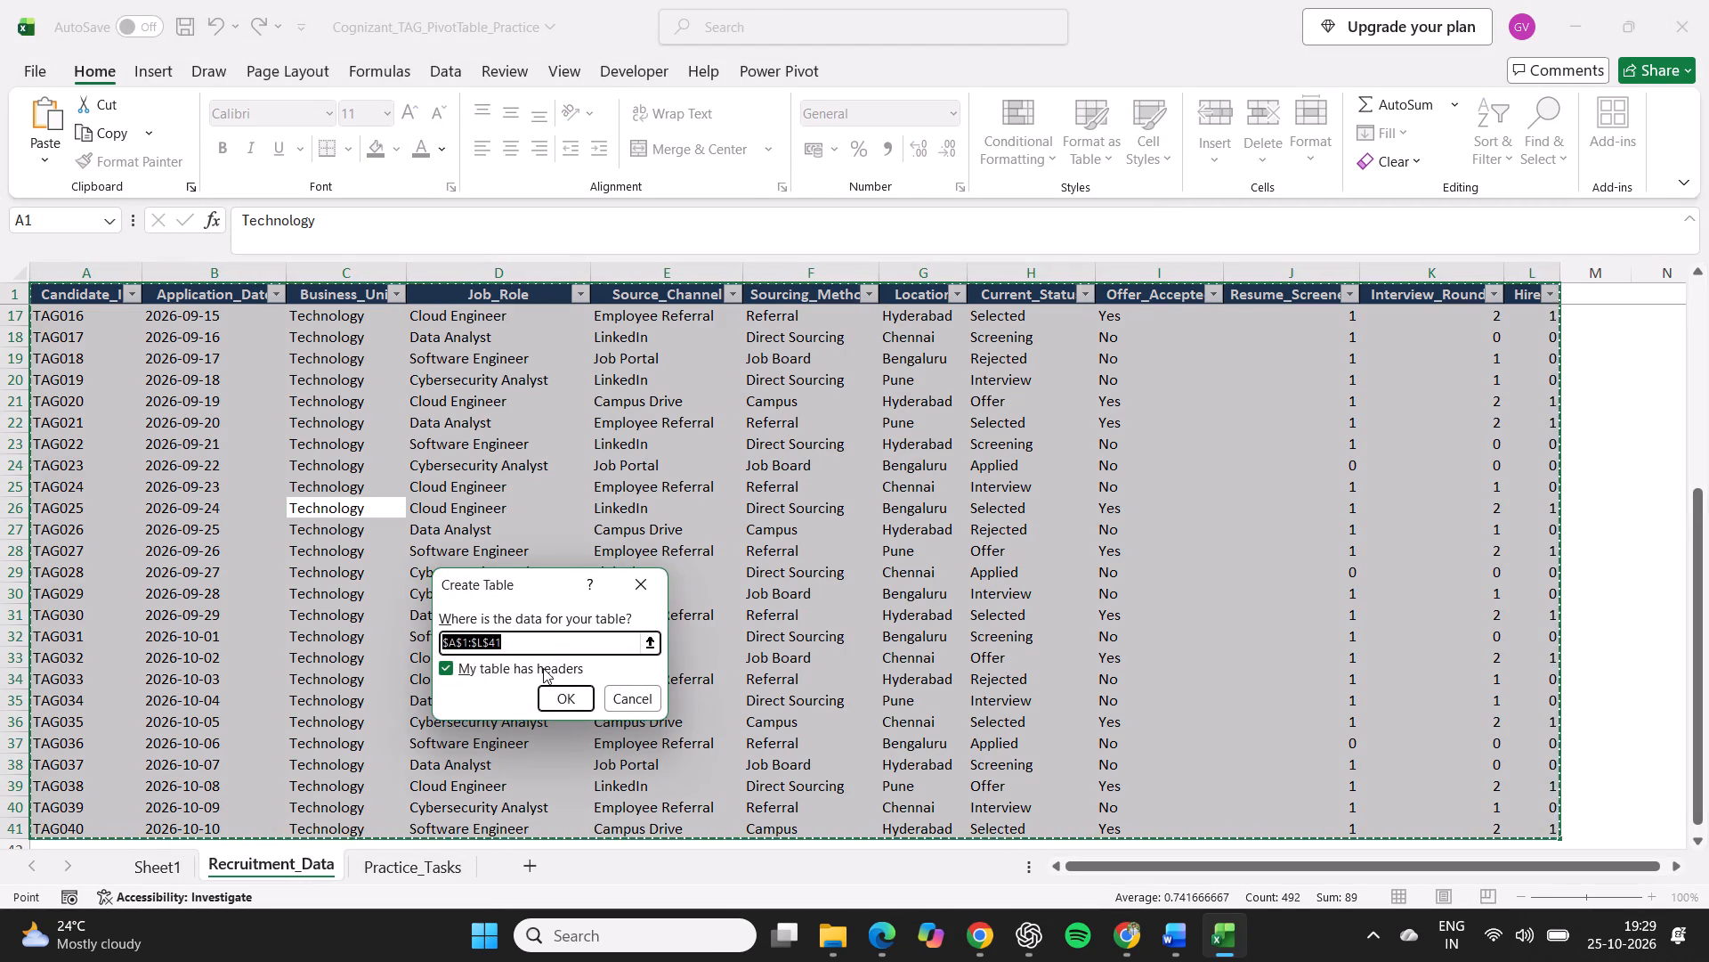
pyautogui.click(562, 696)
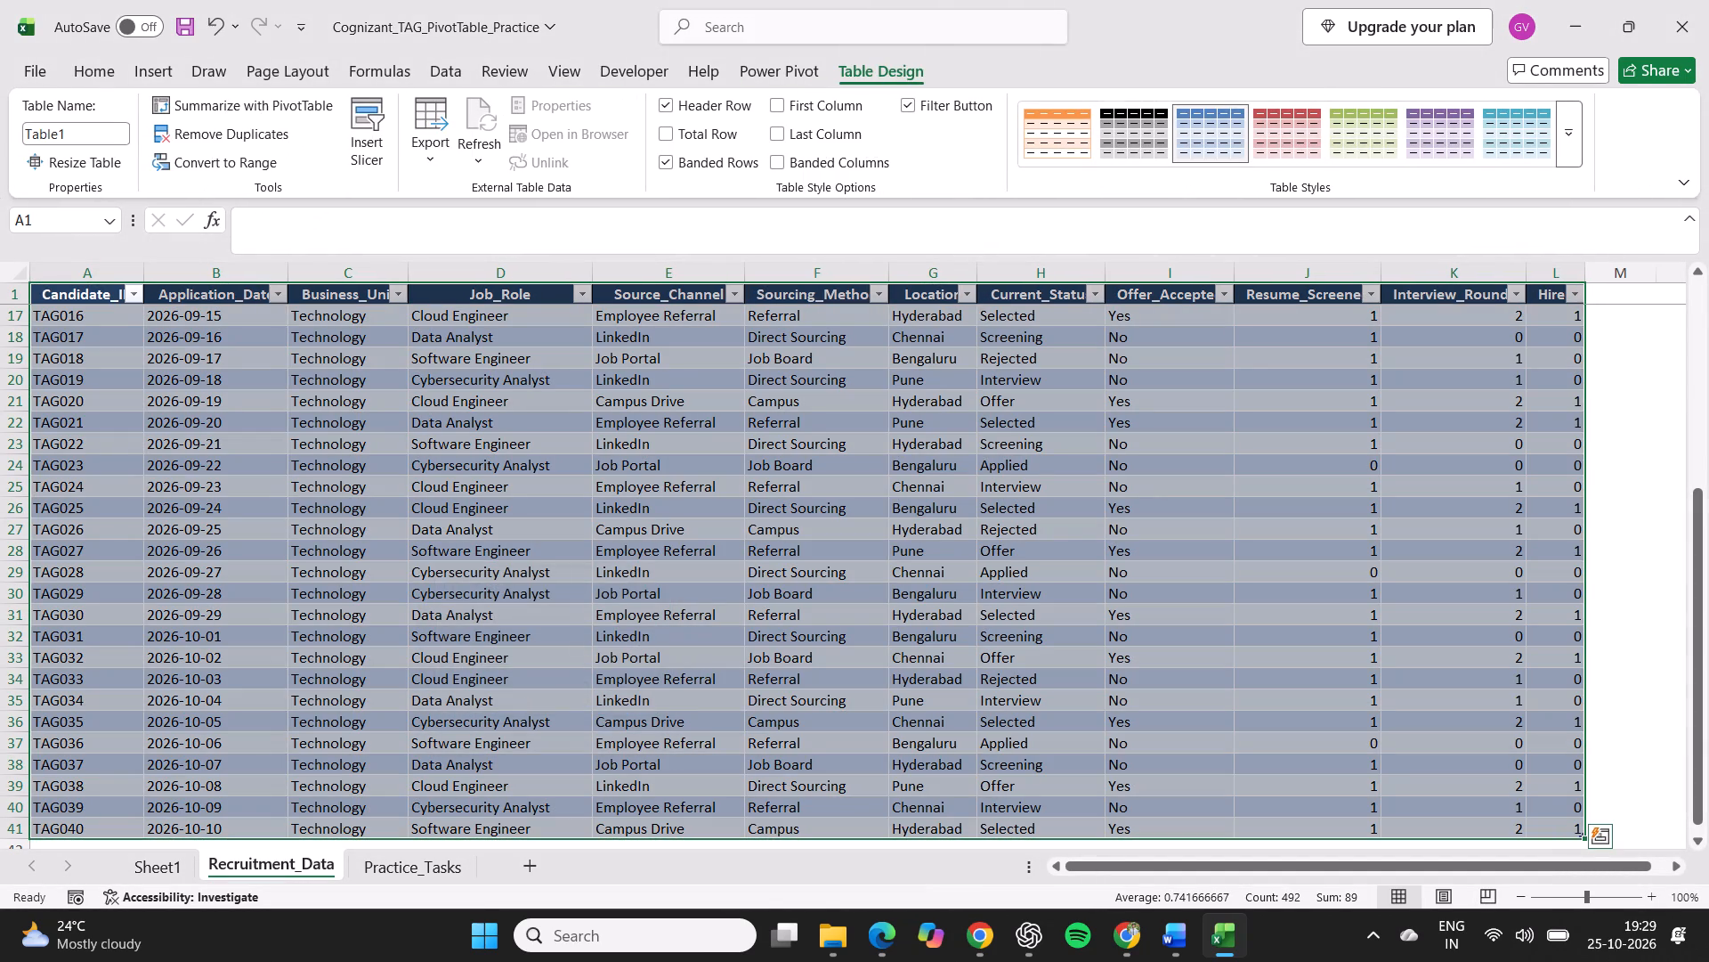
pyautogui.click(279, 531)
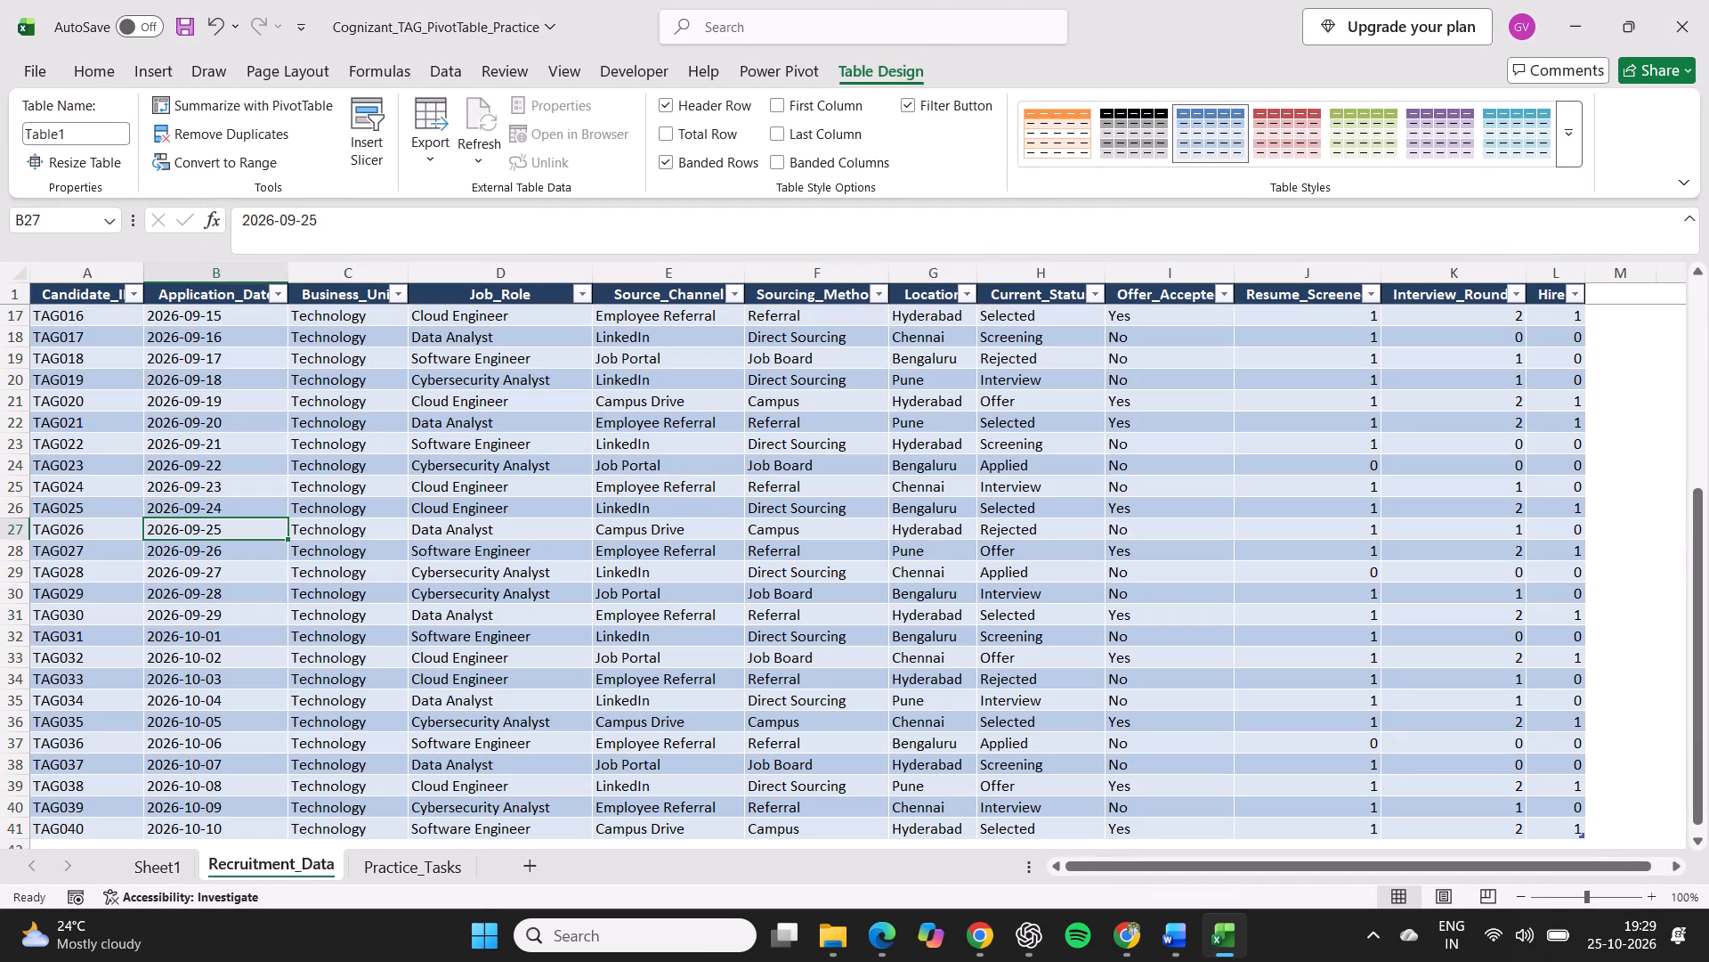
# Insert a PivotTable based on the whole recruitment table, Table1, on a new worksheet.
pyautogui.hotkey('ctrl', 'a')
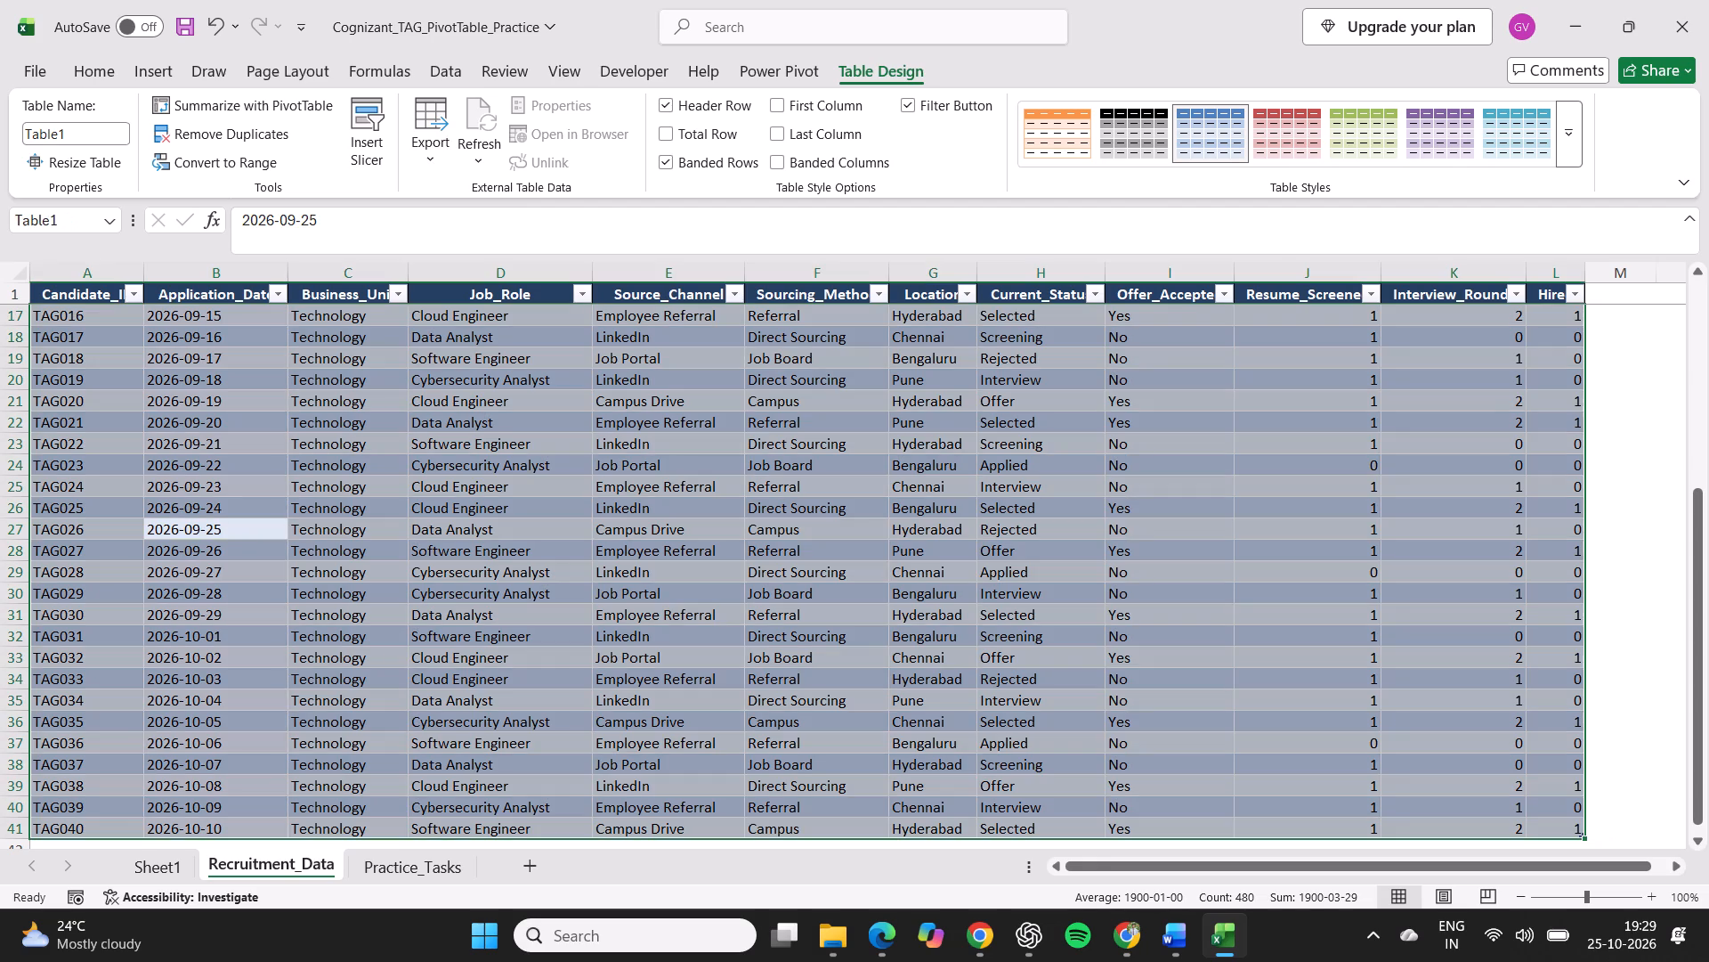
pyautogui.click(158, 77)
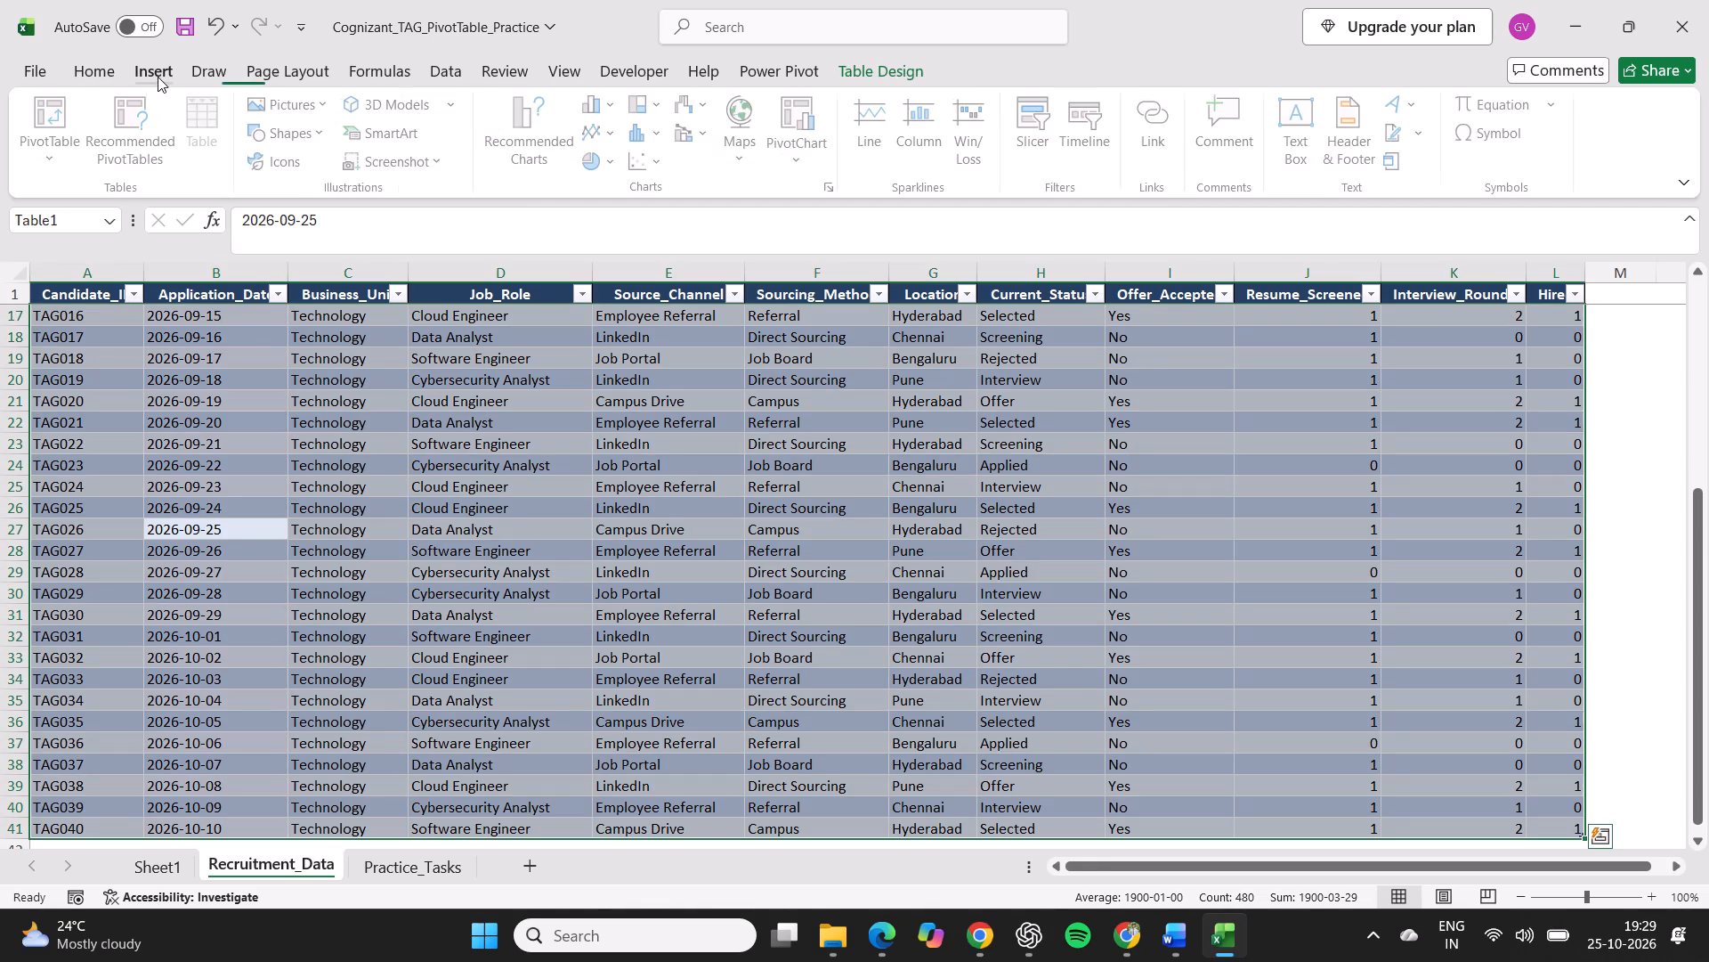
pyautogui.click(61, 130)
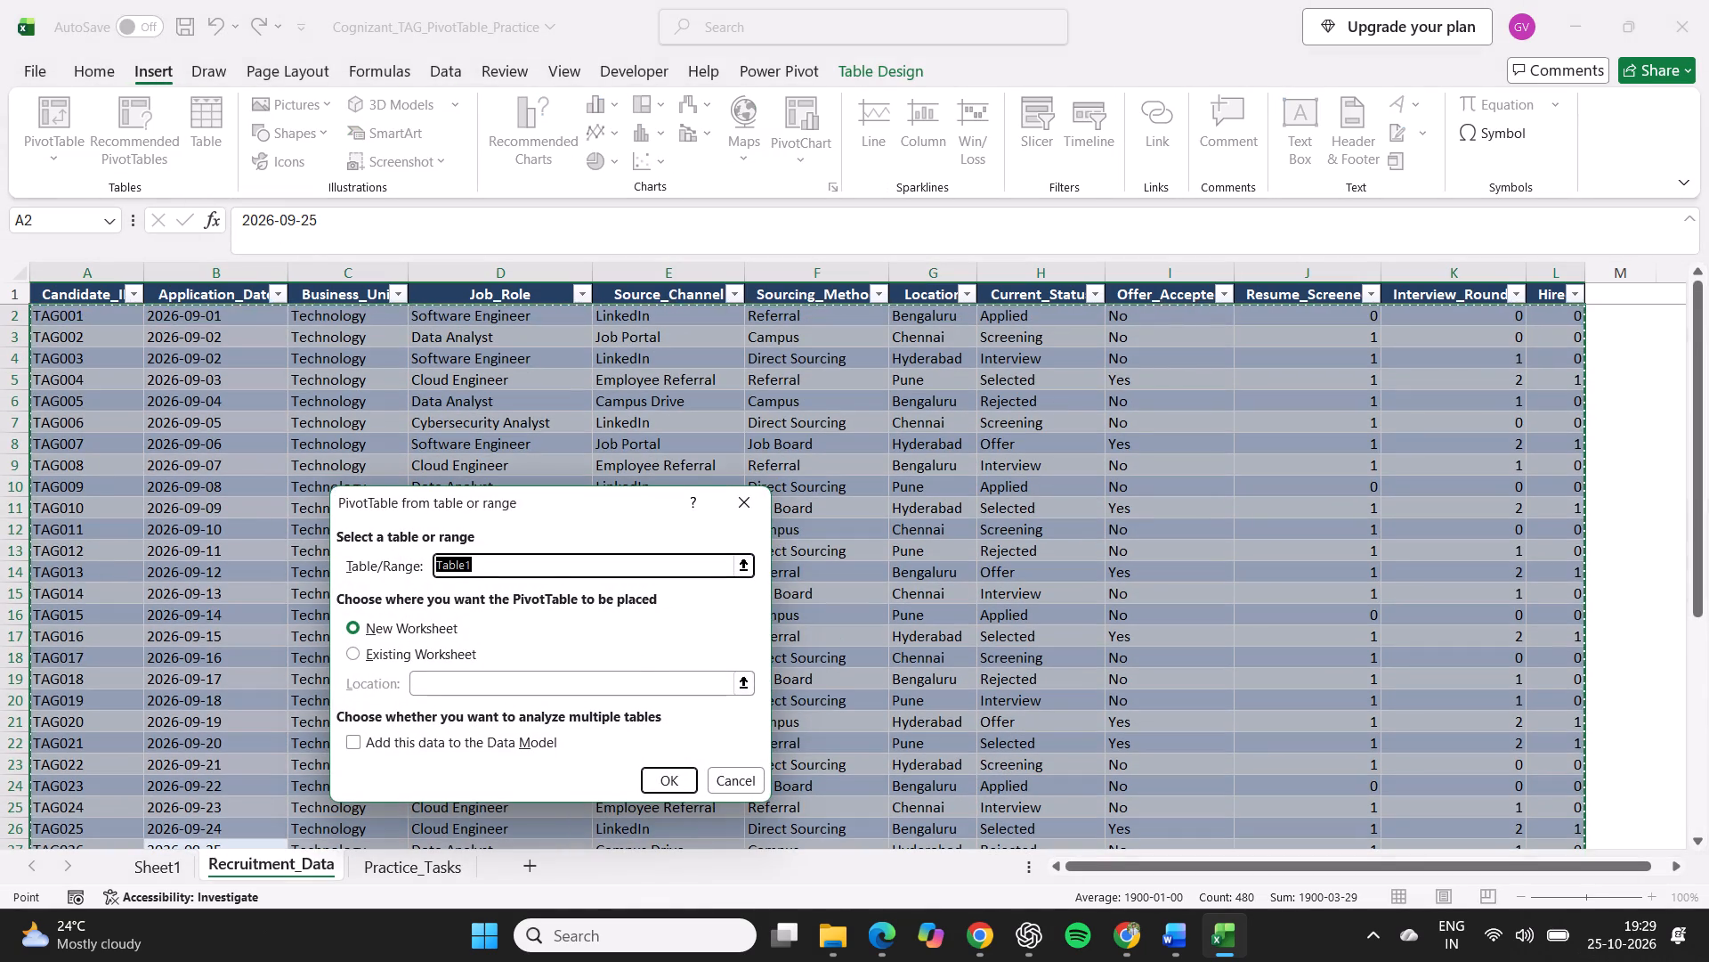
pyautogui.click(683, 779)
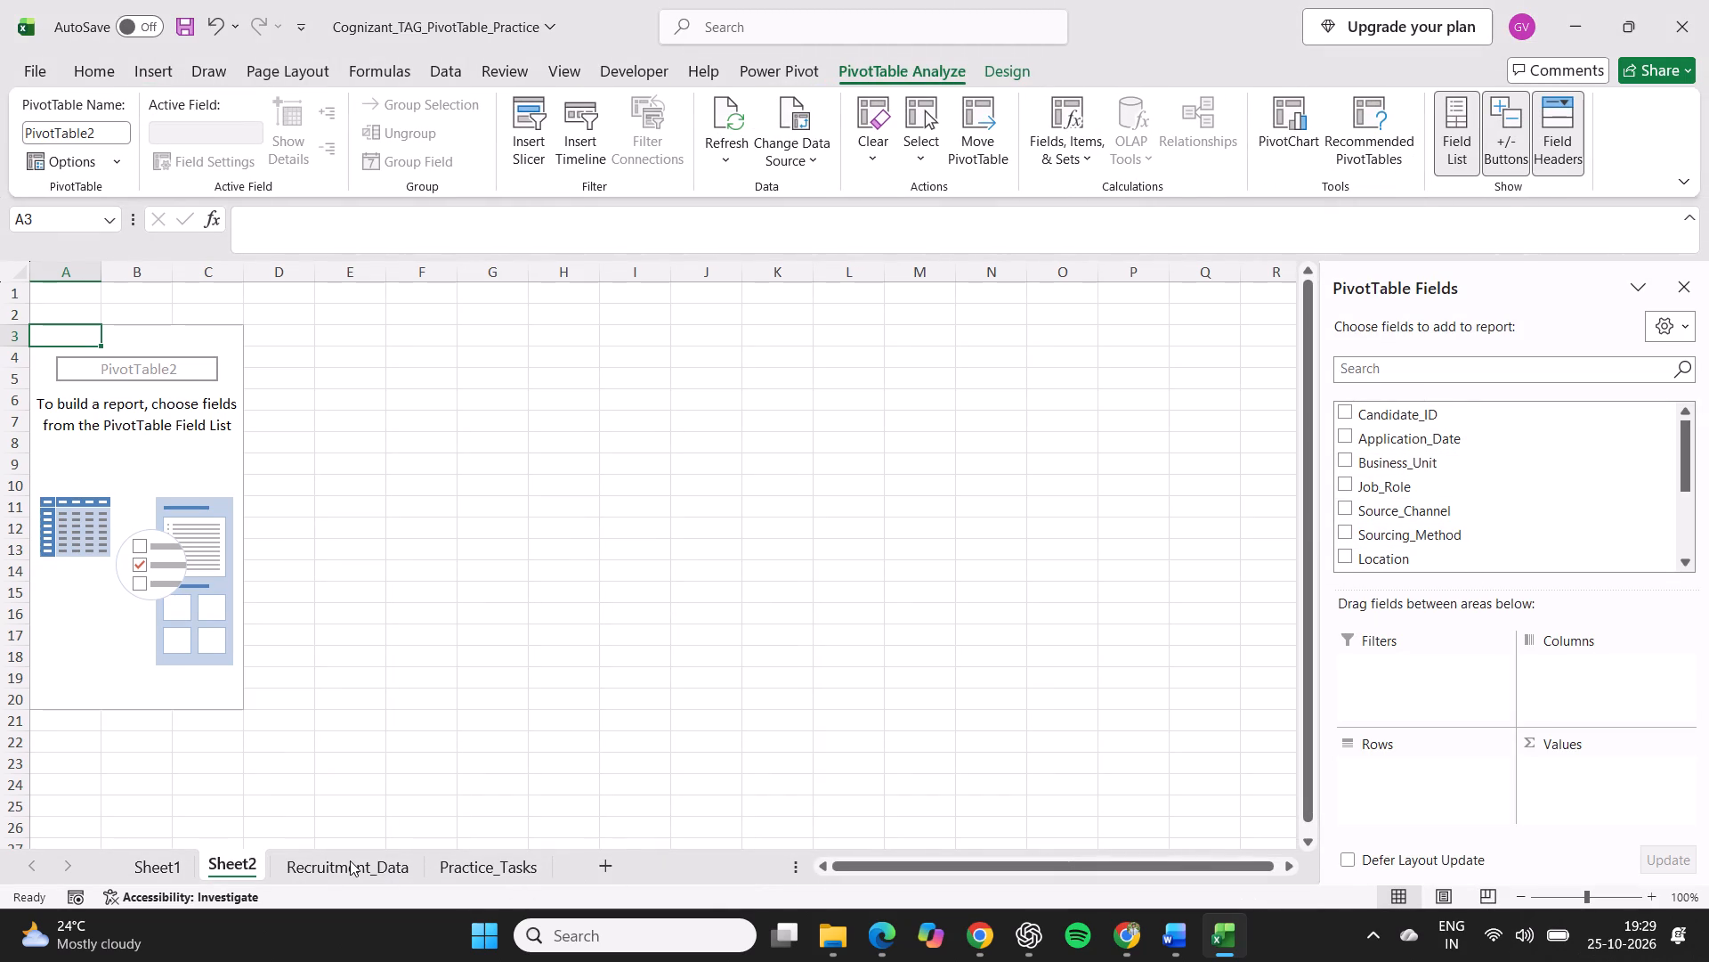
# Following the second practice task, build the new PivotTable with Sourcing_Method as rows and the count of Candidate_ID as values.
pyautogui.click(475, 858)
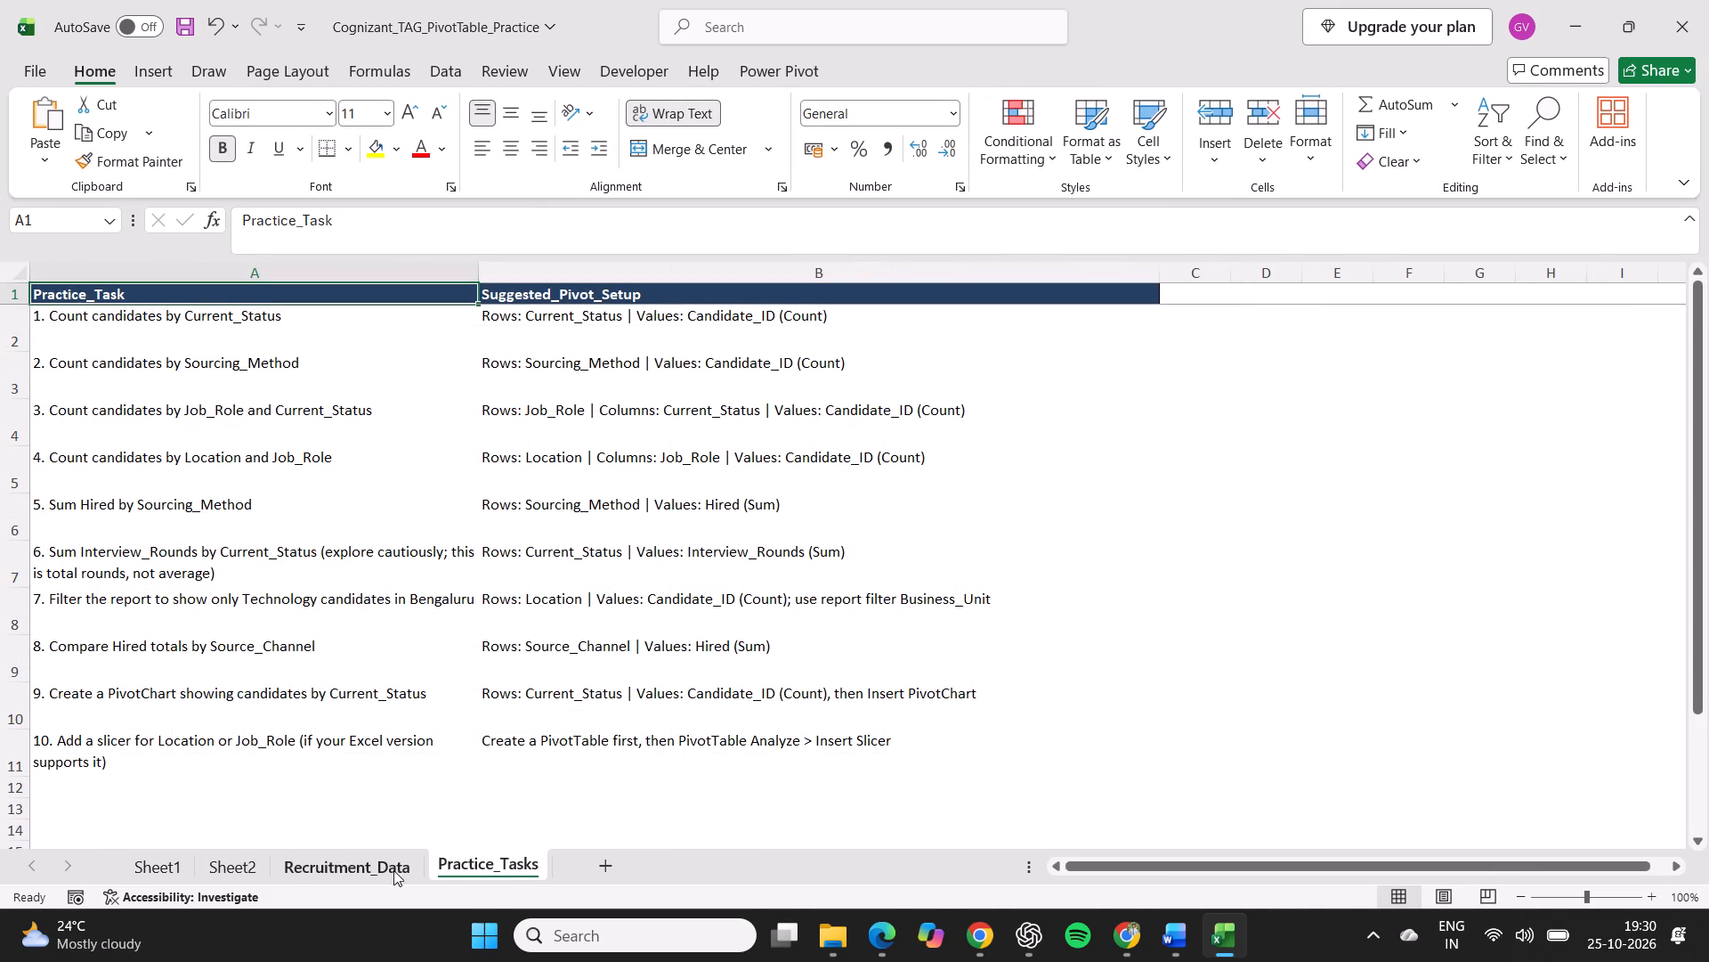
pyautogui.click(324, 852)
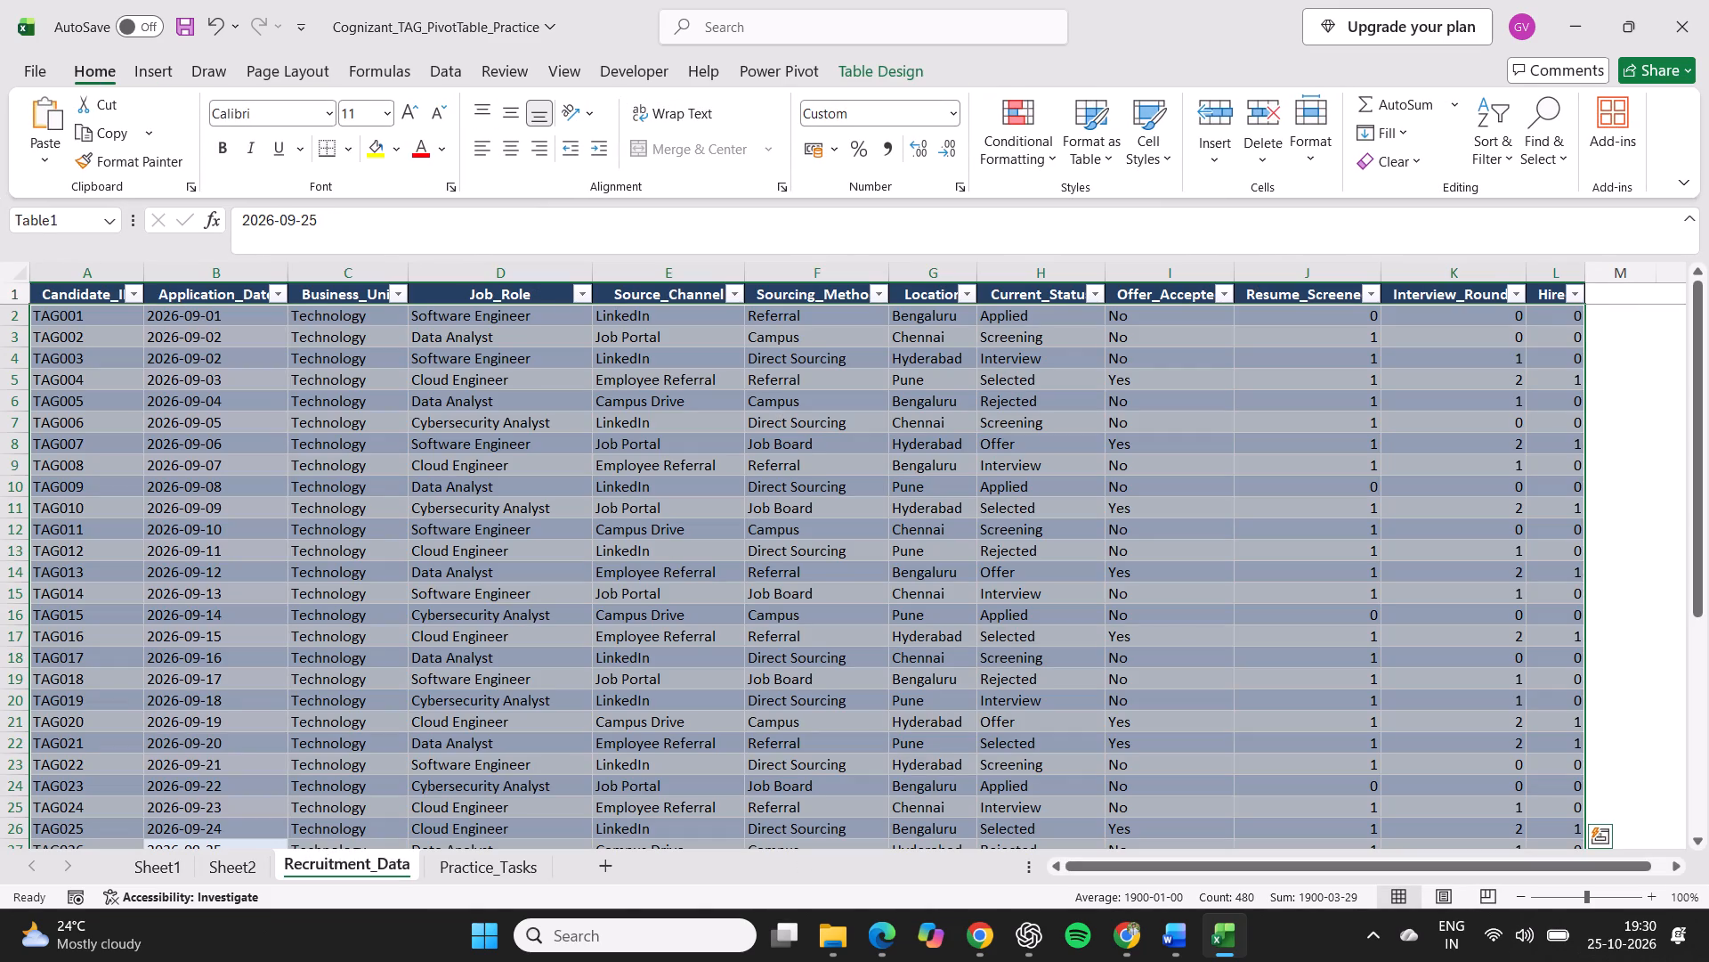
pyautogui.click(227, 860)
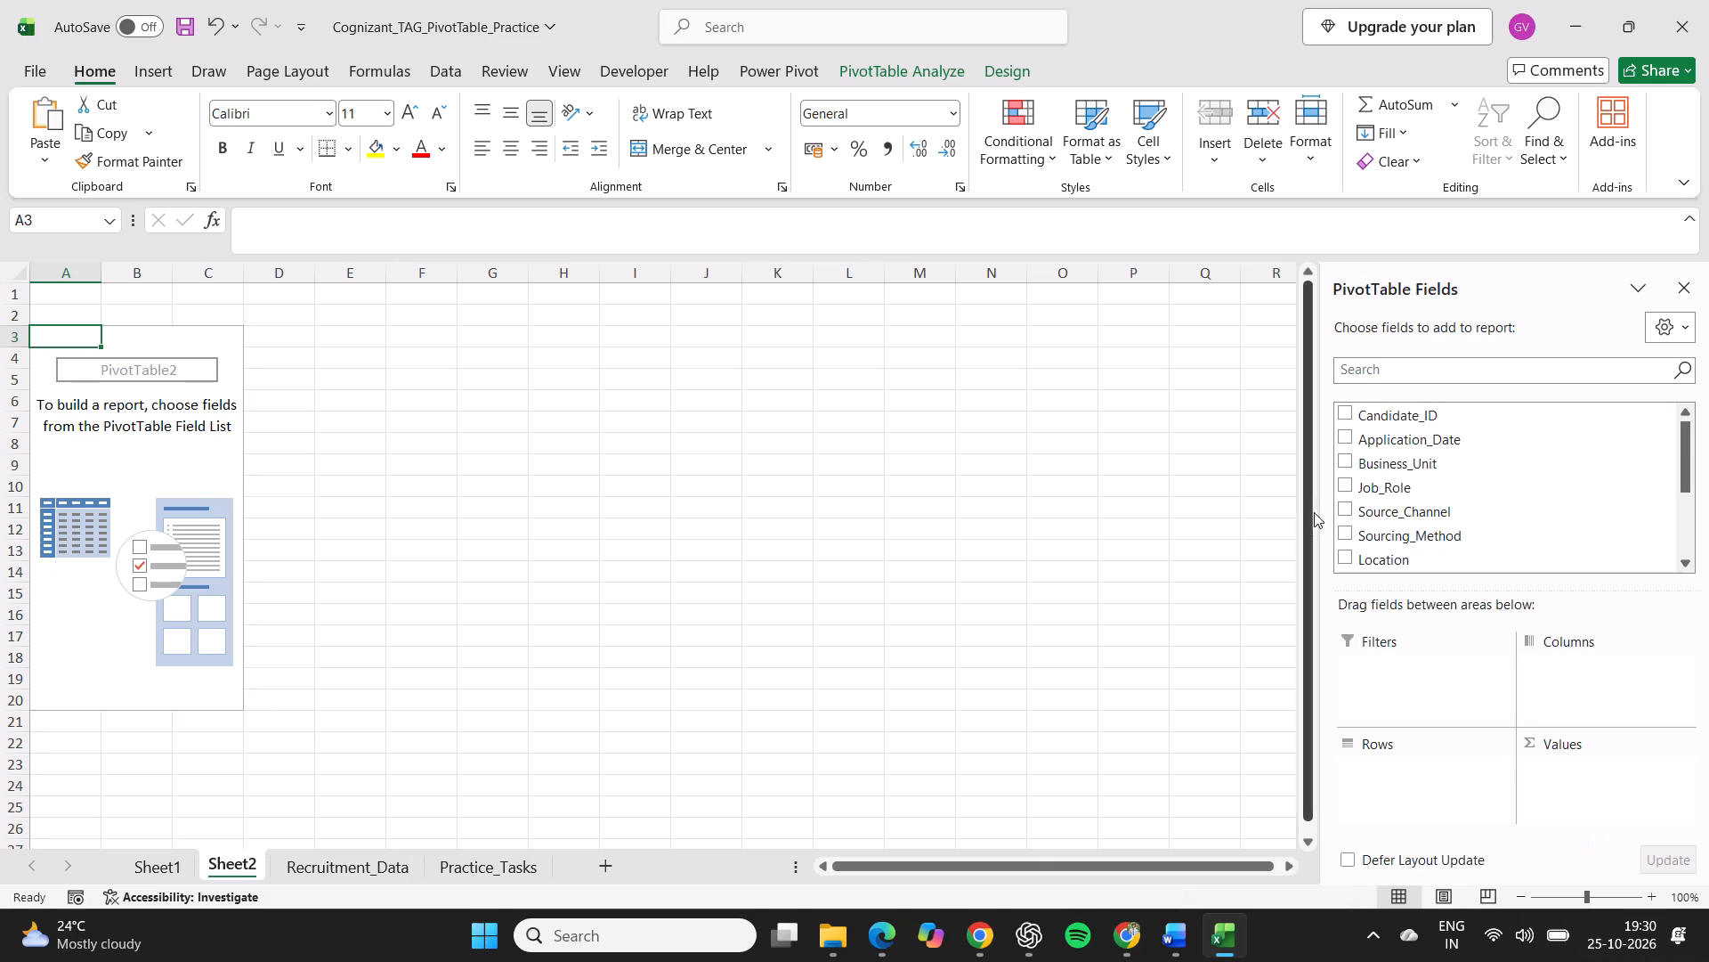
pyautogui.moveTo(1425, 531); pyautogui.dragTo(1446, 774)
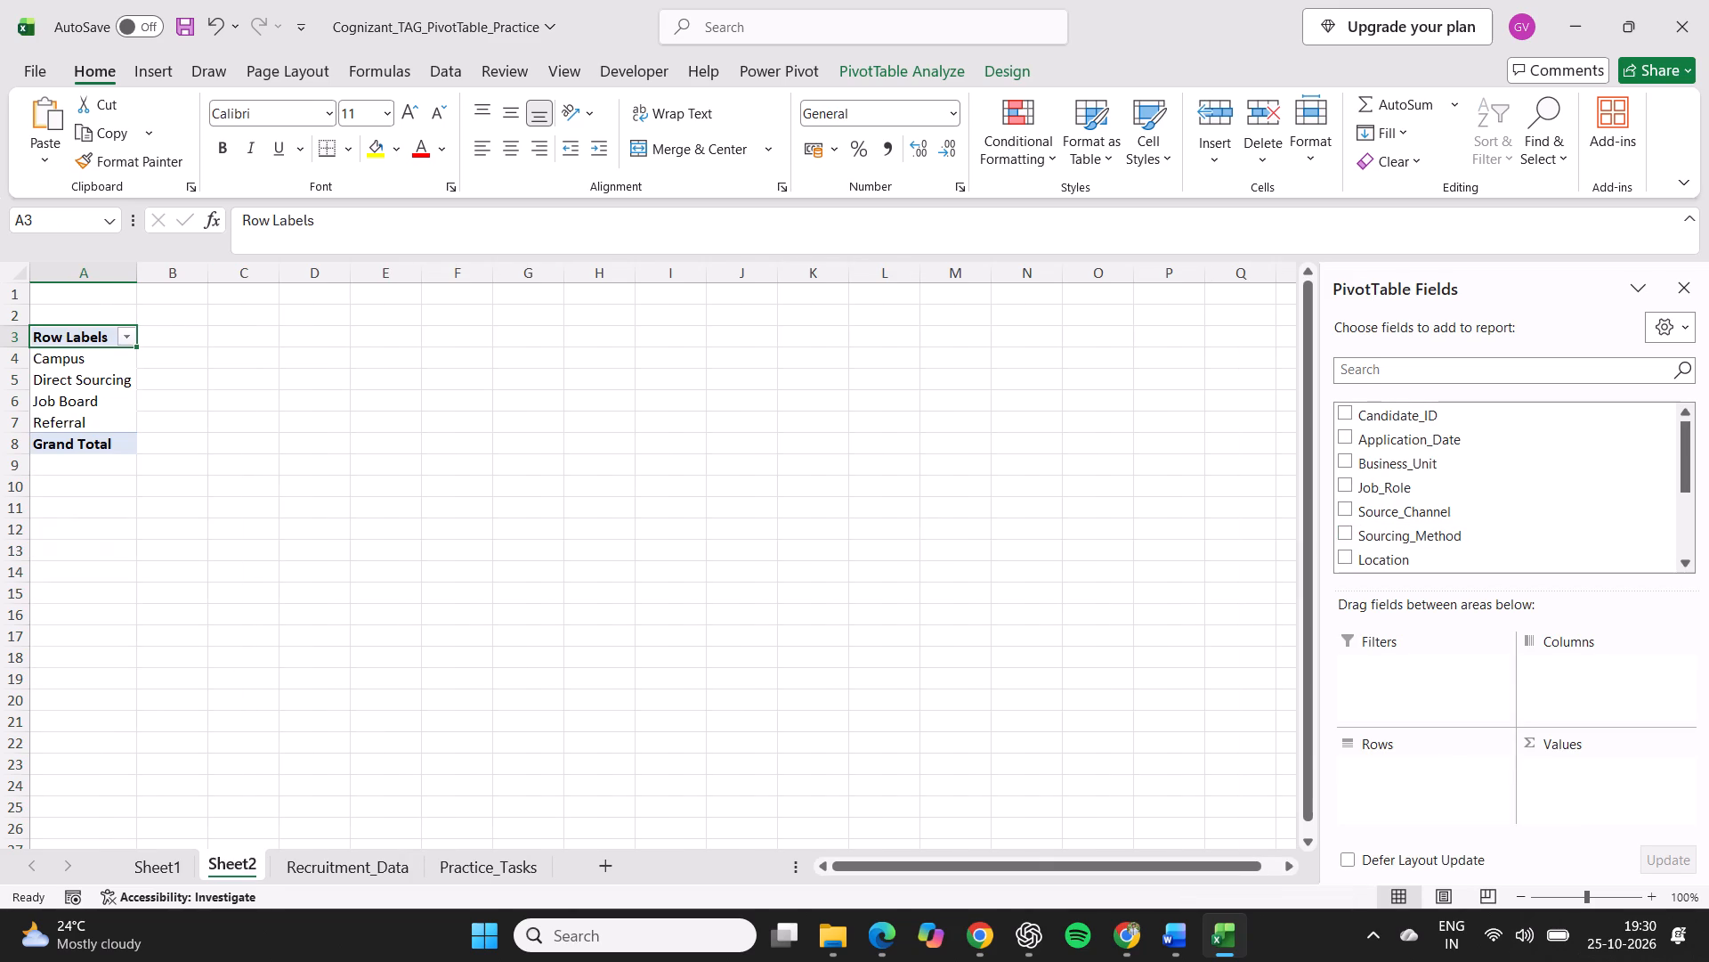
pyautogui.moveTo(1460, 416); pyautogui.dragTo(1613, 763)
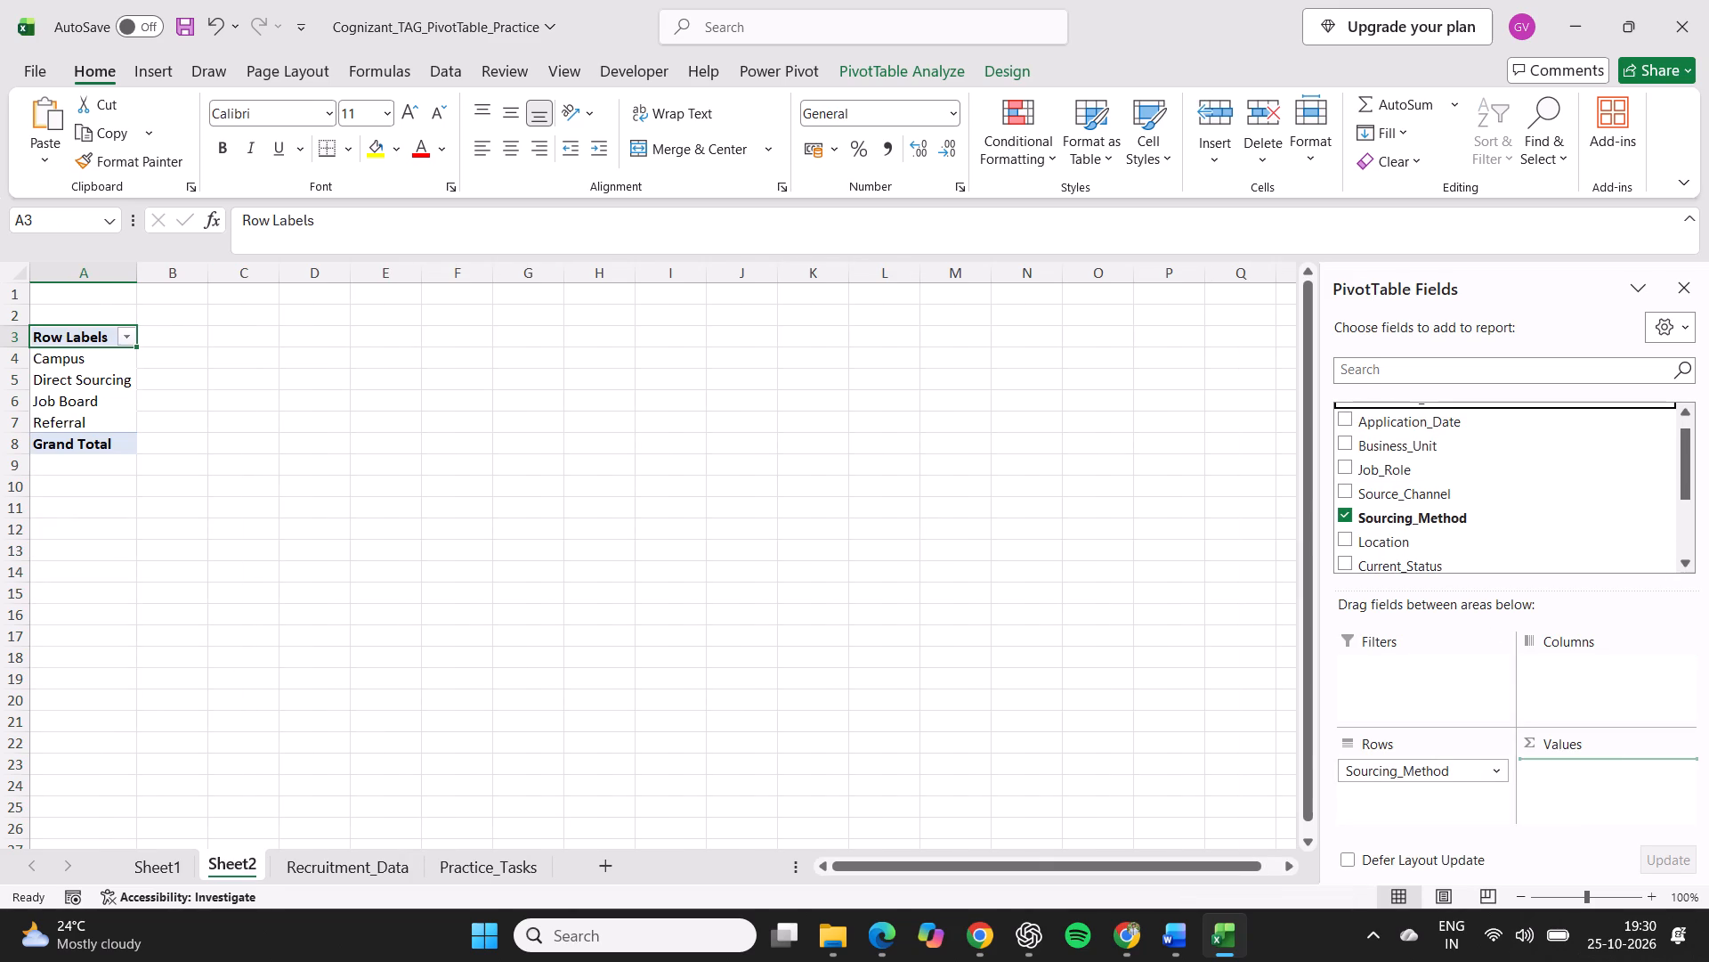
pyautogui.moveTo(1613, 763); pyautogui.dragTo(1614, 766)
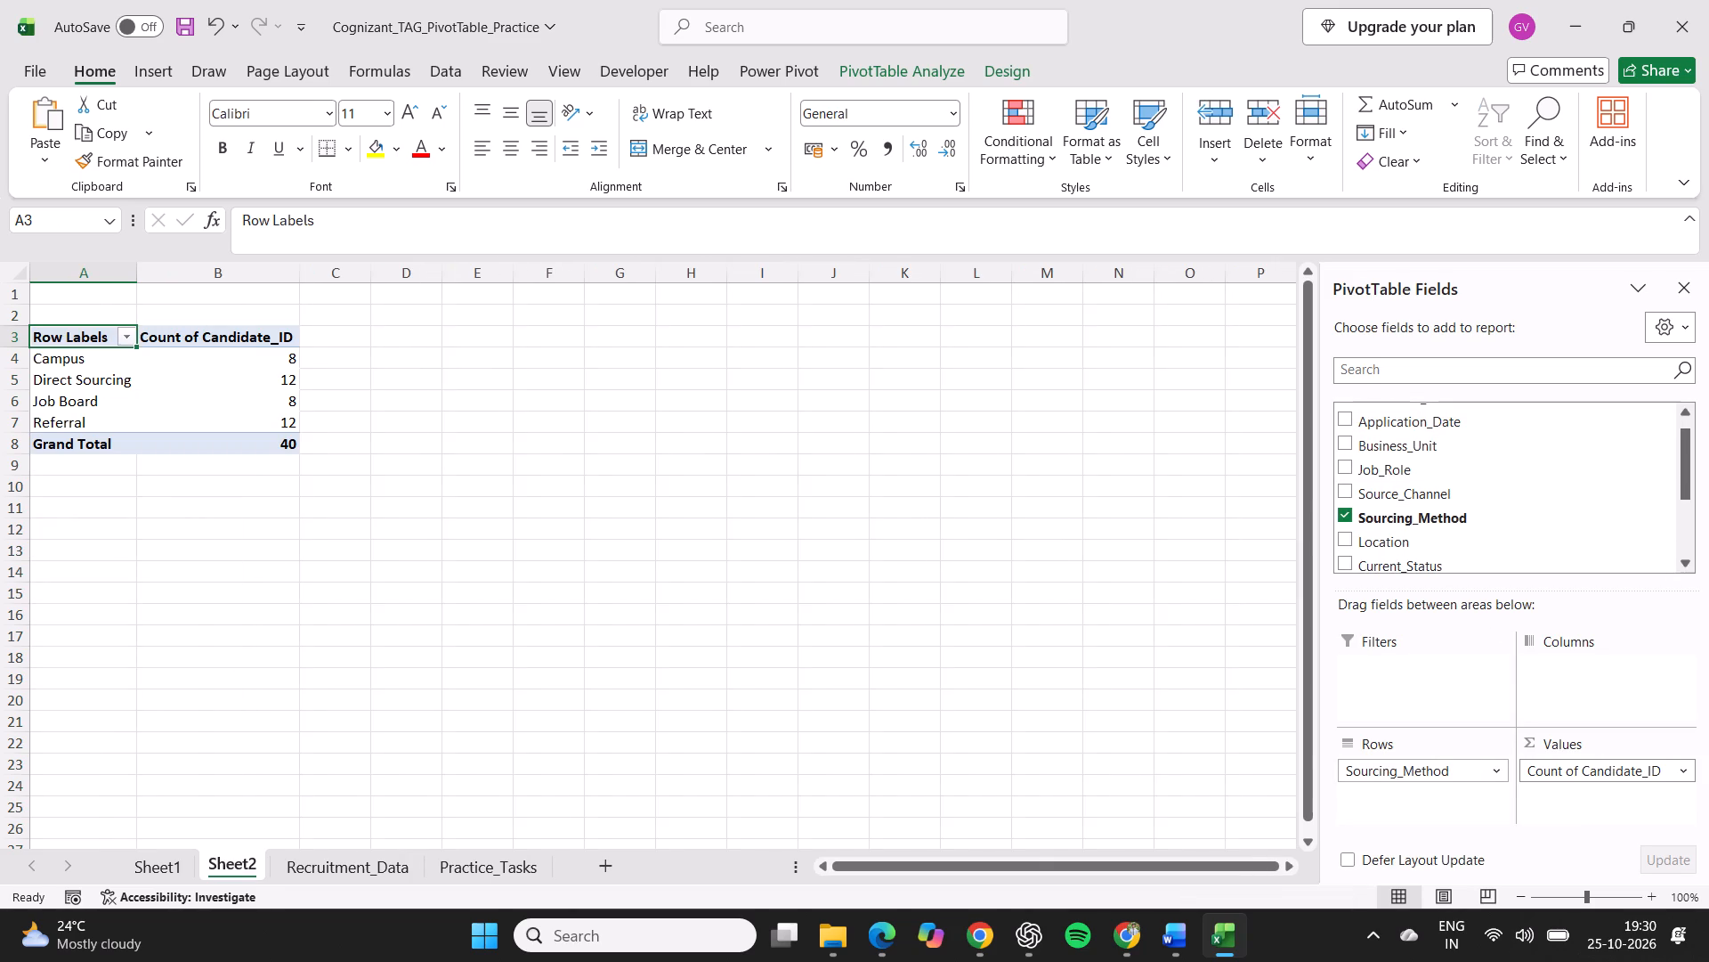
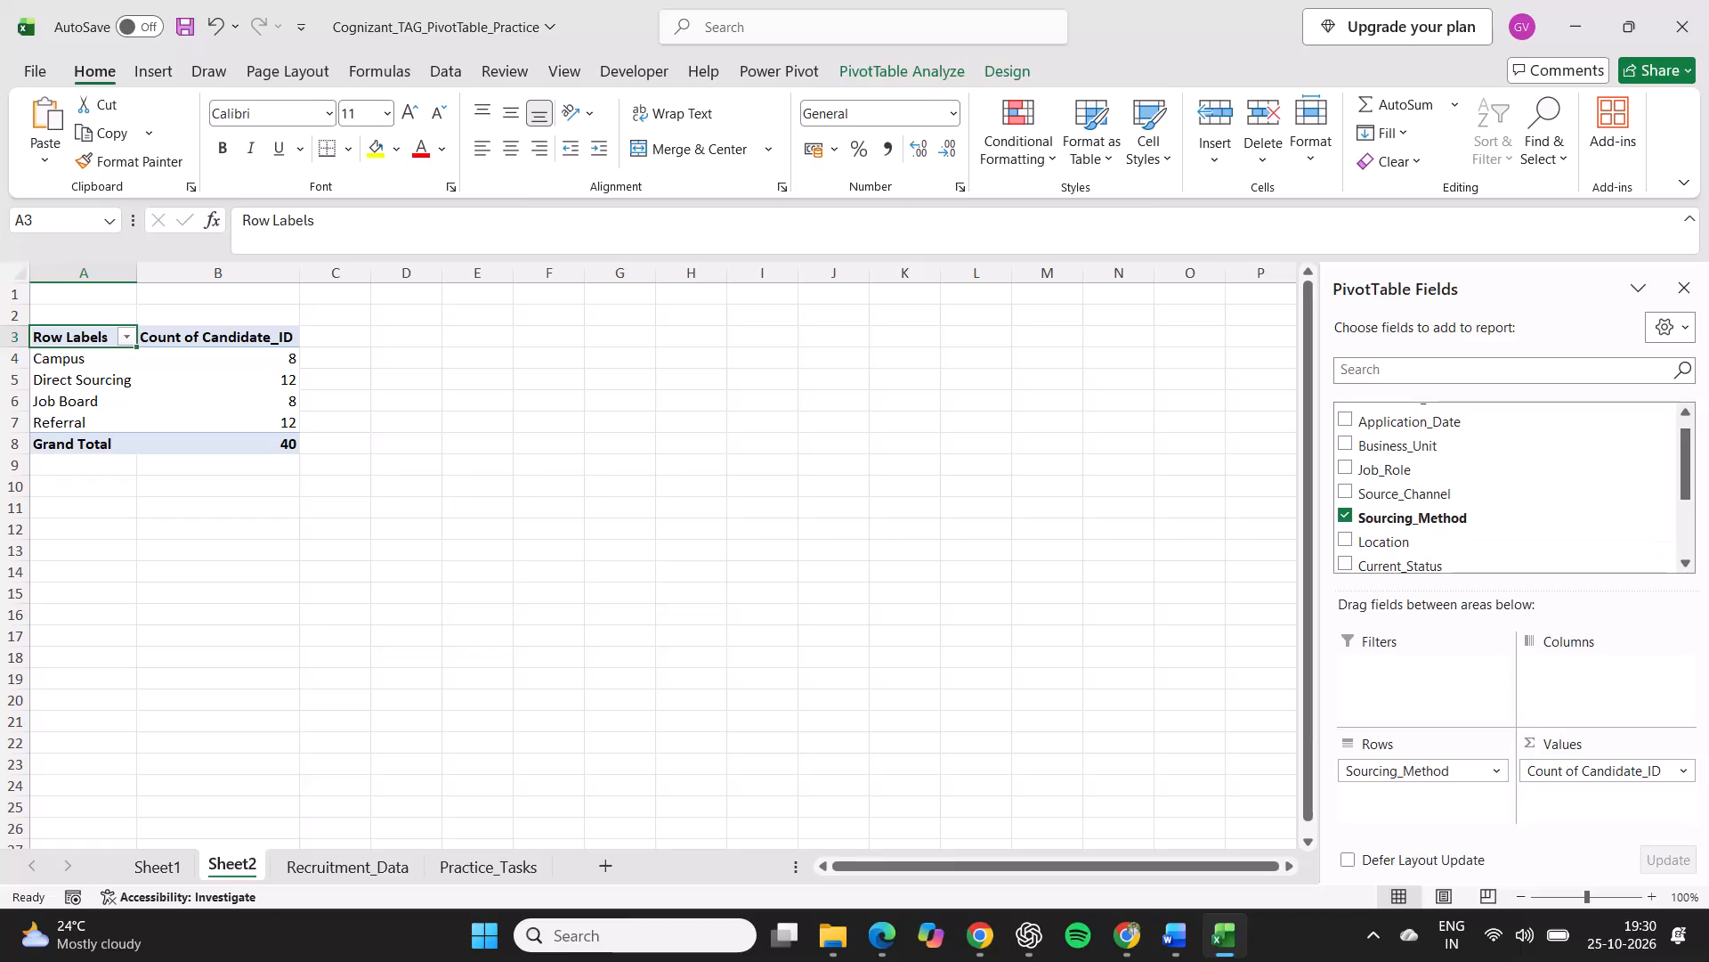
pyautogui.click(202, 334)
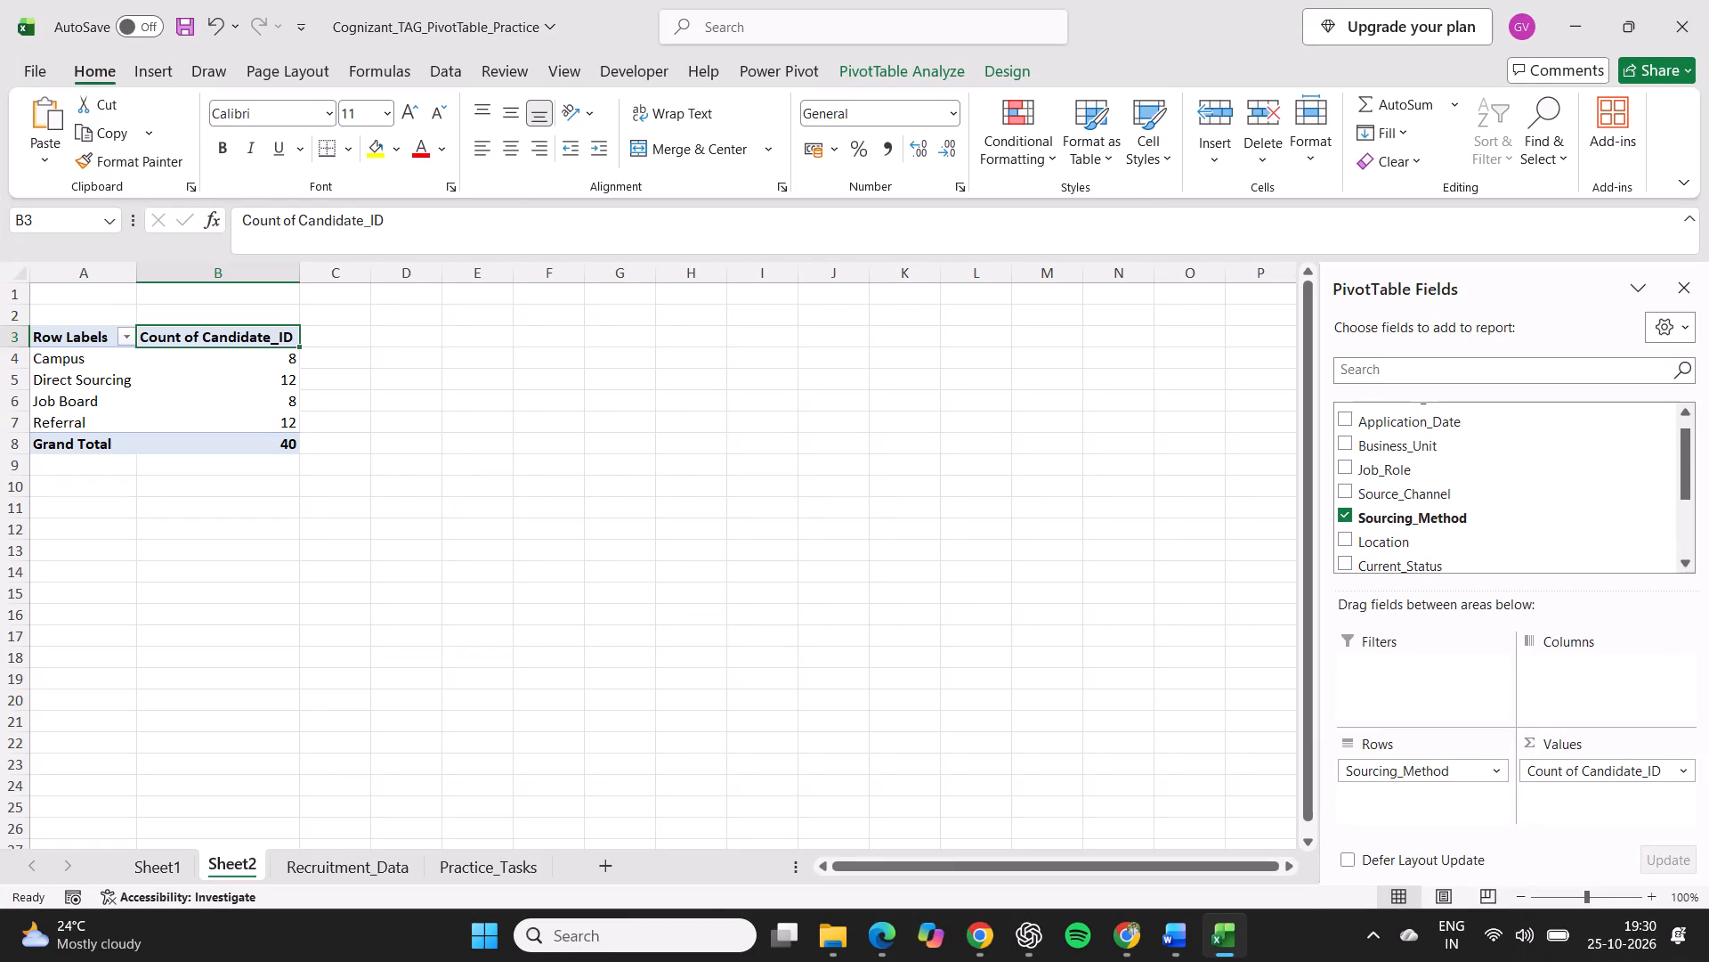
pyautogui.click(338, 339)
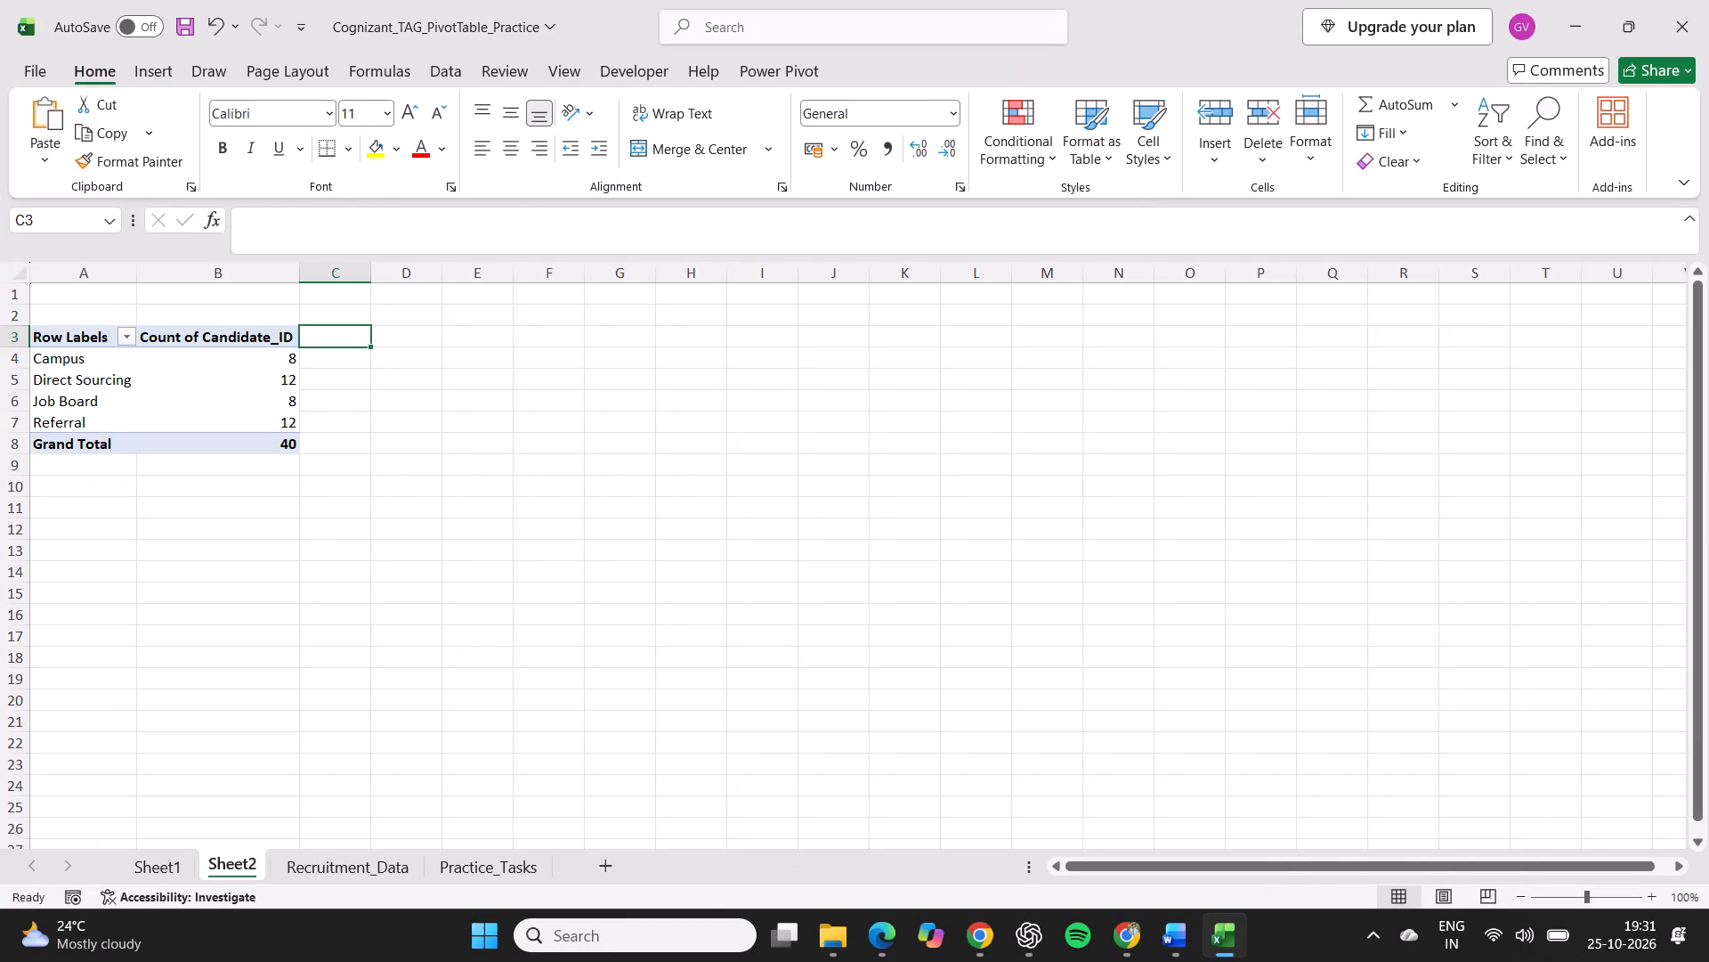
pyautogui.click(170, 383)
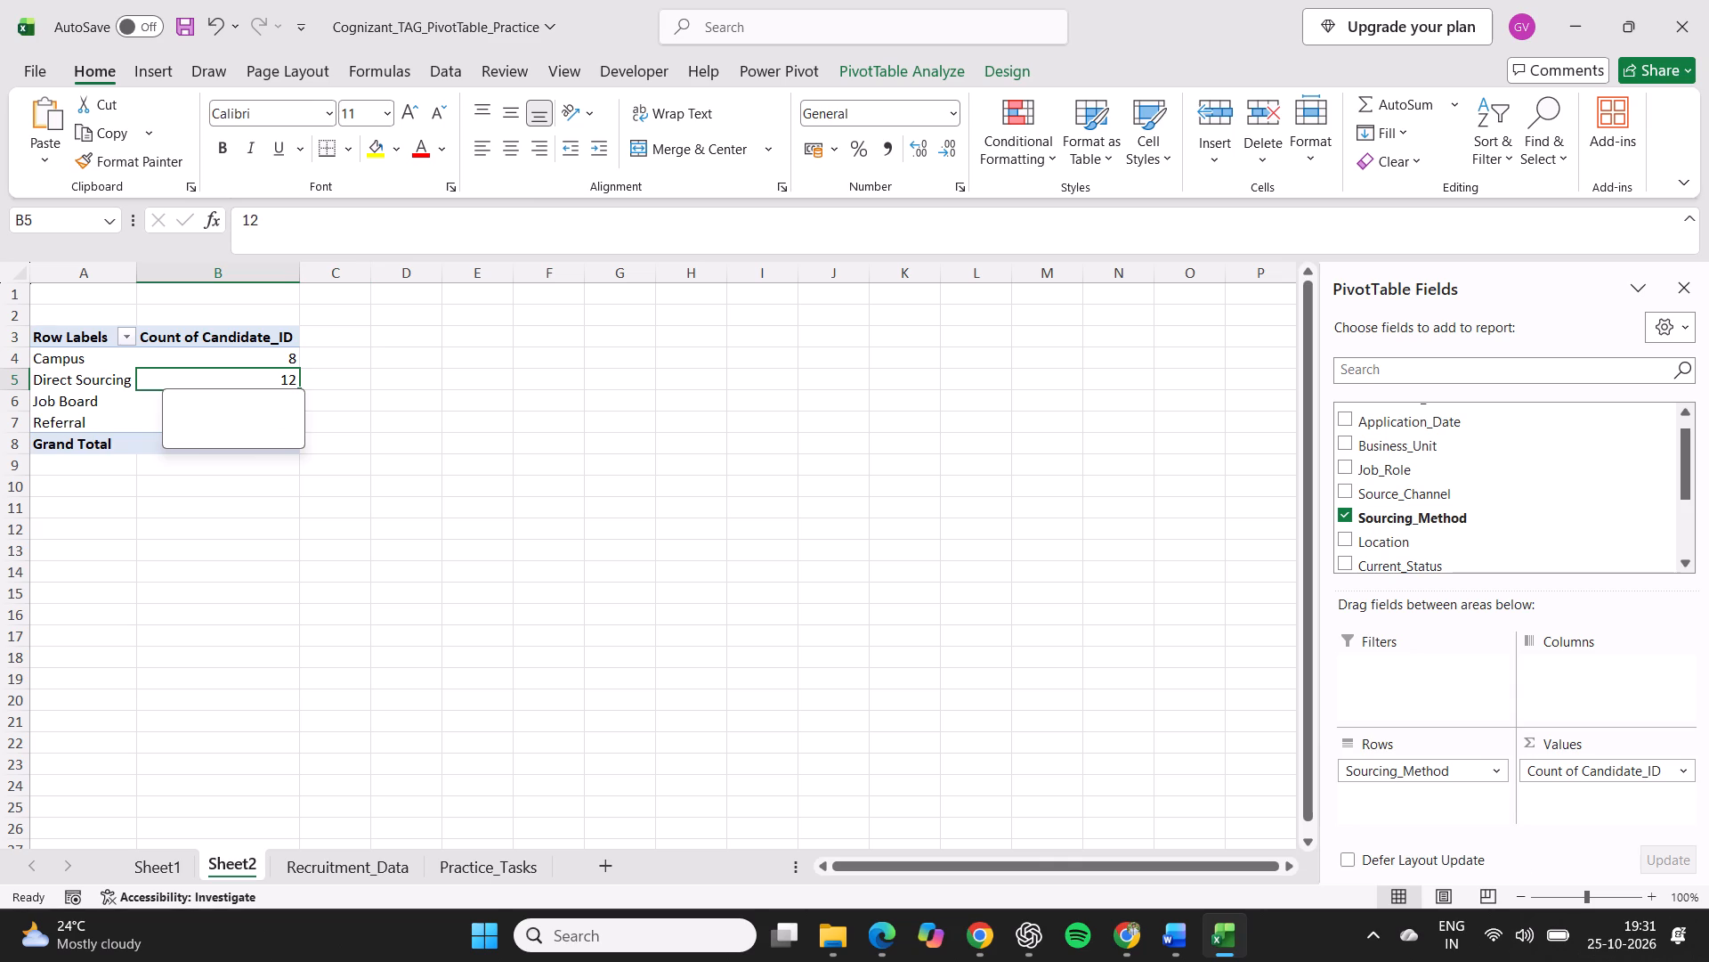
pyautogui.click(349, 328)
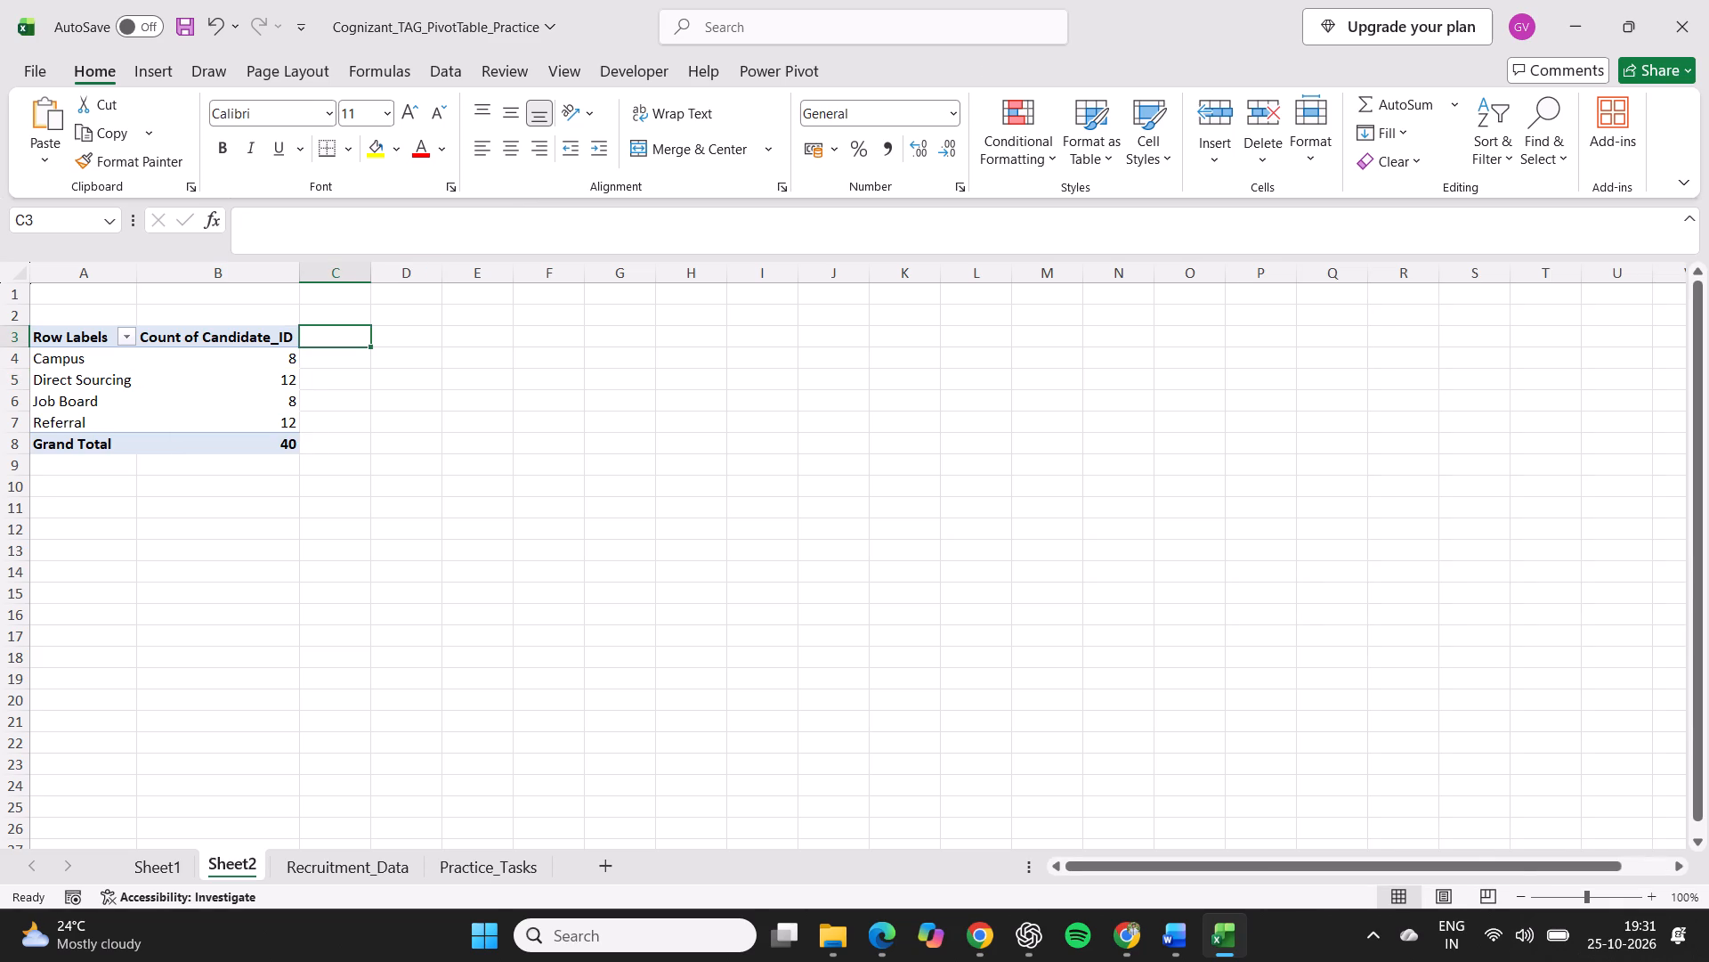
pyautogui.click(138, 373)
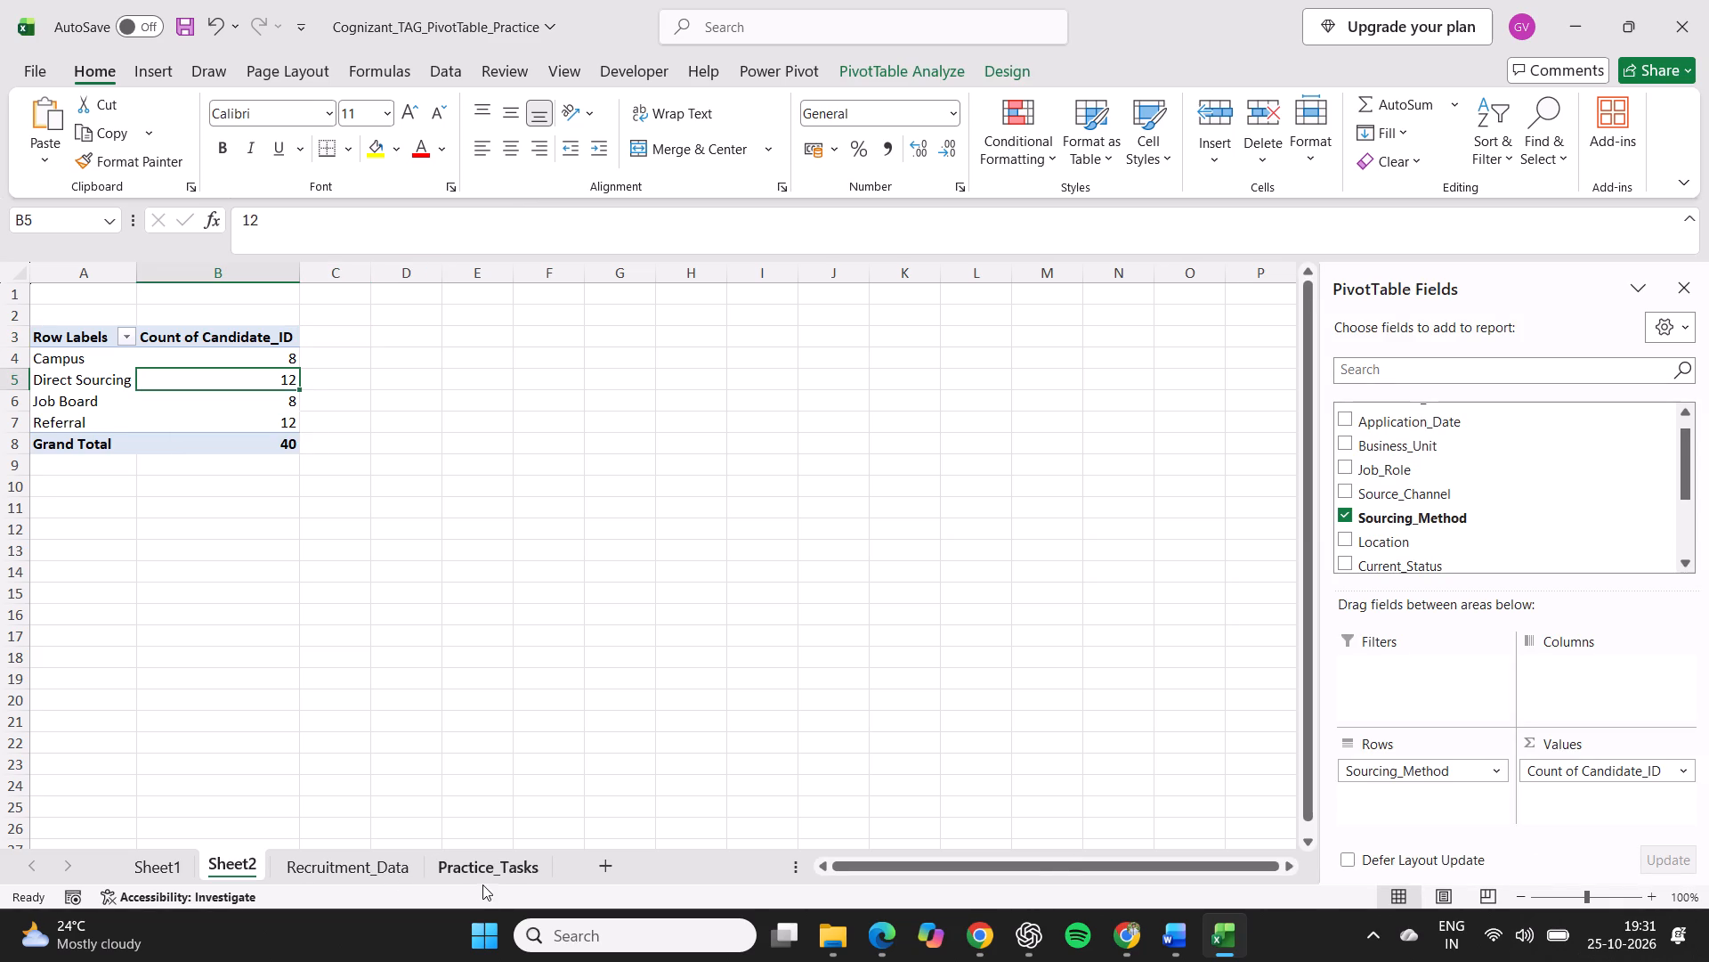
# Check the third practice task and insert a PivotTable based on the whole recruitment table on a new worksheet.
pyautogui.click(482, 859)
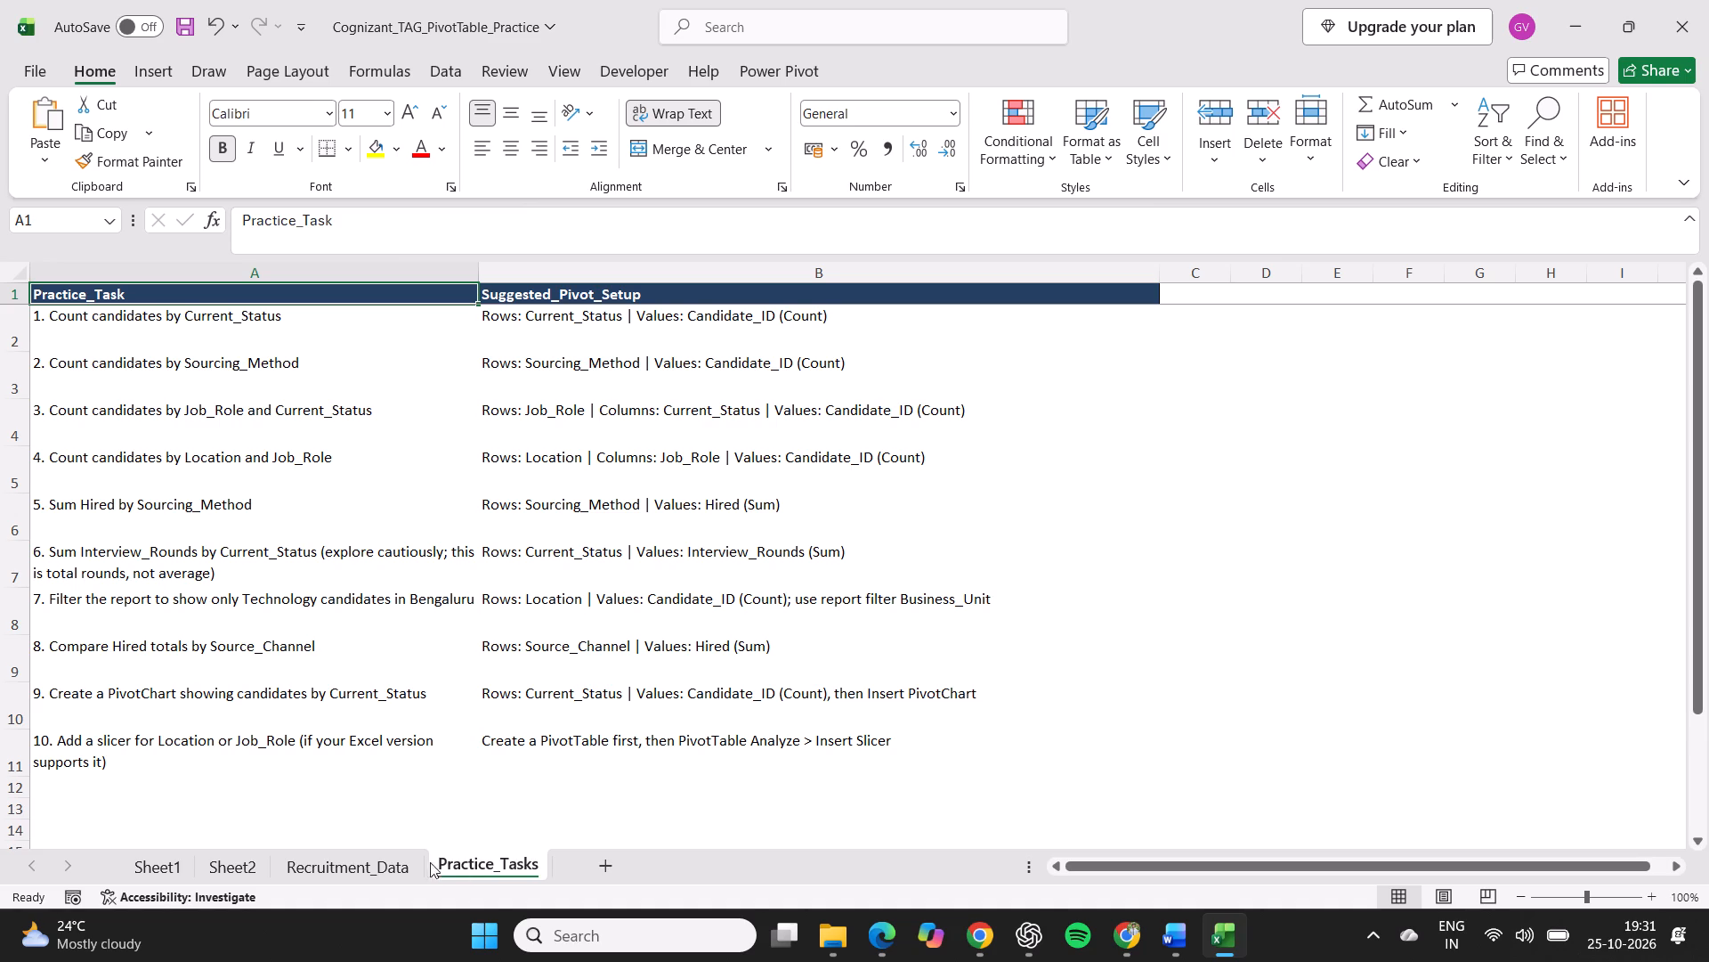
pyautogui.click(323, 856)
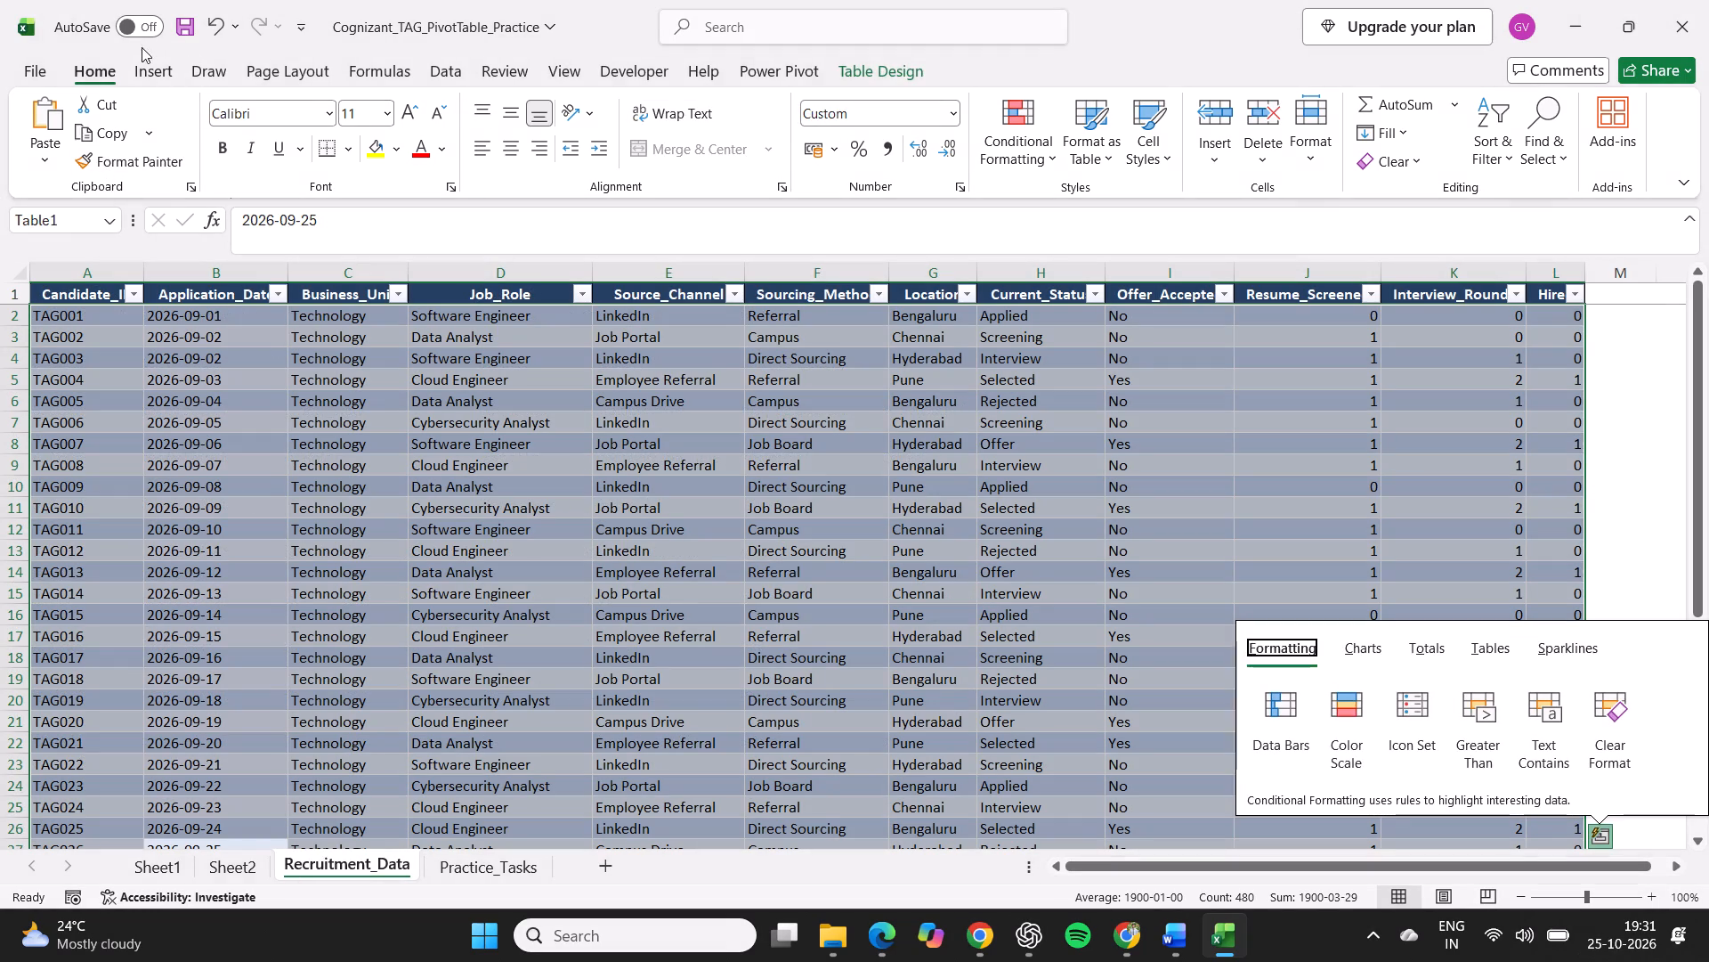
pyautogui.click(150, 75)
pyautogui.click(42, 118)
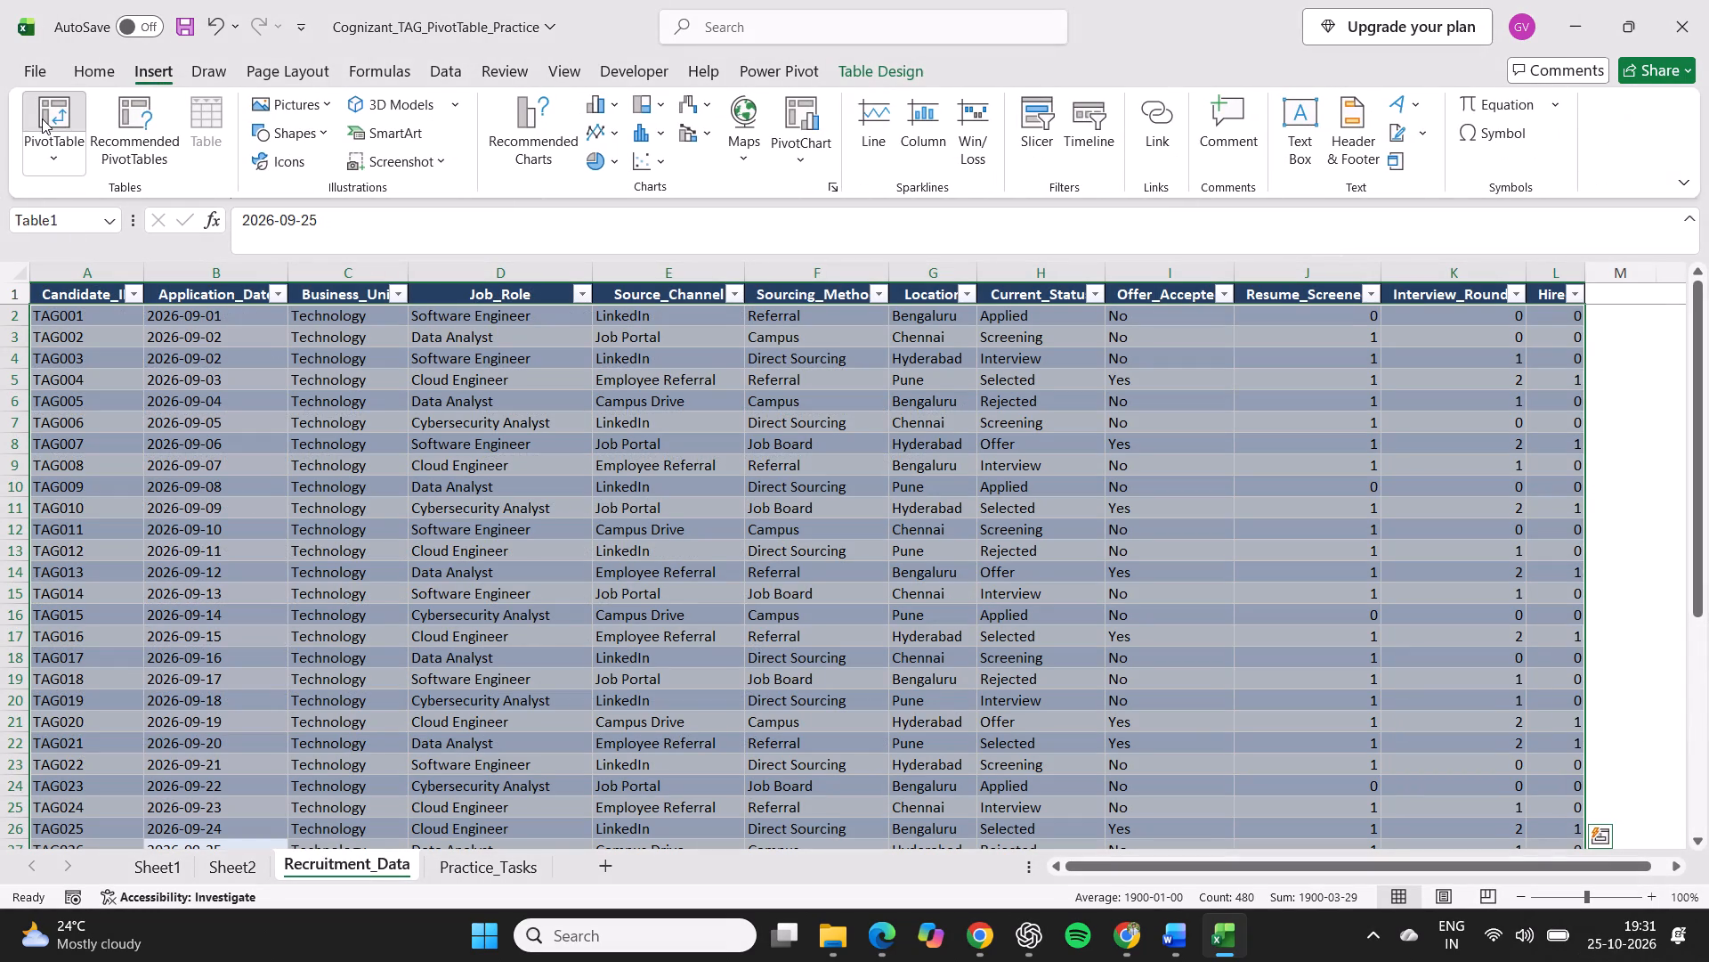
pyautogui.click(670, 782)
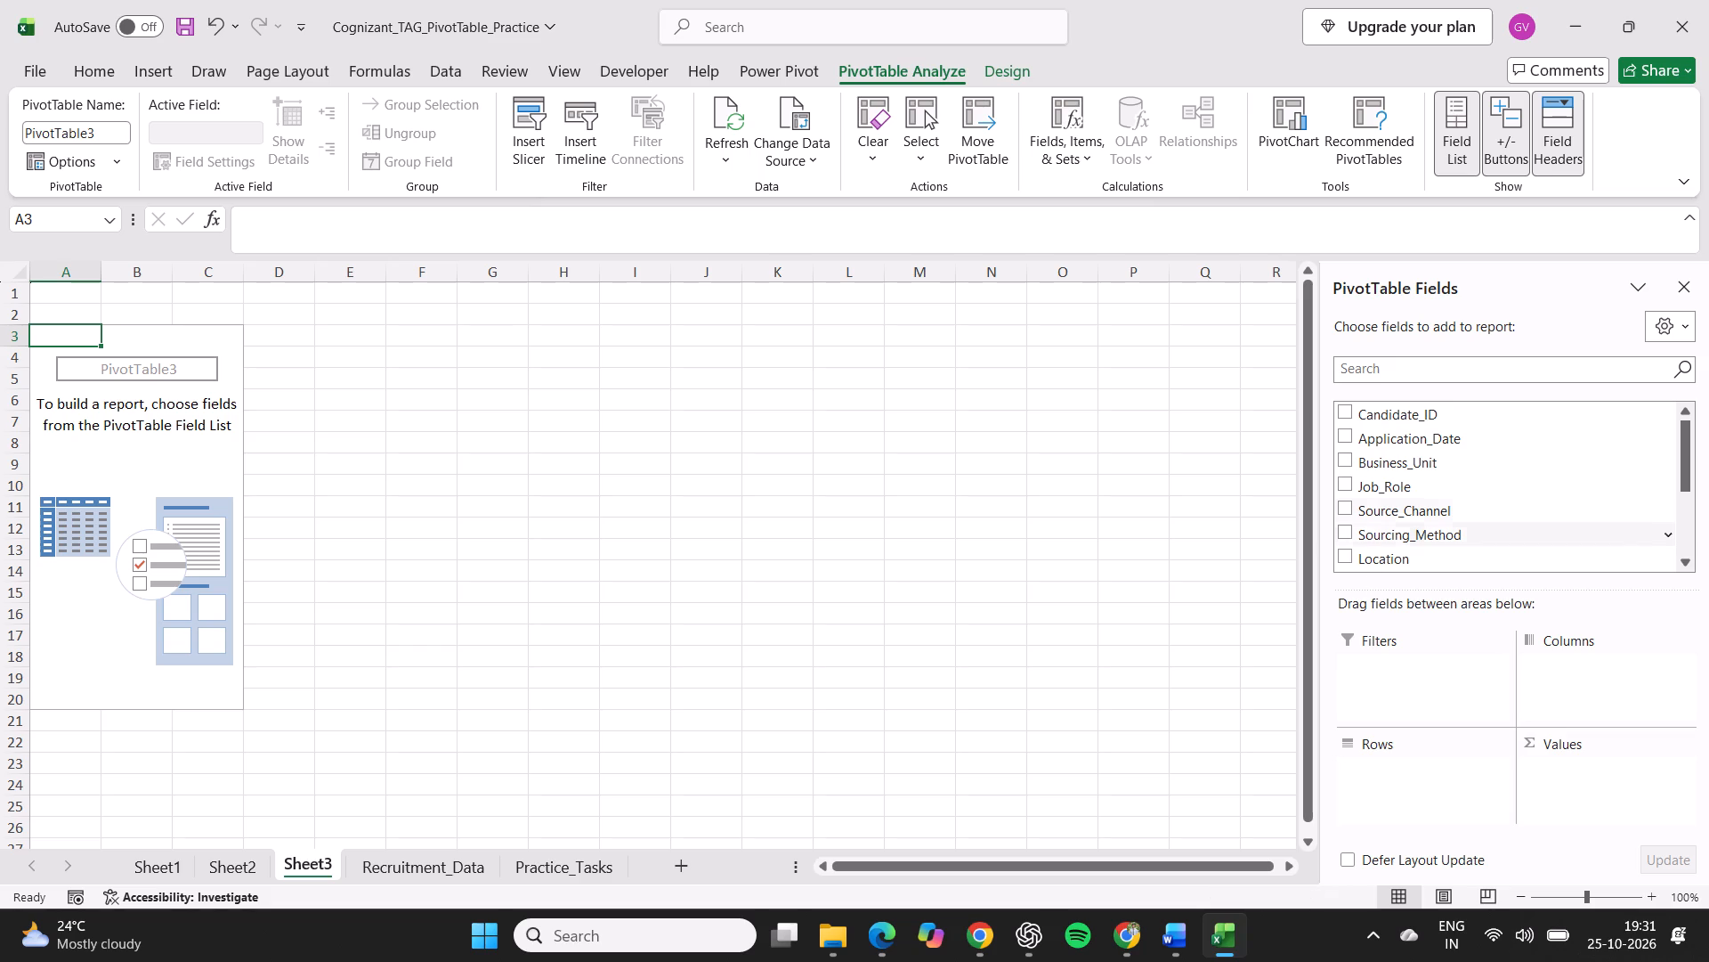
# Add the counts of Job_Role and Current_Status as values and Candidate_ID as rows in the new PivotTable.
pyautogui.moveTo(1454, 485); pyautogui.dragTo(1425, 804)
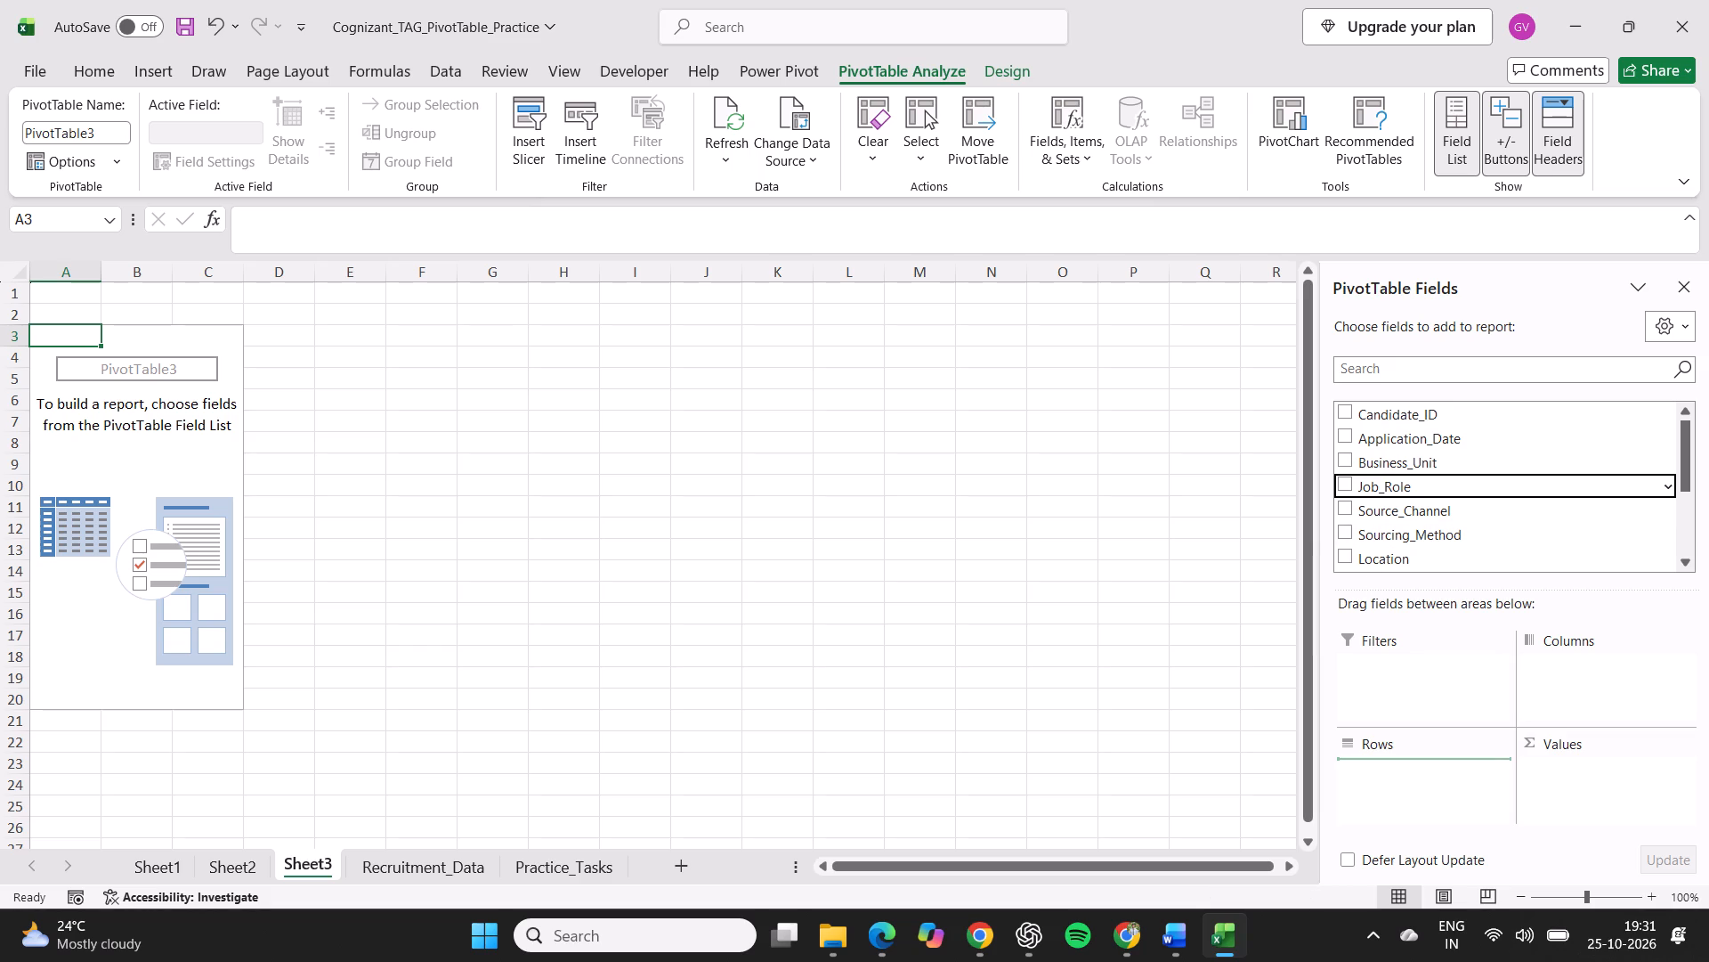
pyautogui.moveTo(1425, 804); pyautogui.dragTo(1564, 773)
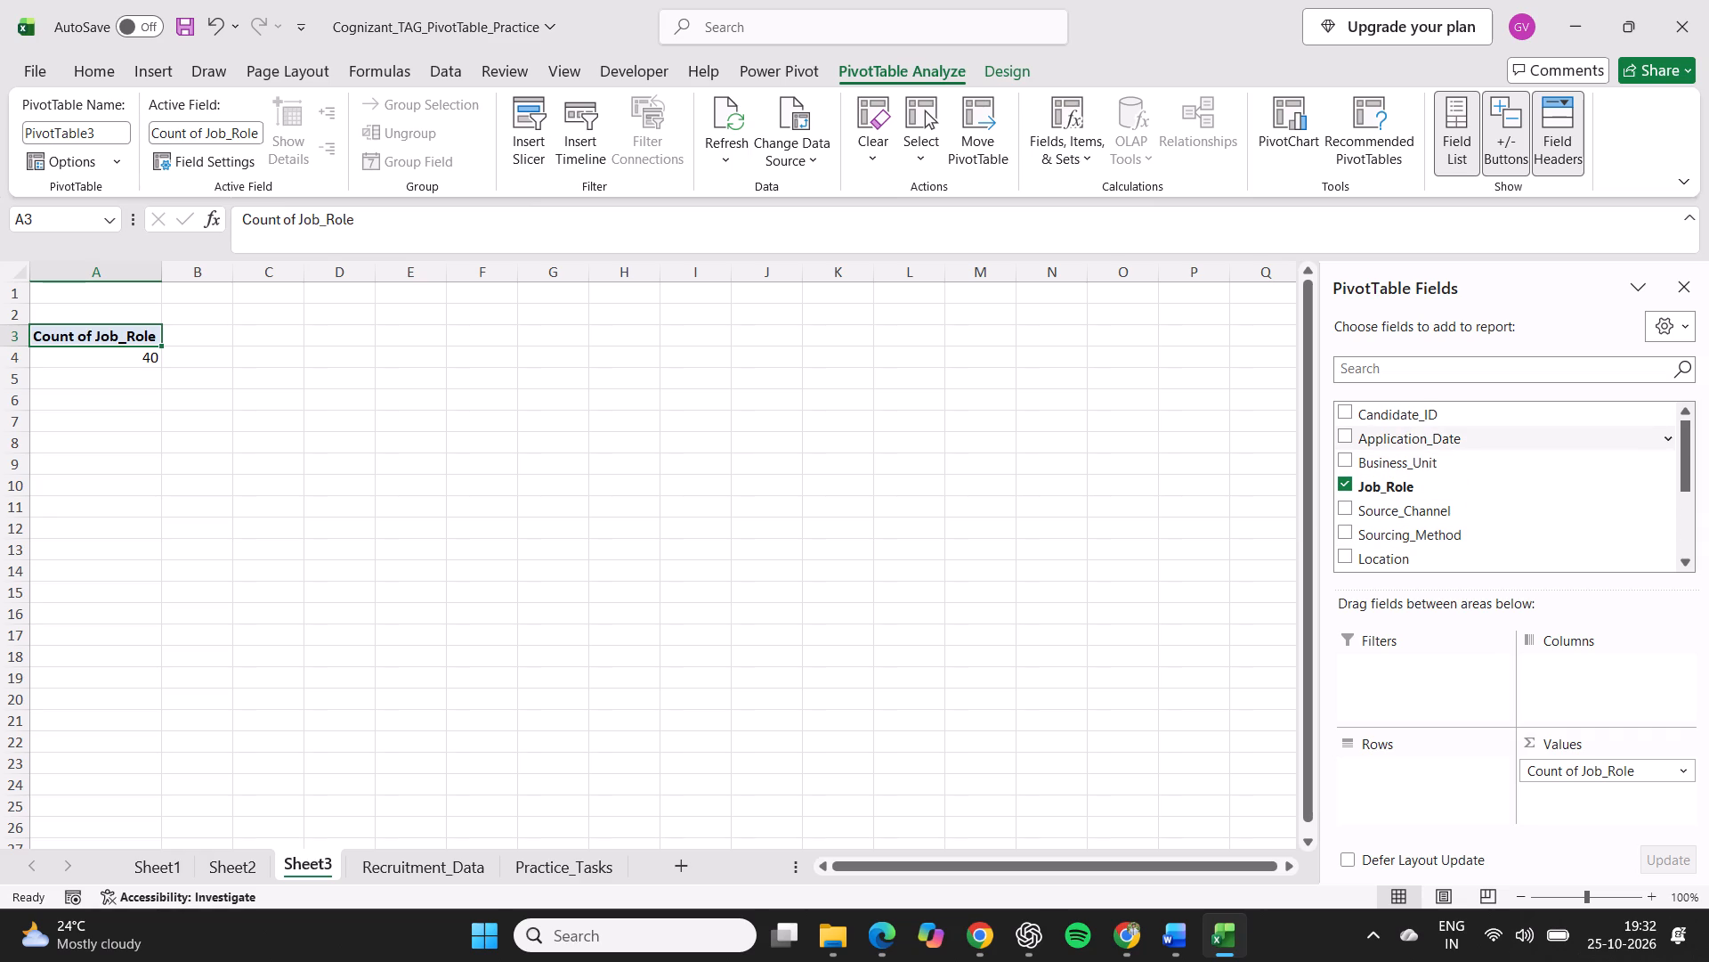
pyautogui.scroll(-1, 1469, 520)
pyautogui.moveTo(1446, 529); pyautogui.dragTo(1499, 627)
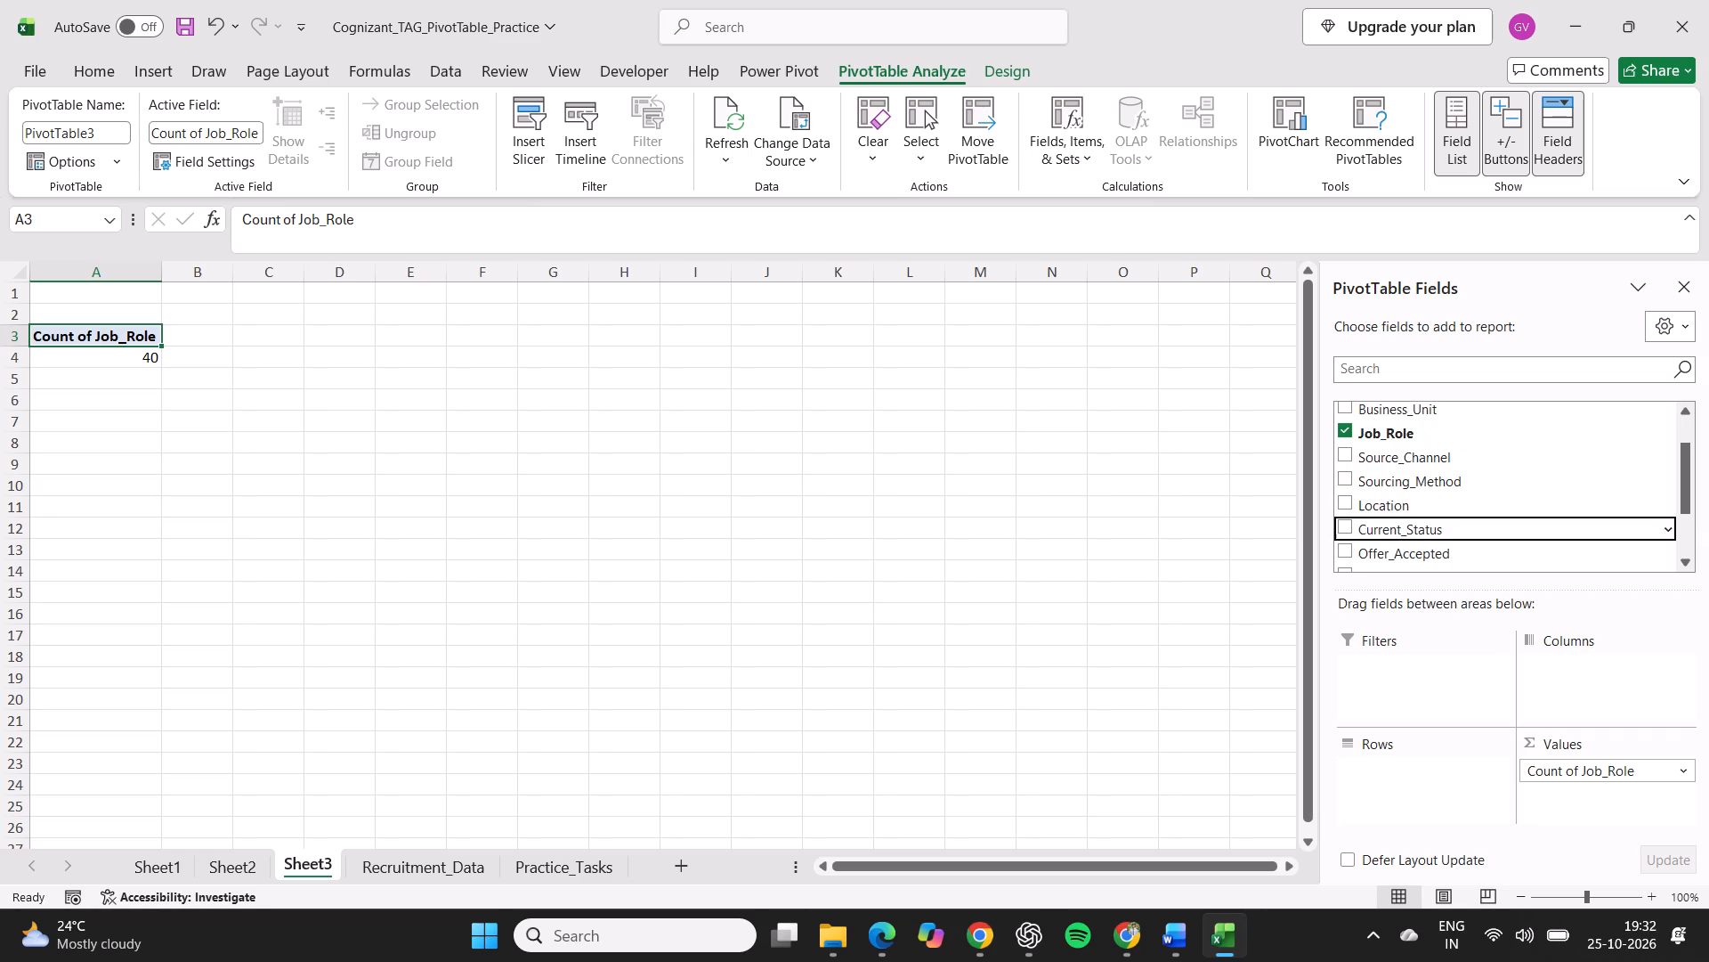
pyautogui.moveTo(1499, 627); pyautogui.dragTo(1575, 804)
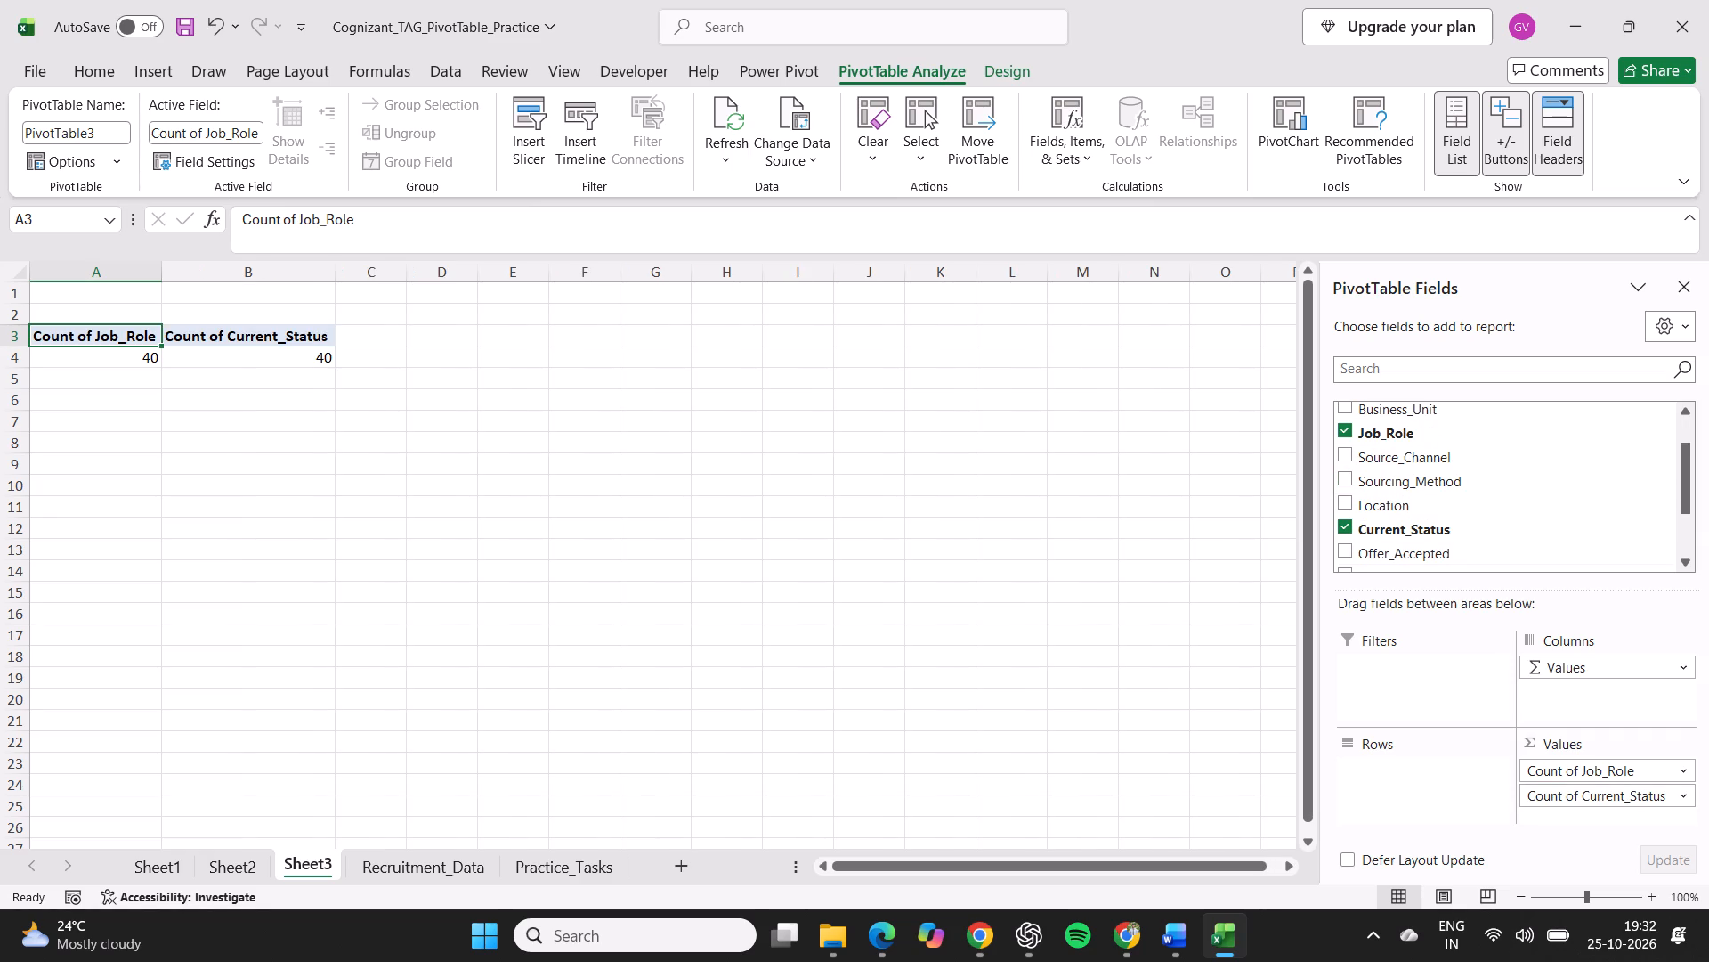
pyautogui.scroll(1, 1425, 492)
pyautogui.moveTo(1413, 412); pyautogui.dragTo(1413, 417)
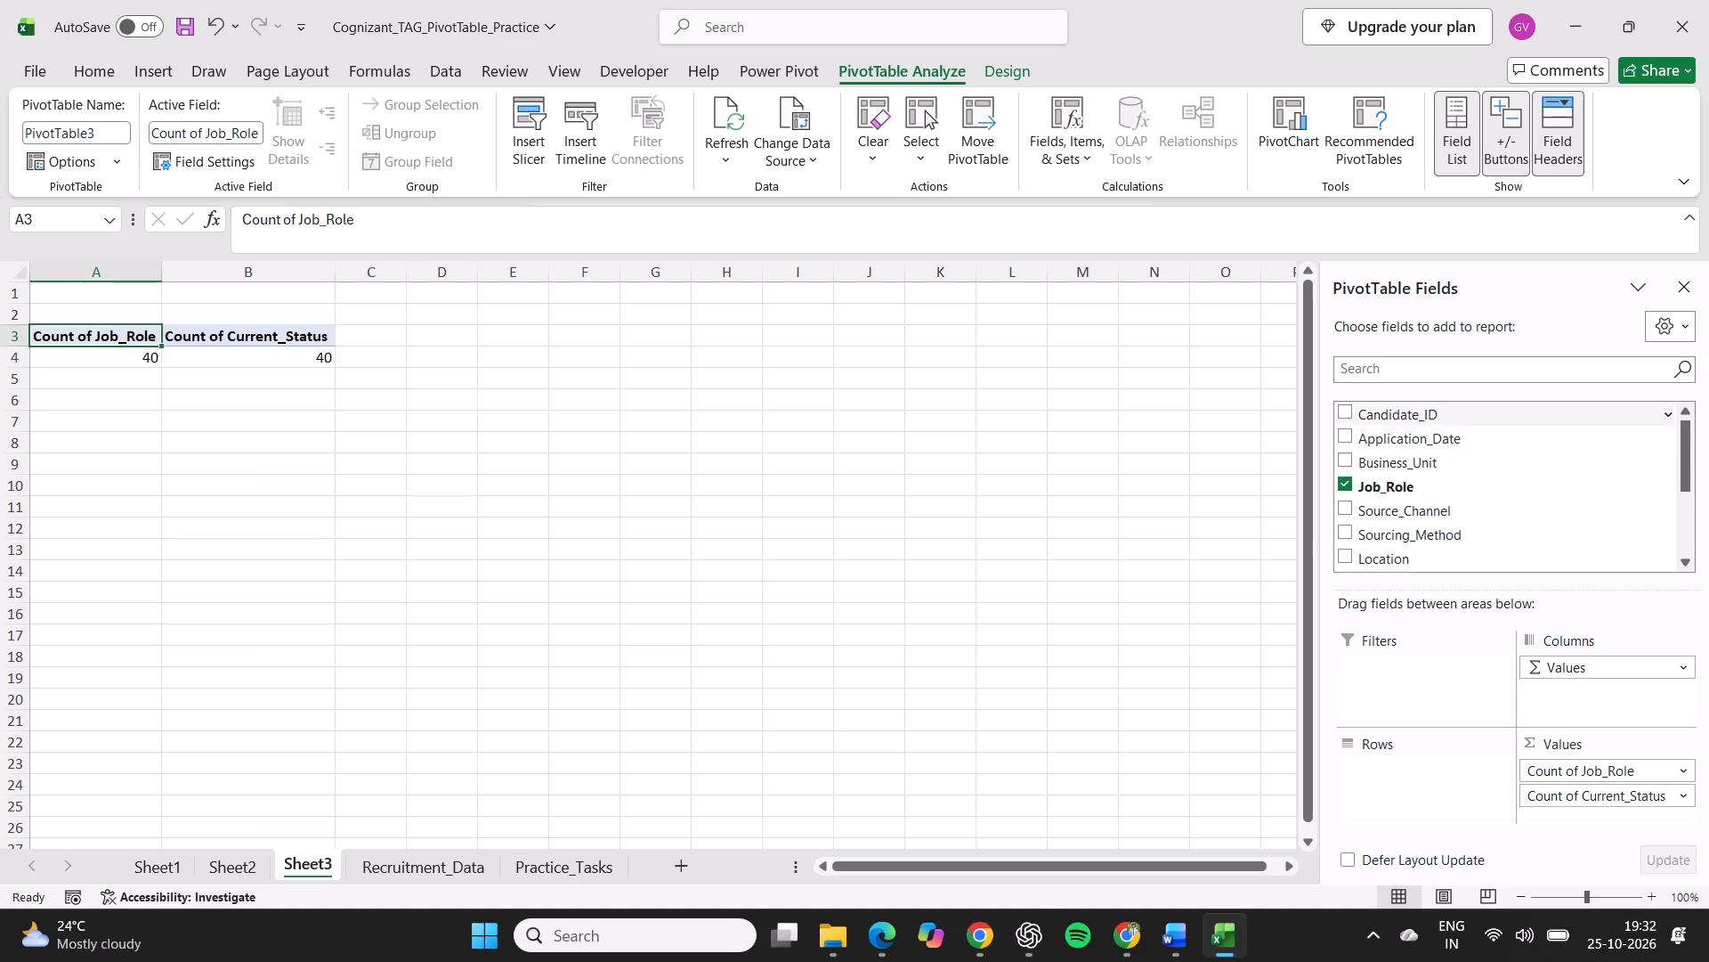
pyautogui.moveTo(1413, 417); pyautogui.dragTo(1454, 779)
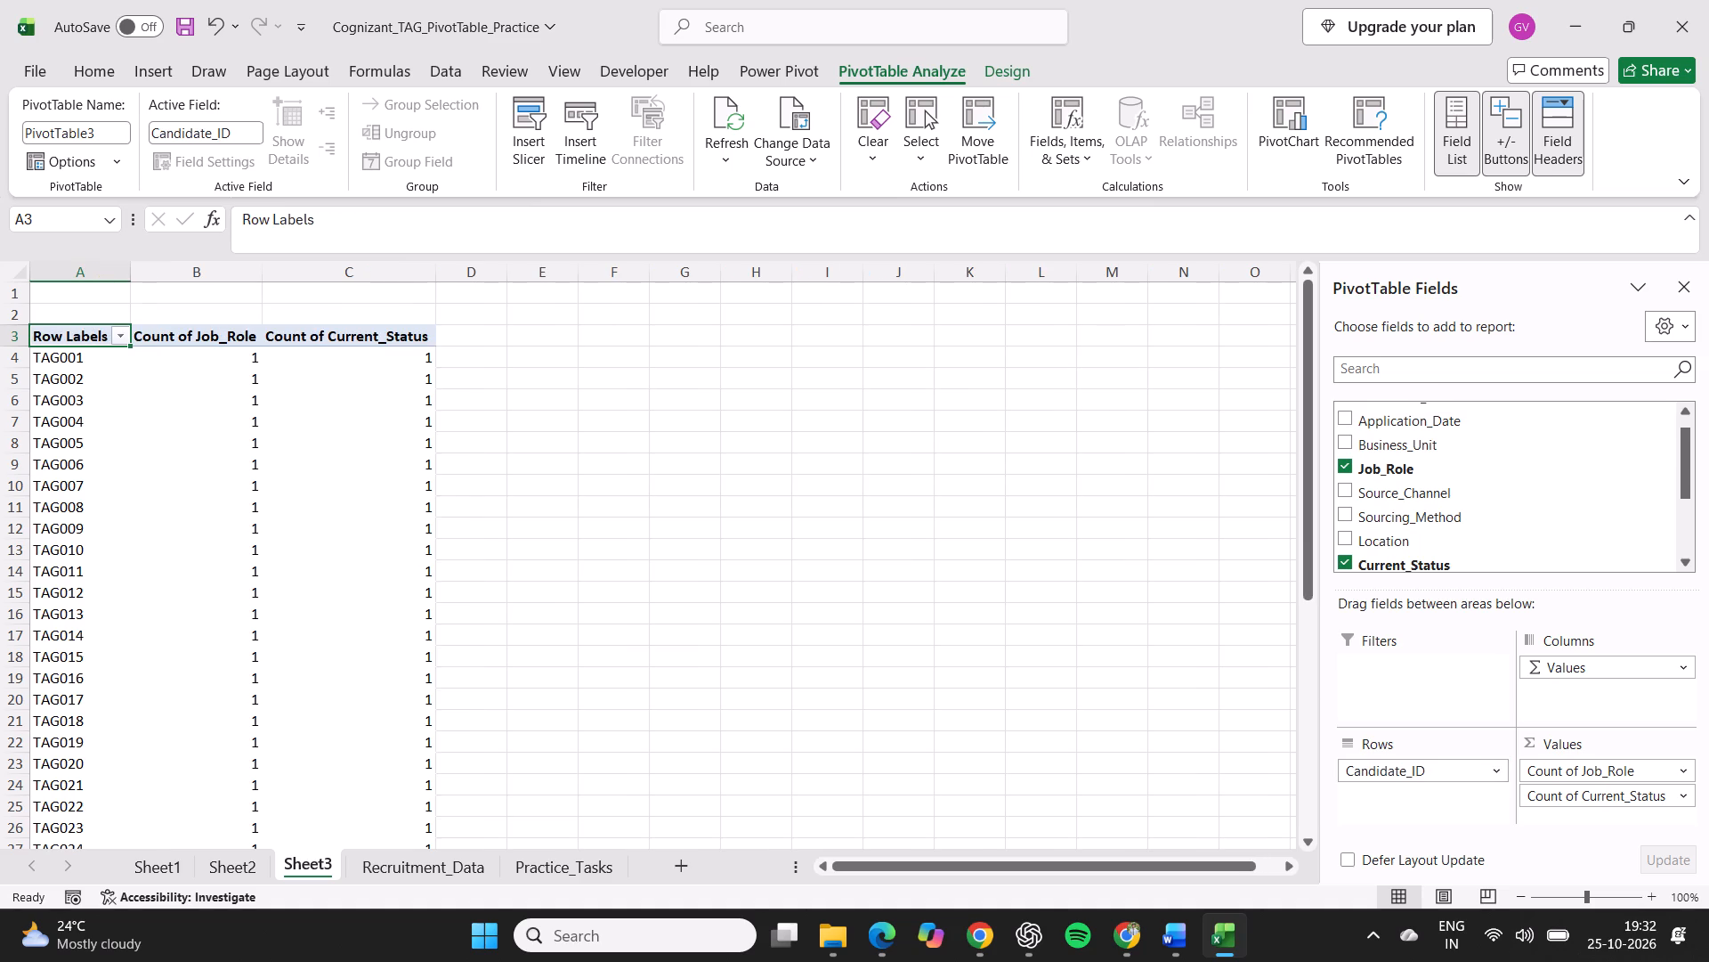
pyautogui.scroll(-2, 349, 628)
pyautogui.scroll(2, 349, 628)
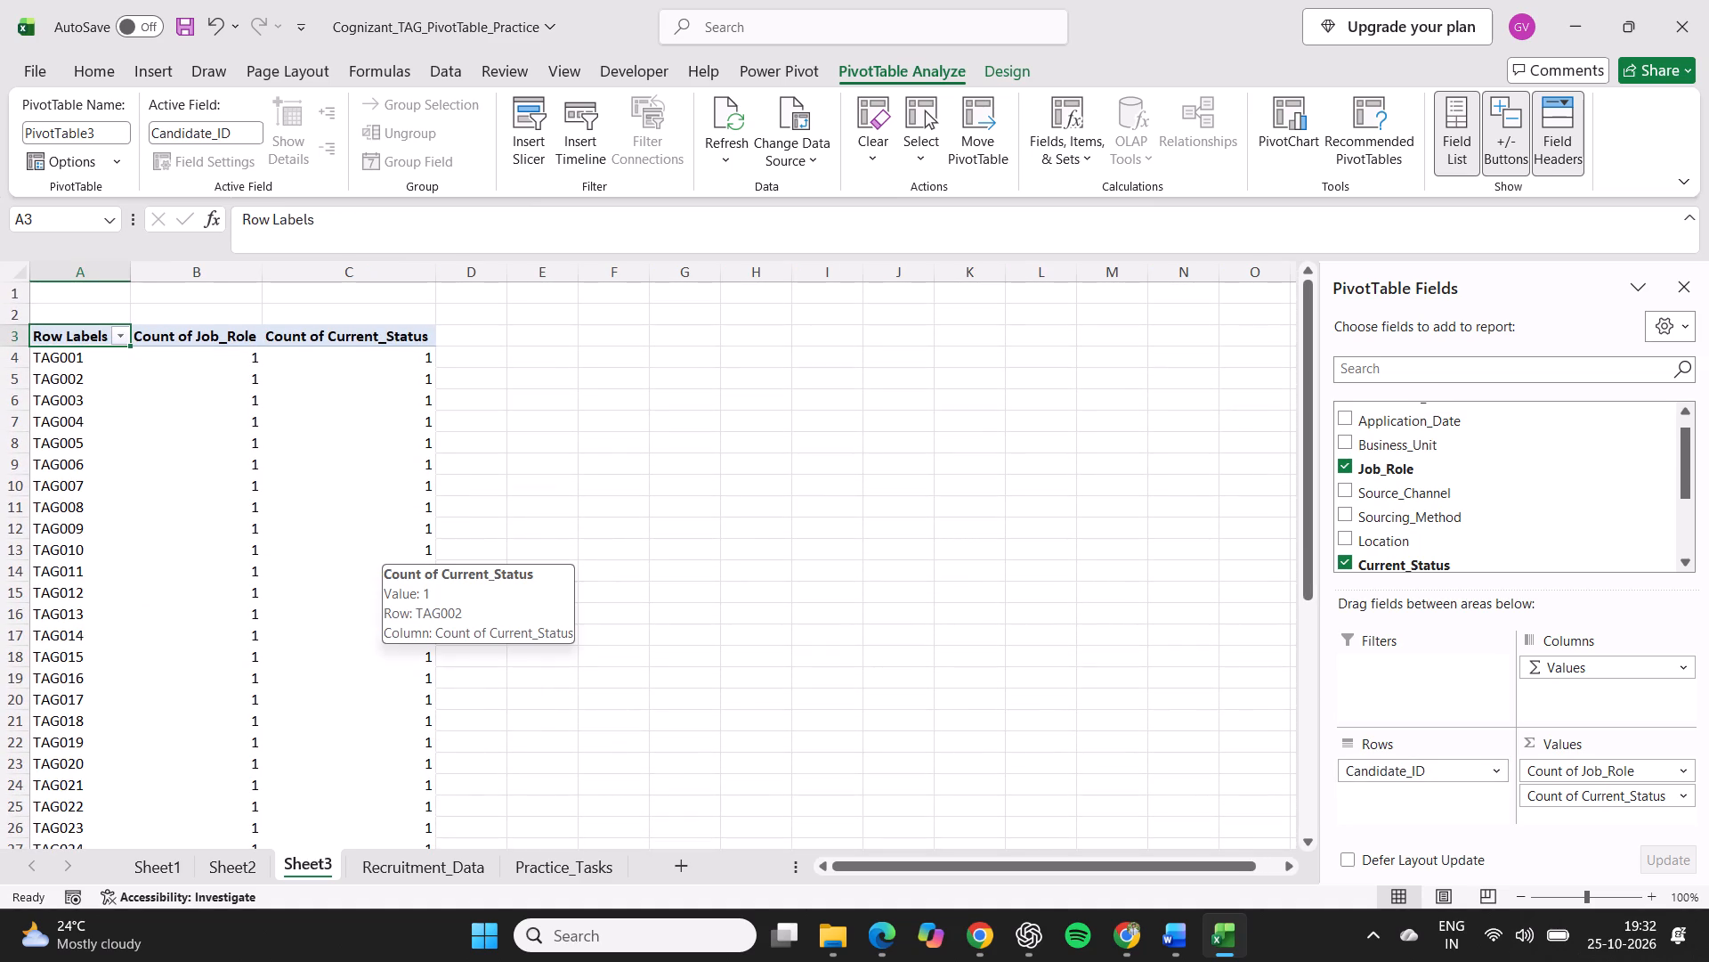
pyautogui.scroll(-1, 350, 550)
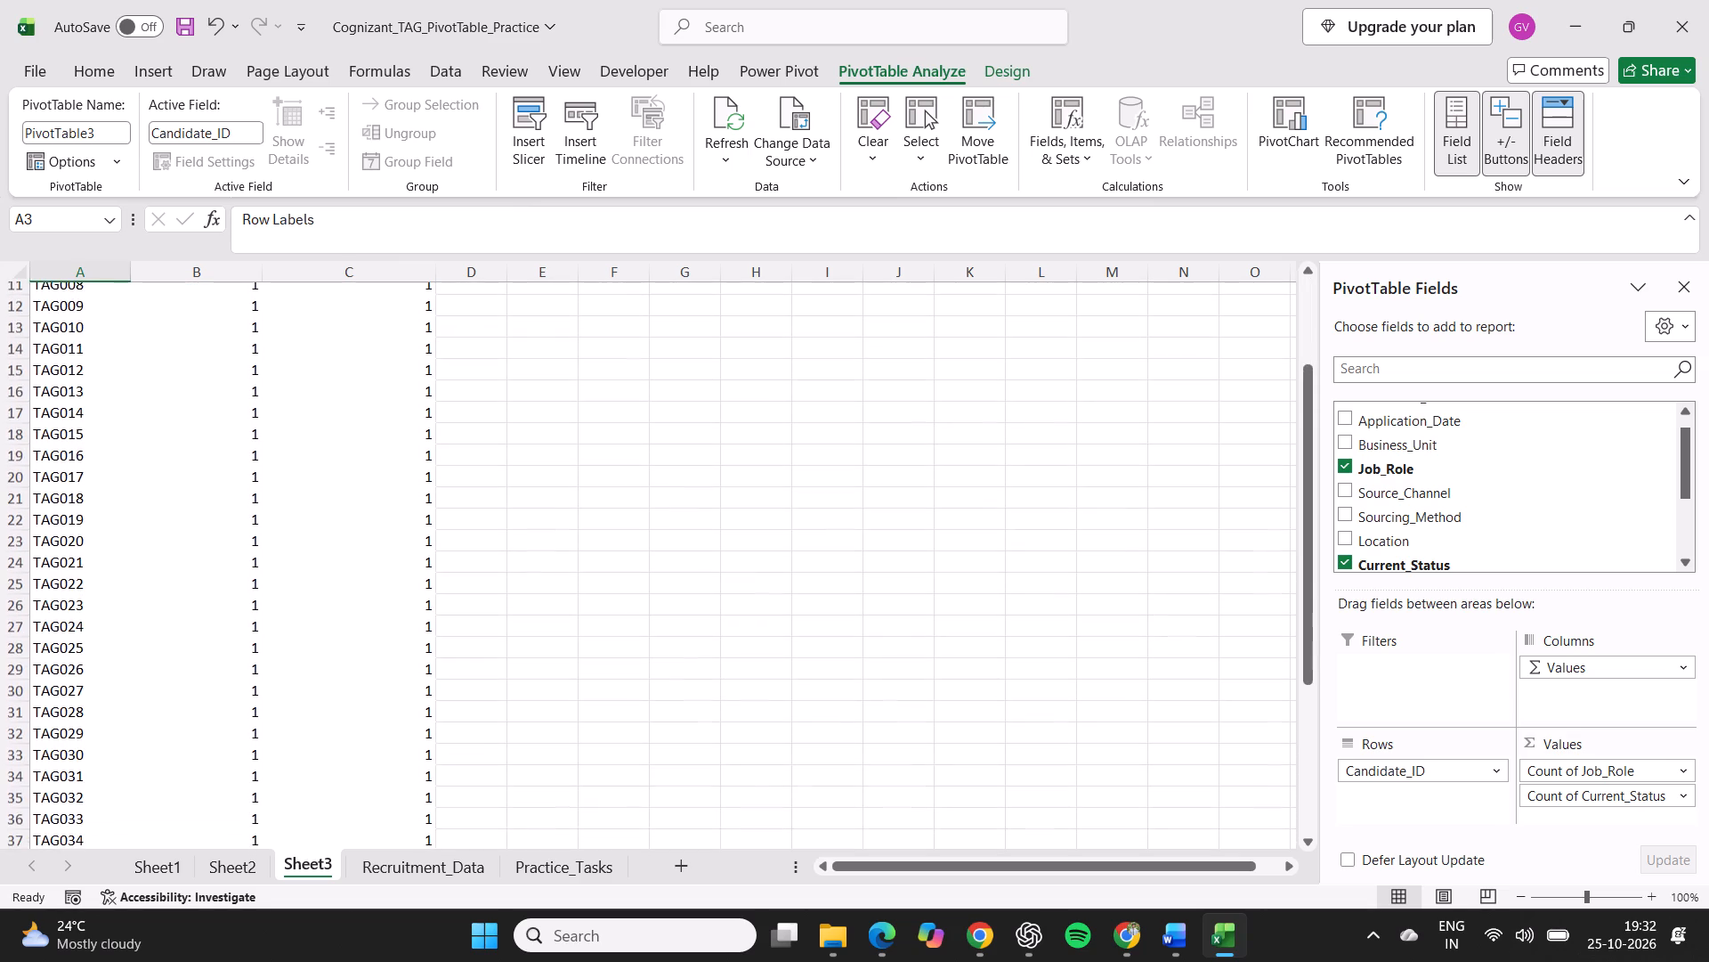
pyautogui.scroll(-1, 350, 550)
pyautogui.scroll(2, 350, 550)
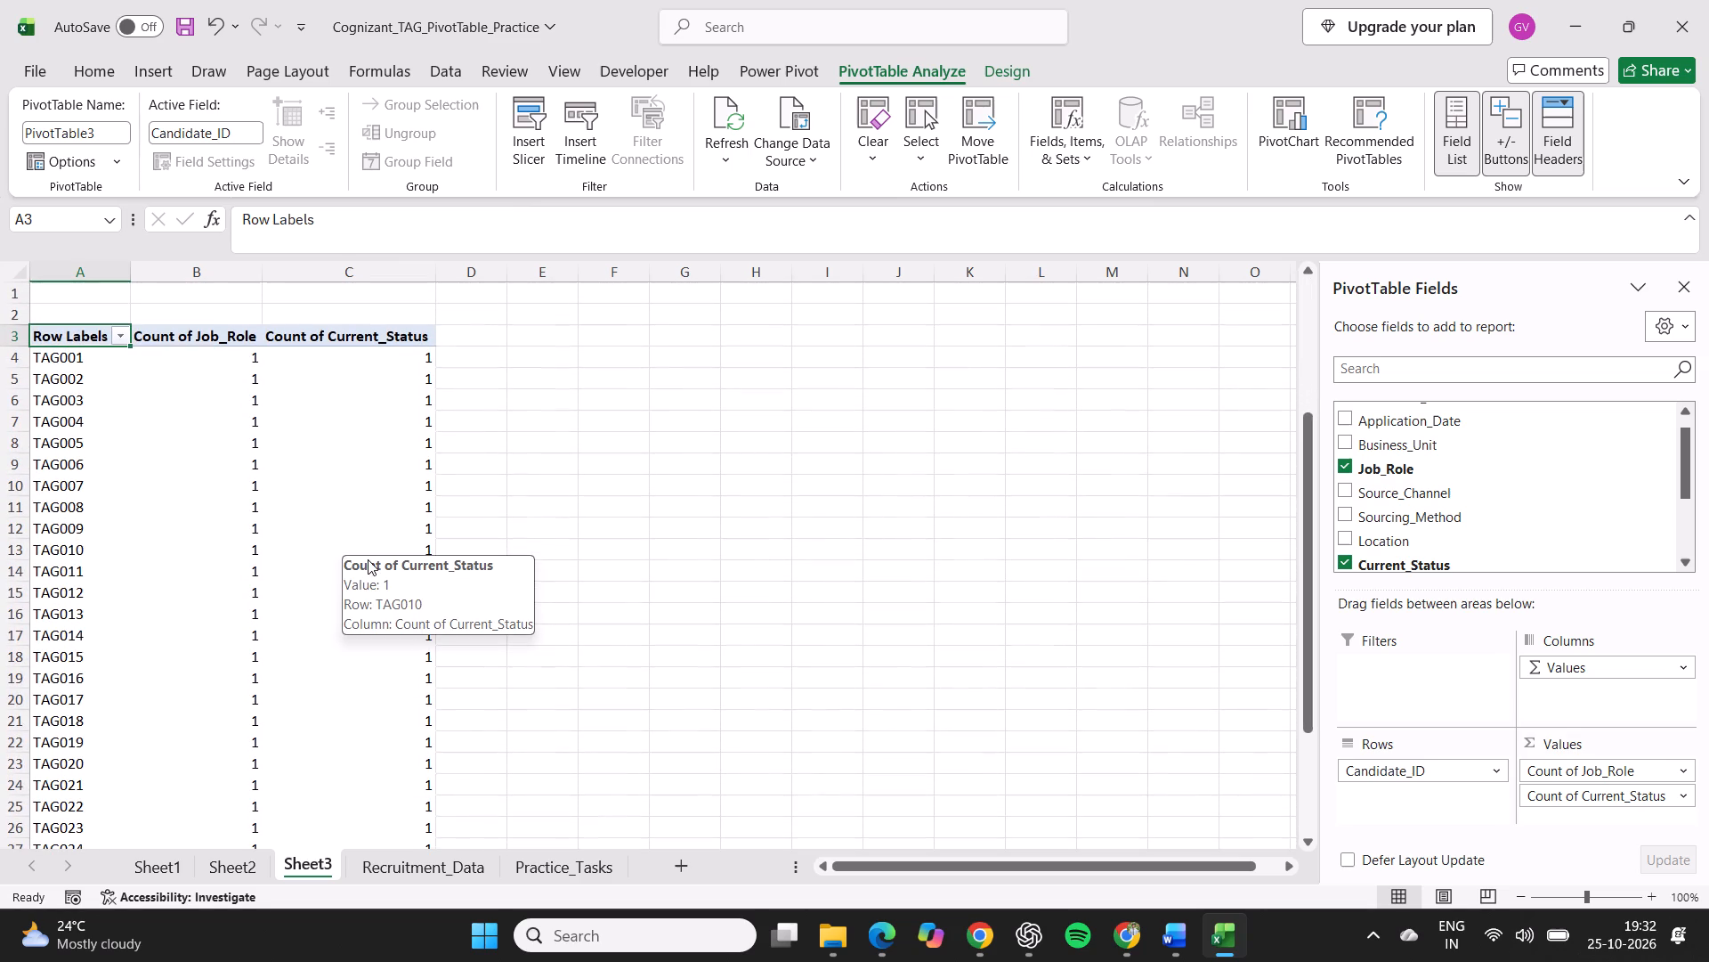
# Rearrange the PivotTable with Job_Role and Current_Status as nested rows and the count of Candidate_ID as values.
pyautogui.moveTo(1586, 773); pyautogui.dragTo(1444, 795)
pyautogui.moveTo(1608, 763); pyautogui.dragTo(1583, 808)
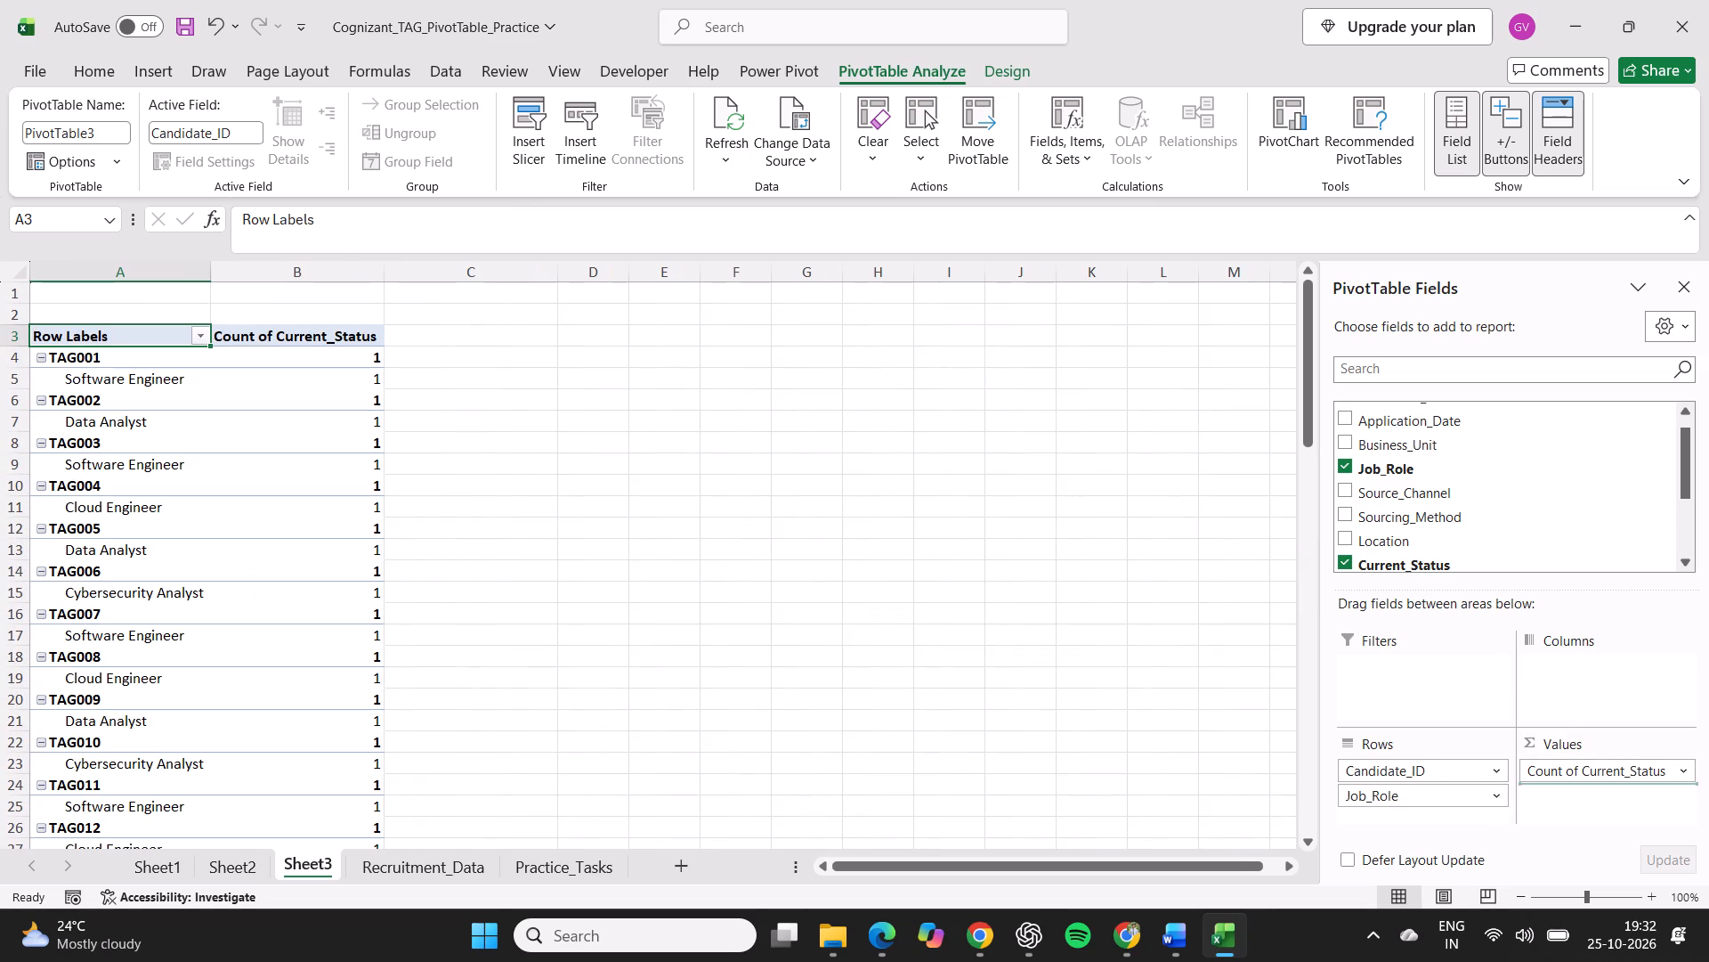
pyautogui.moveTo(1583, 808); pyautogui.dragTo(1421, 826)
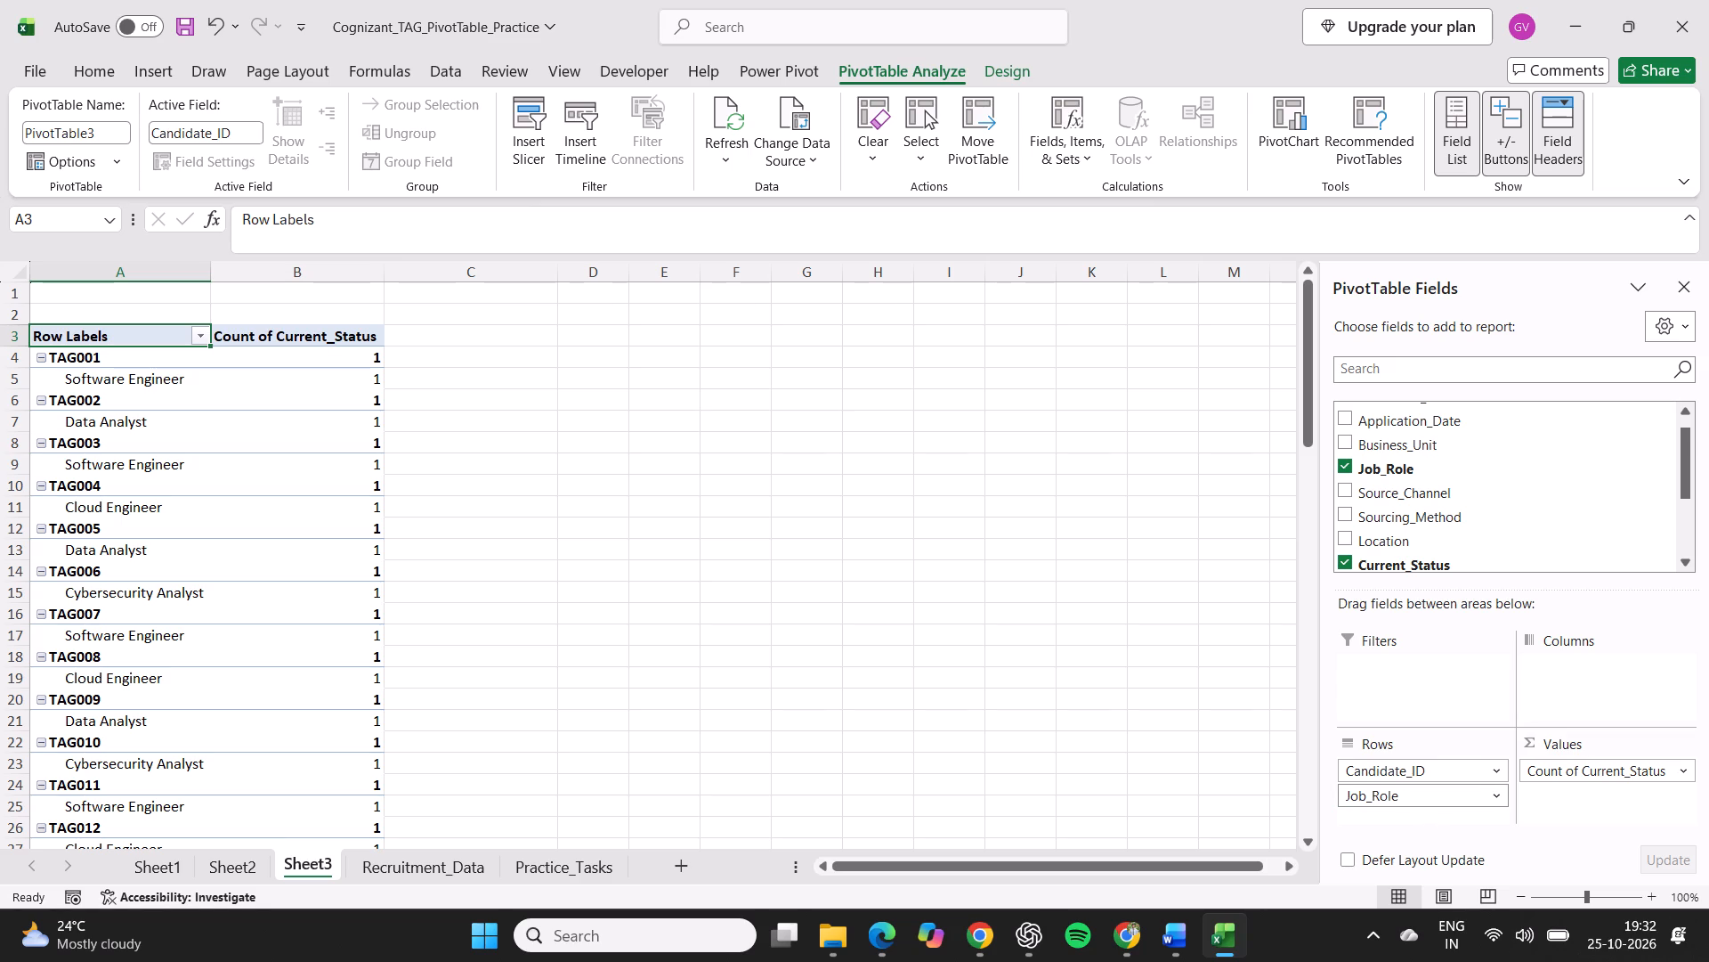
pyautogui.scroll(-1, 1430, 791)
pyautogui.moveTo(1414, 765); pyautogui.dragTo(1598, 807)
pyautogui.moveTo(1581, 769); pyautogui.dragTo(1446, 800)
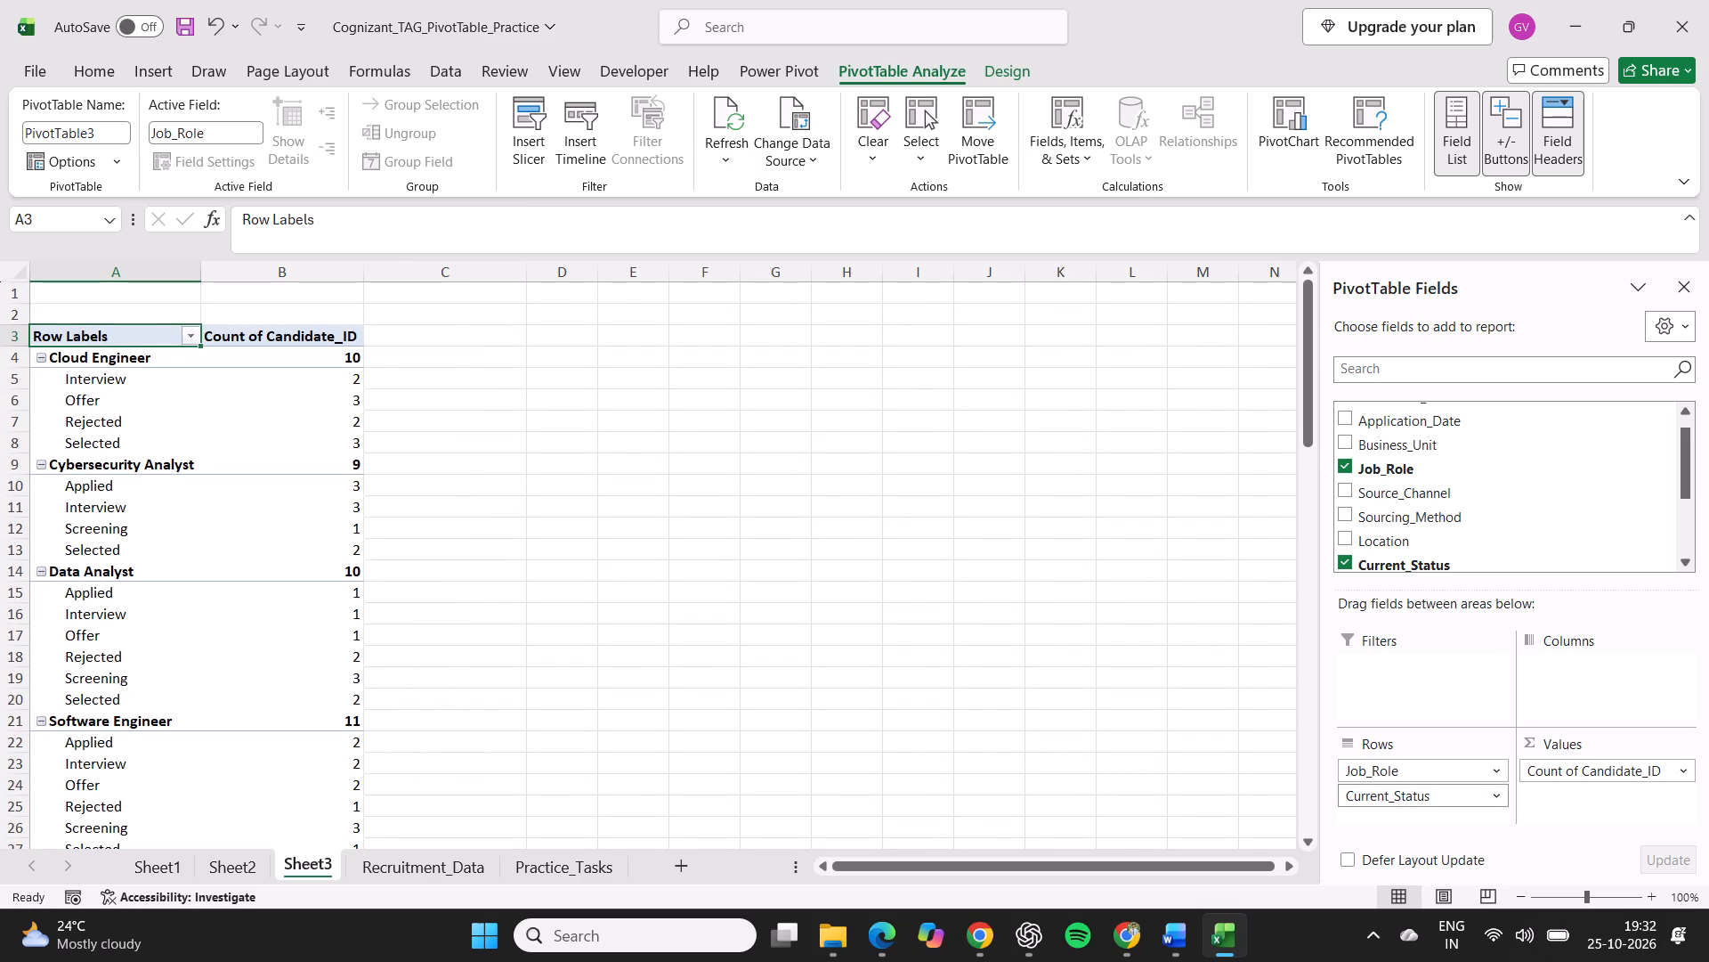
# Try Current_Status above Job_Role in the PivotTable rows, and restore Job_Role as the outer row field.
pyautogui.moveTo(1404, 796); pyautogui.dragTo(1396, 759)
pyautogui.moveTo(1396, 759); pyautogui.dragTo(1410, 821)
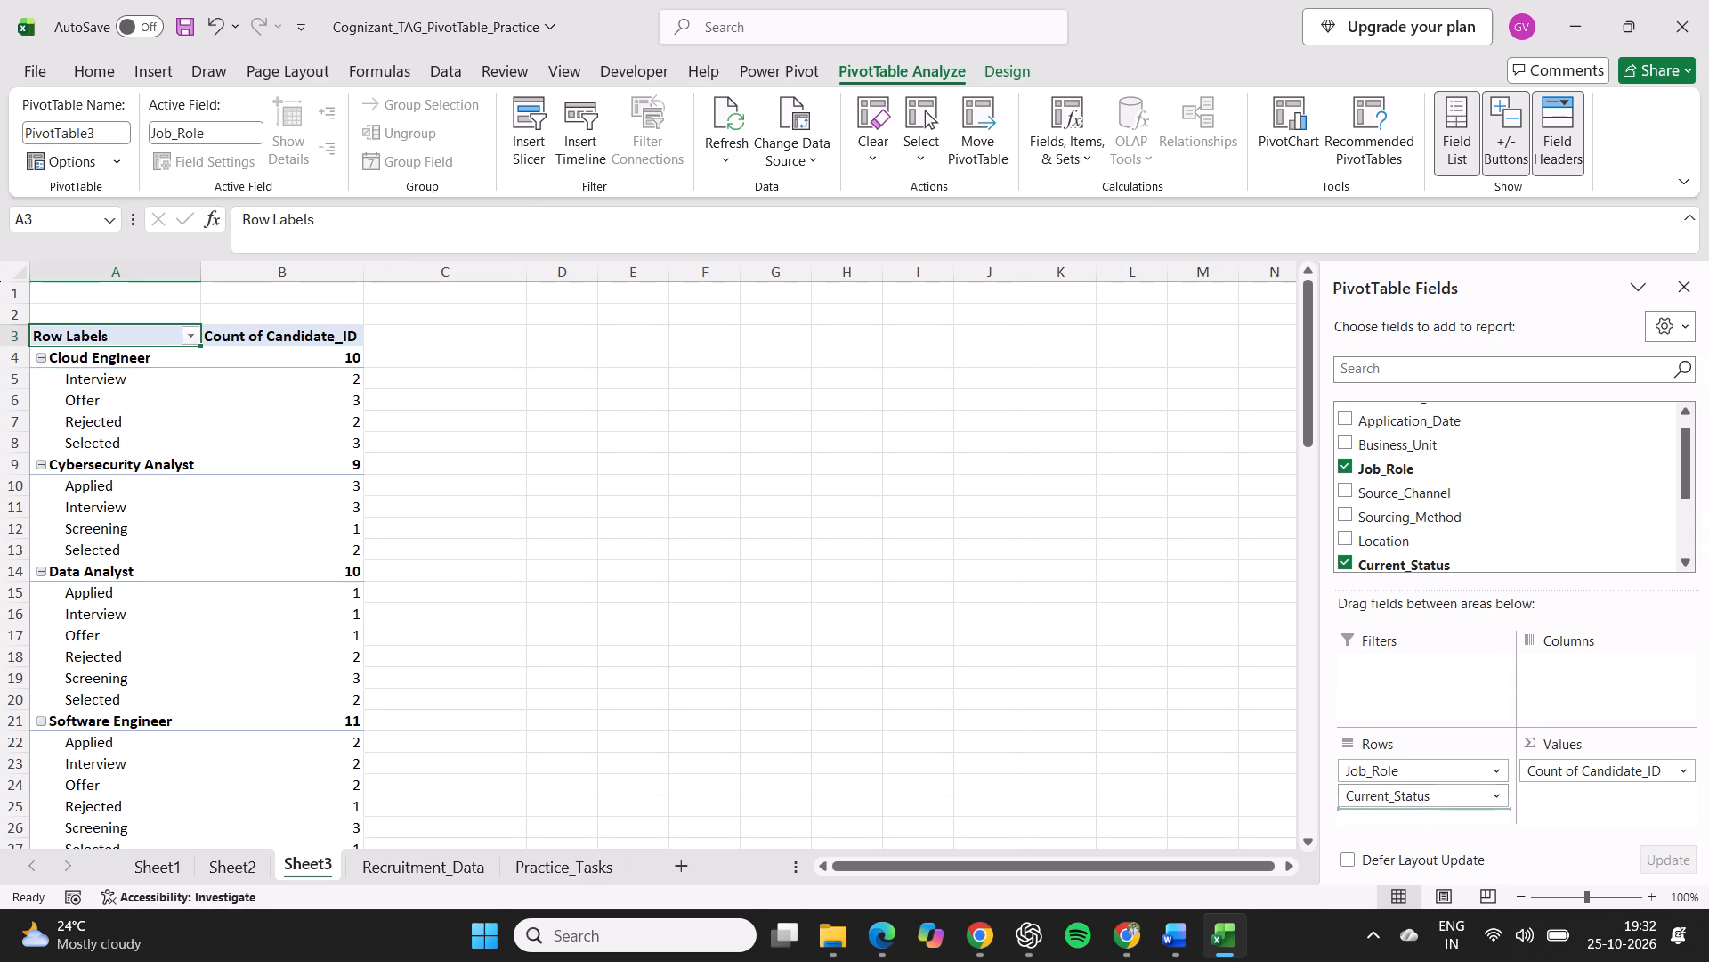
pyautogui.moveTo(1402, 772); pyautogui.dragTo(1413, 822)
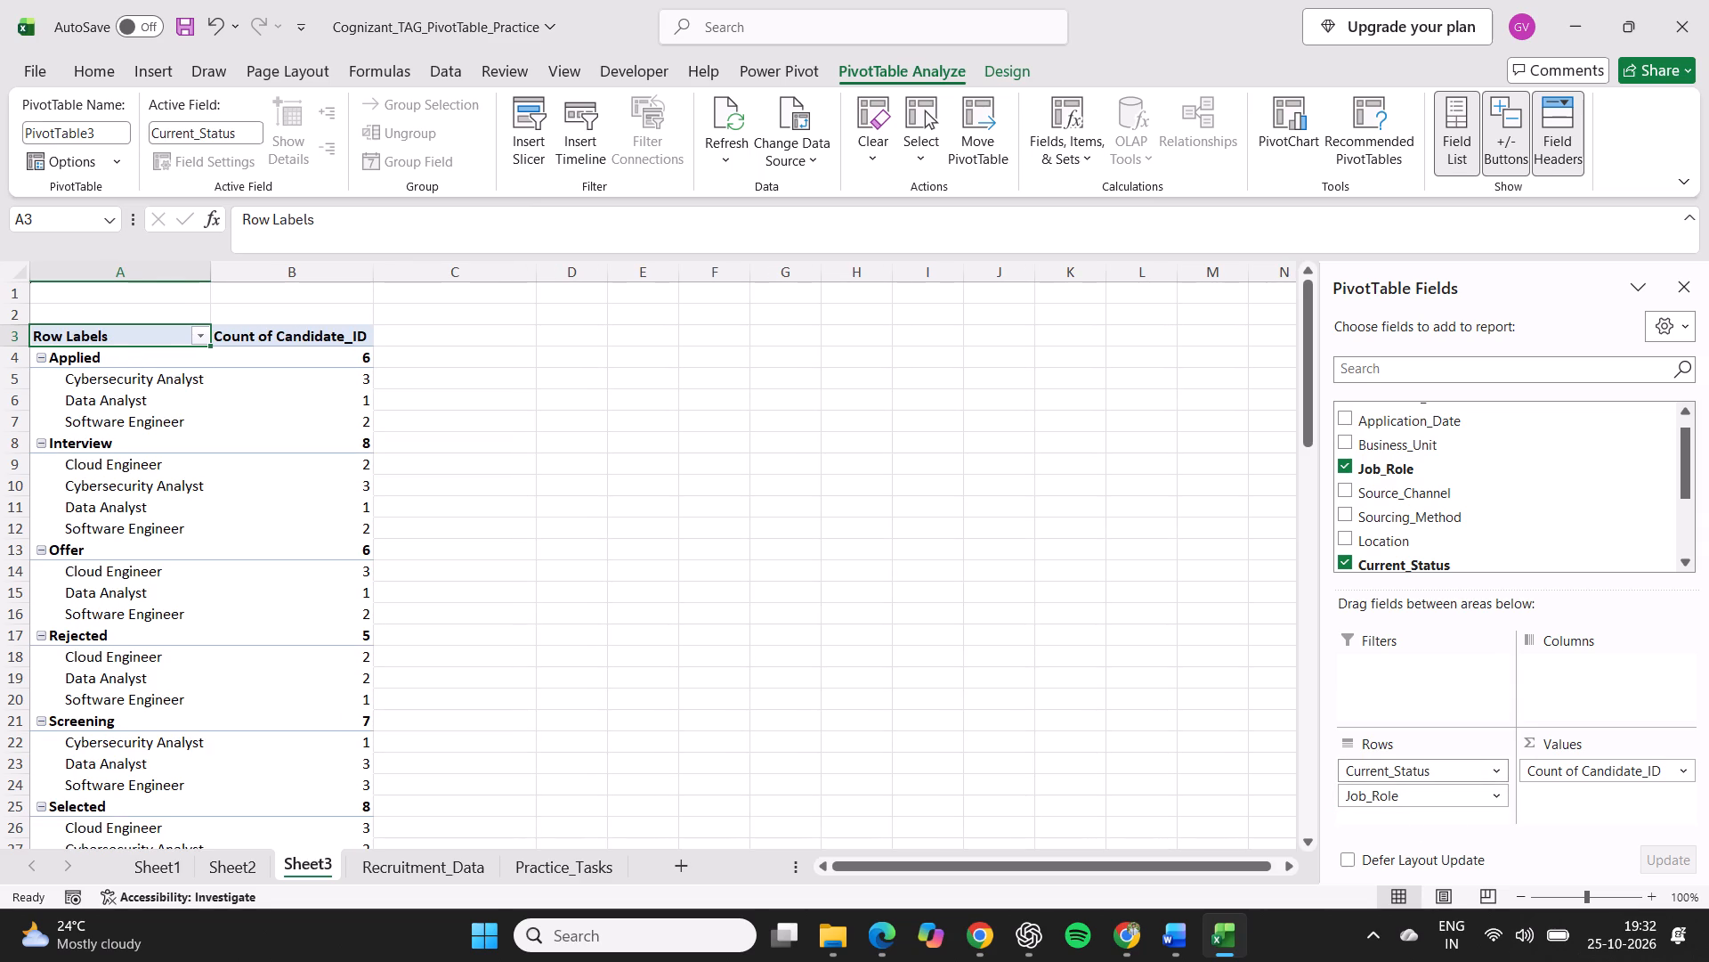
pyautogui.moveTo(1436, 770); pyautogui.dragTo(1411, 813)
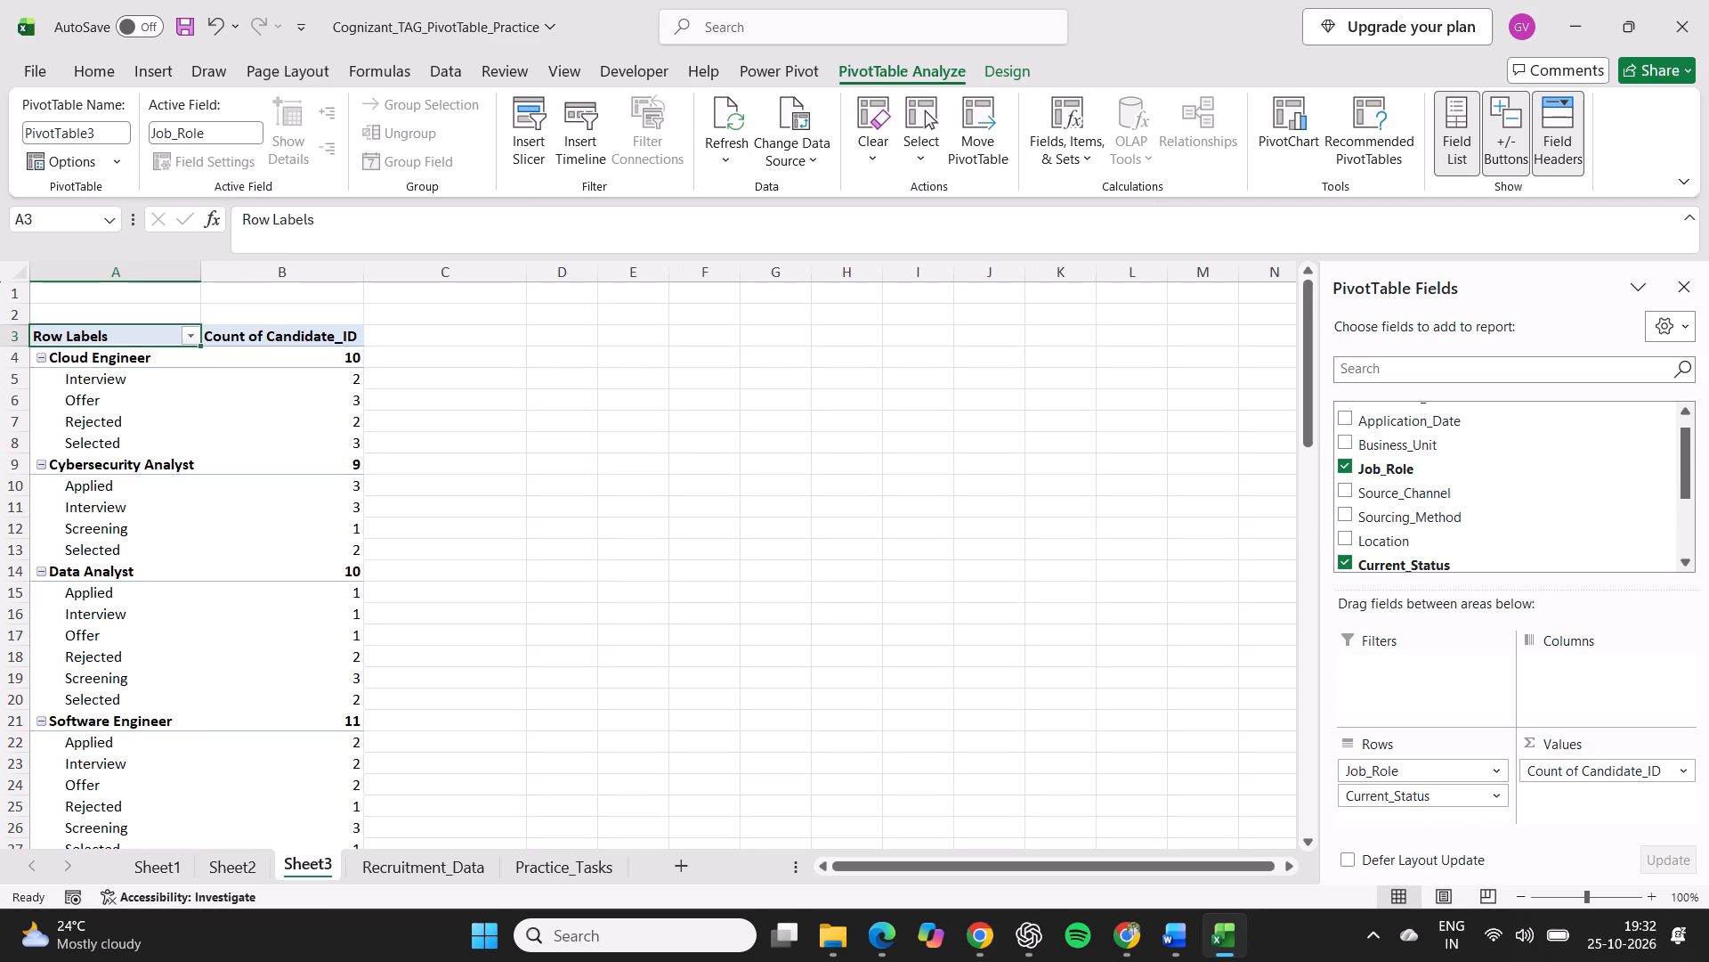
# Review the job role and status PivotTable, the two earlier PivotTable sheets, and the Practice_Tasks list for the fourth task's setup.
pyautogui.scroll(-1, 191, 454)
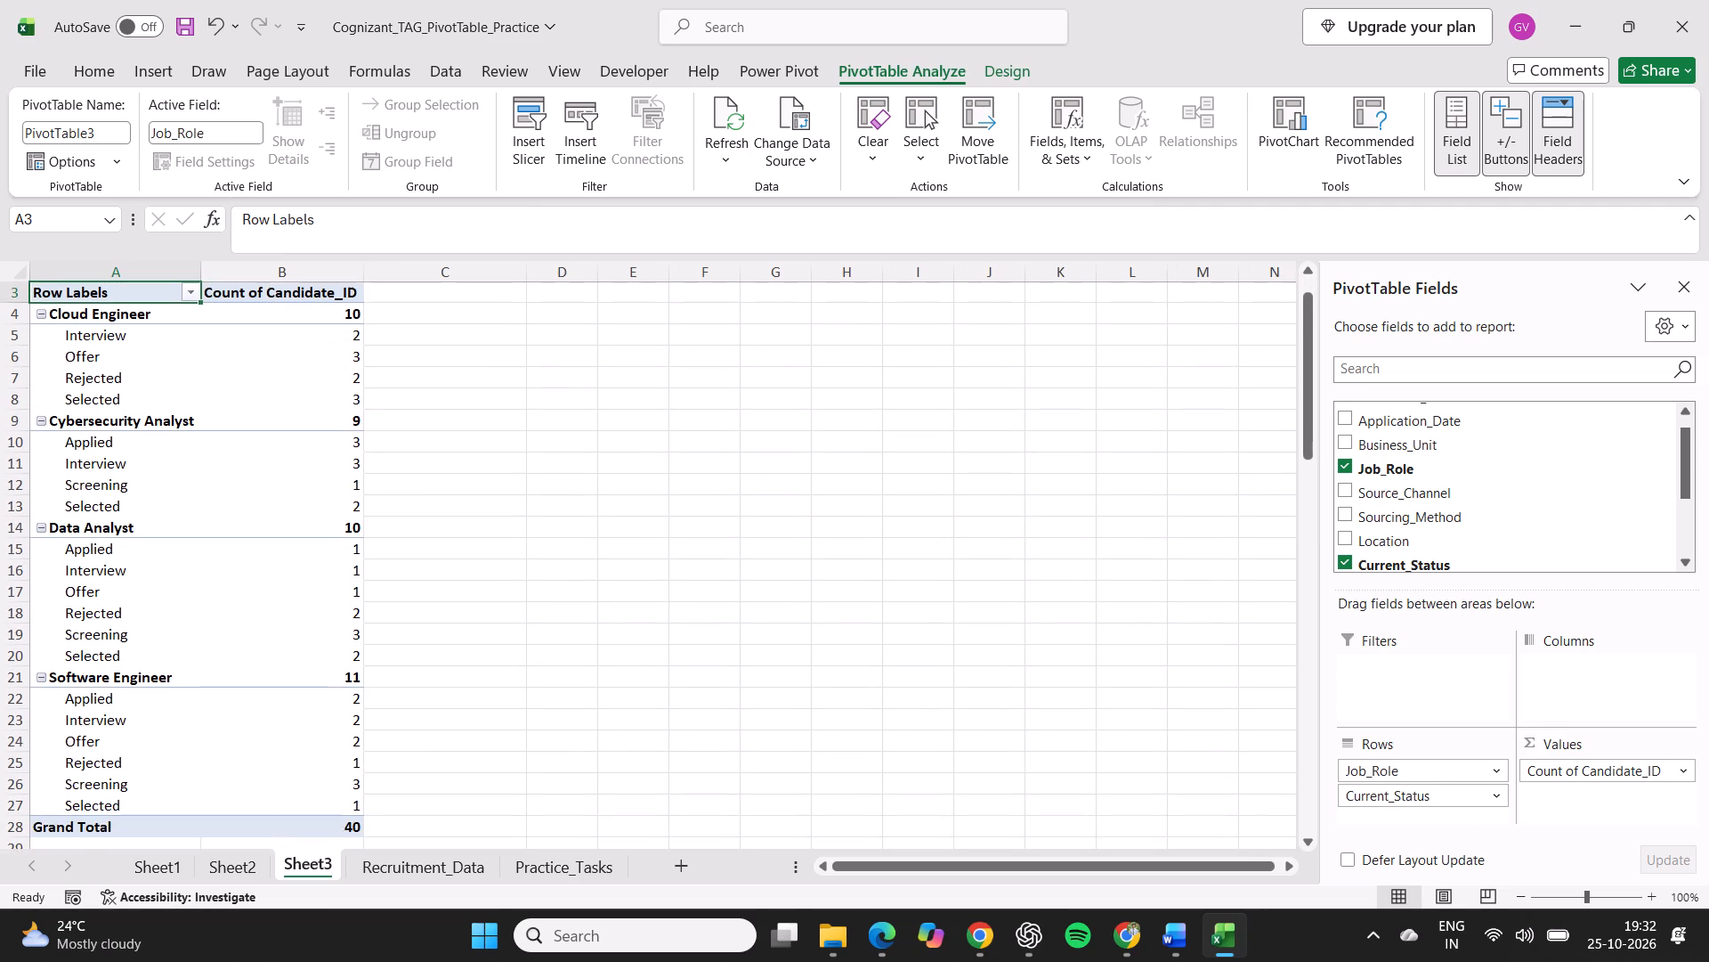
pyautogui.scroll(-1, 191, 454)
pyautogui.scroll(2, 191, 454)
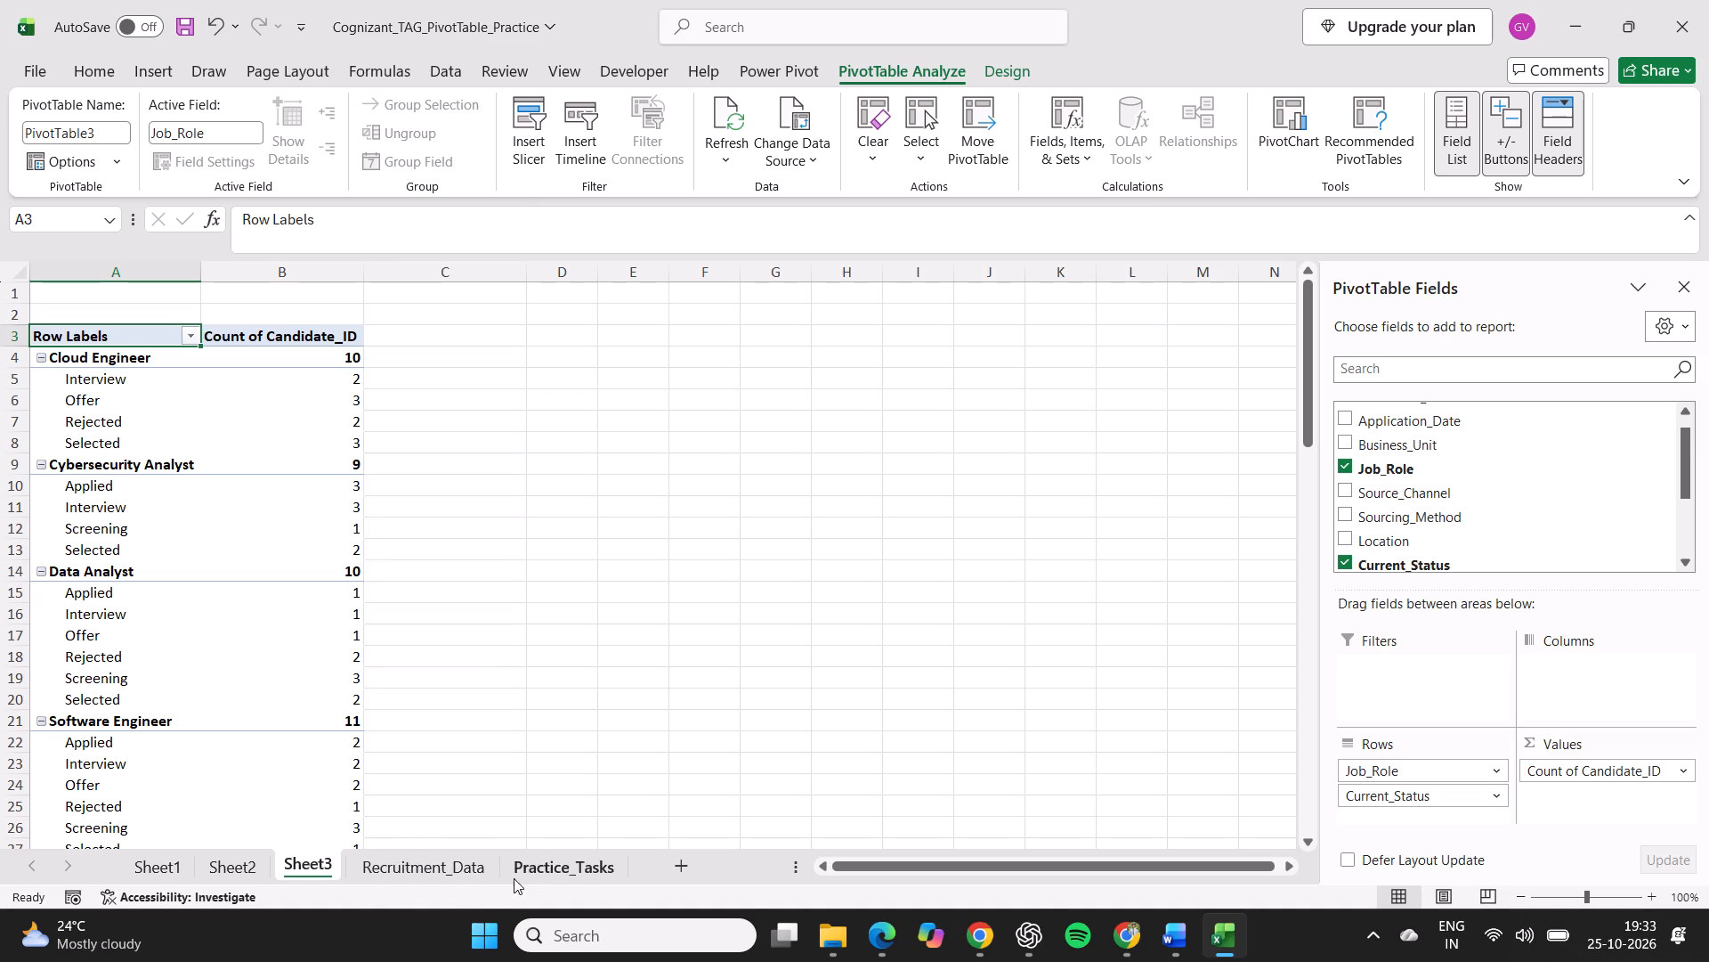
pyautogui.click(166, 862)
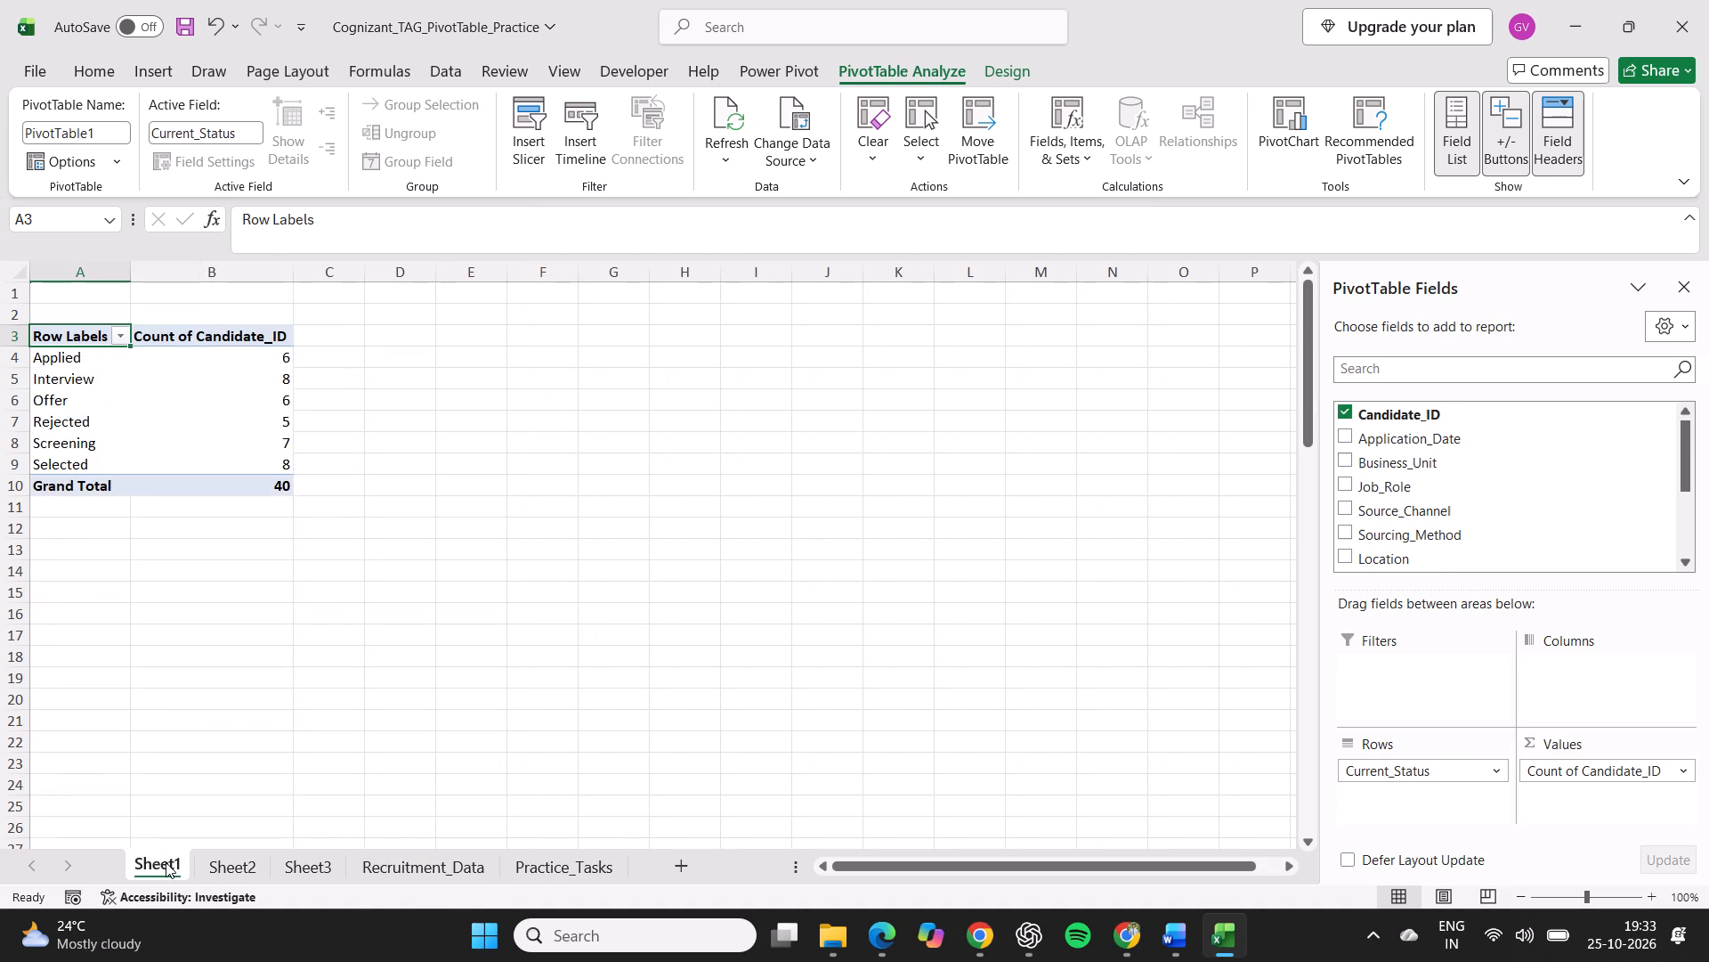
pyautogui.click(245, 868)
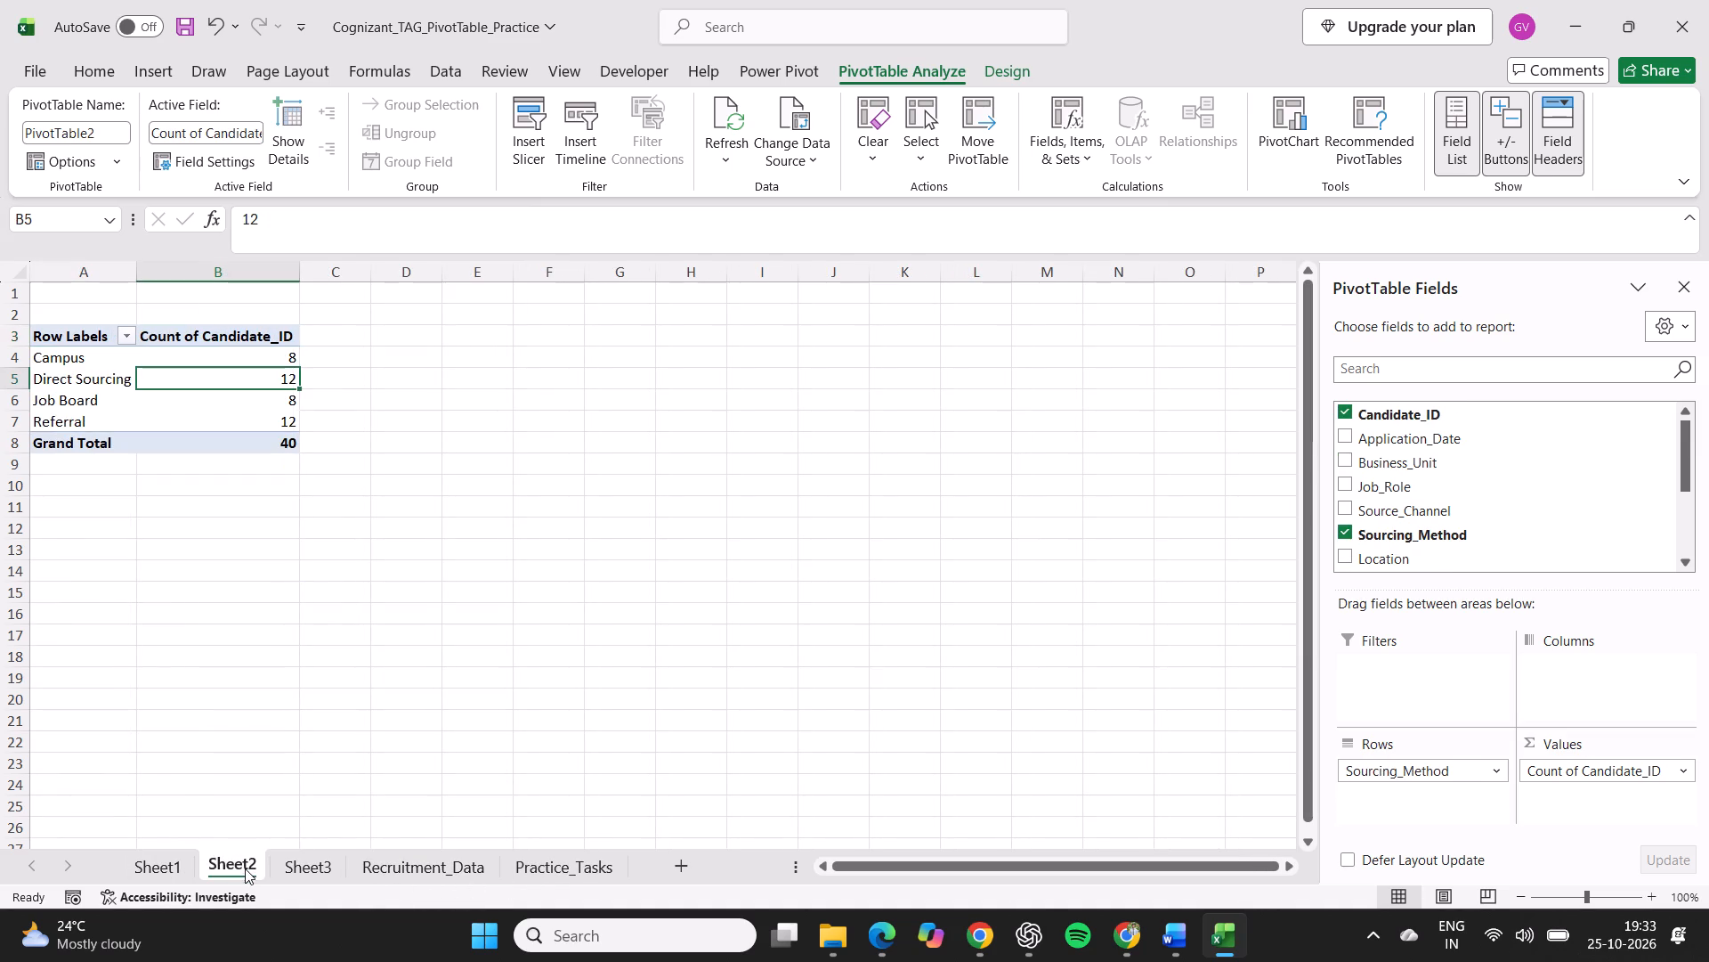
pyautogui.click(313, 866)
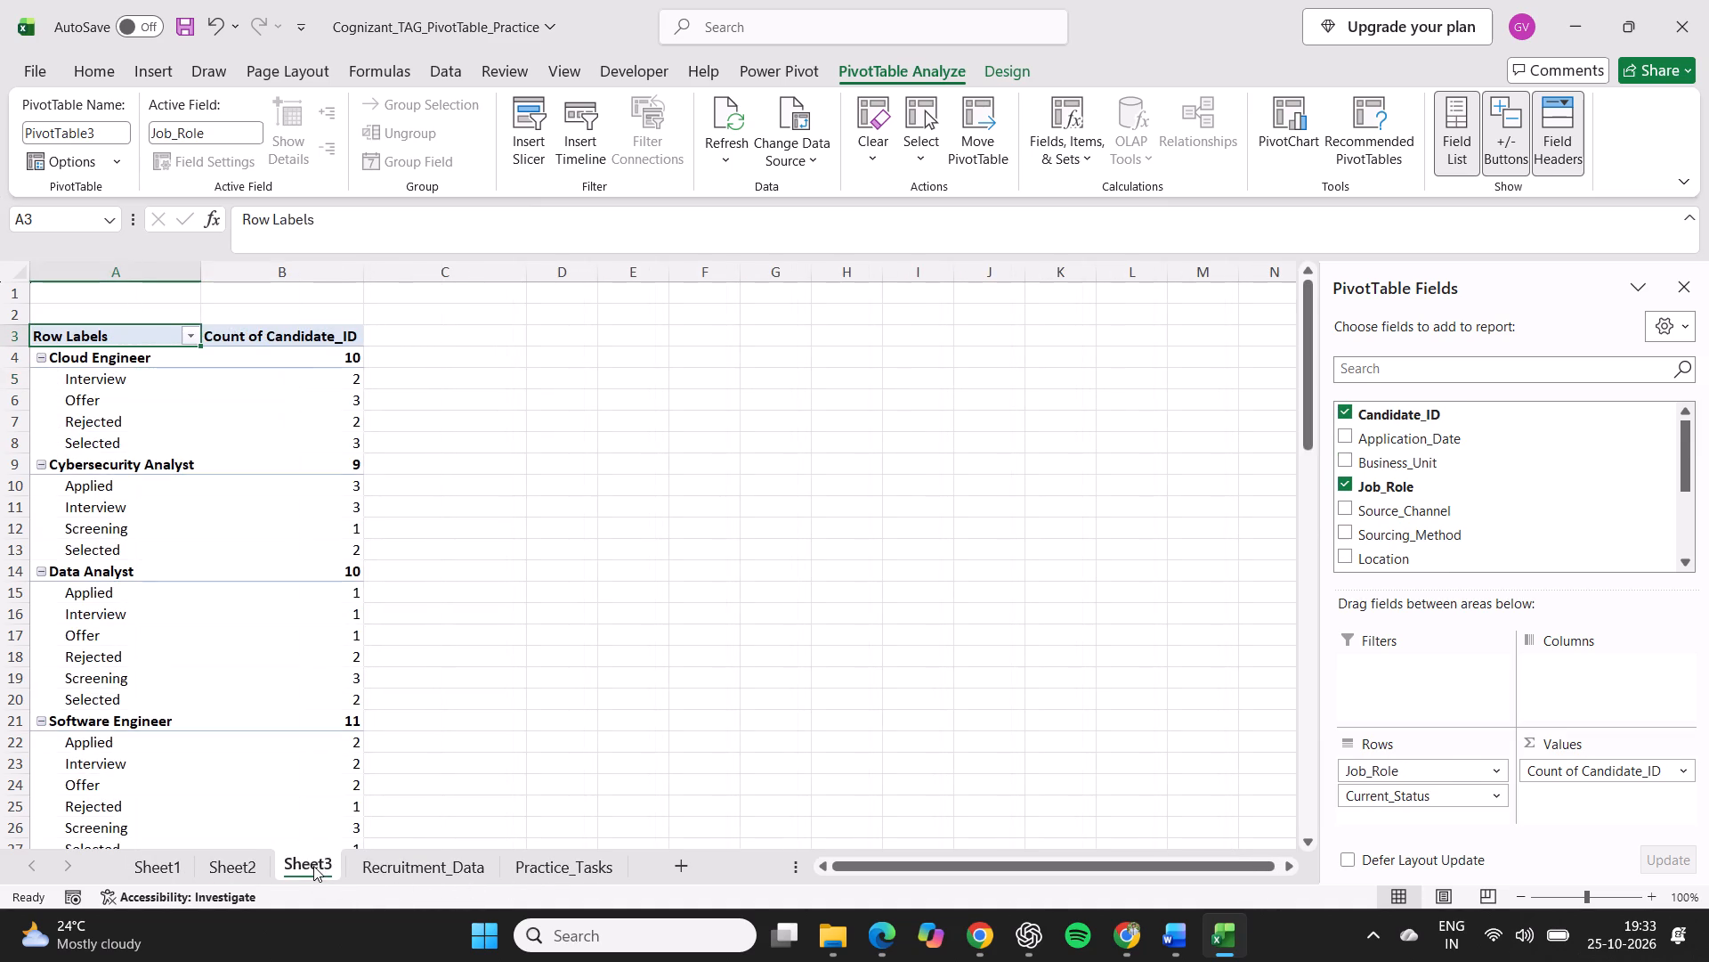
pyautogui.click(162, 859)
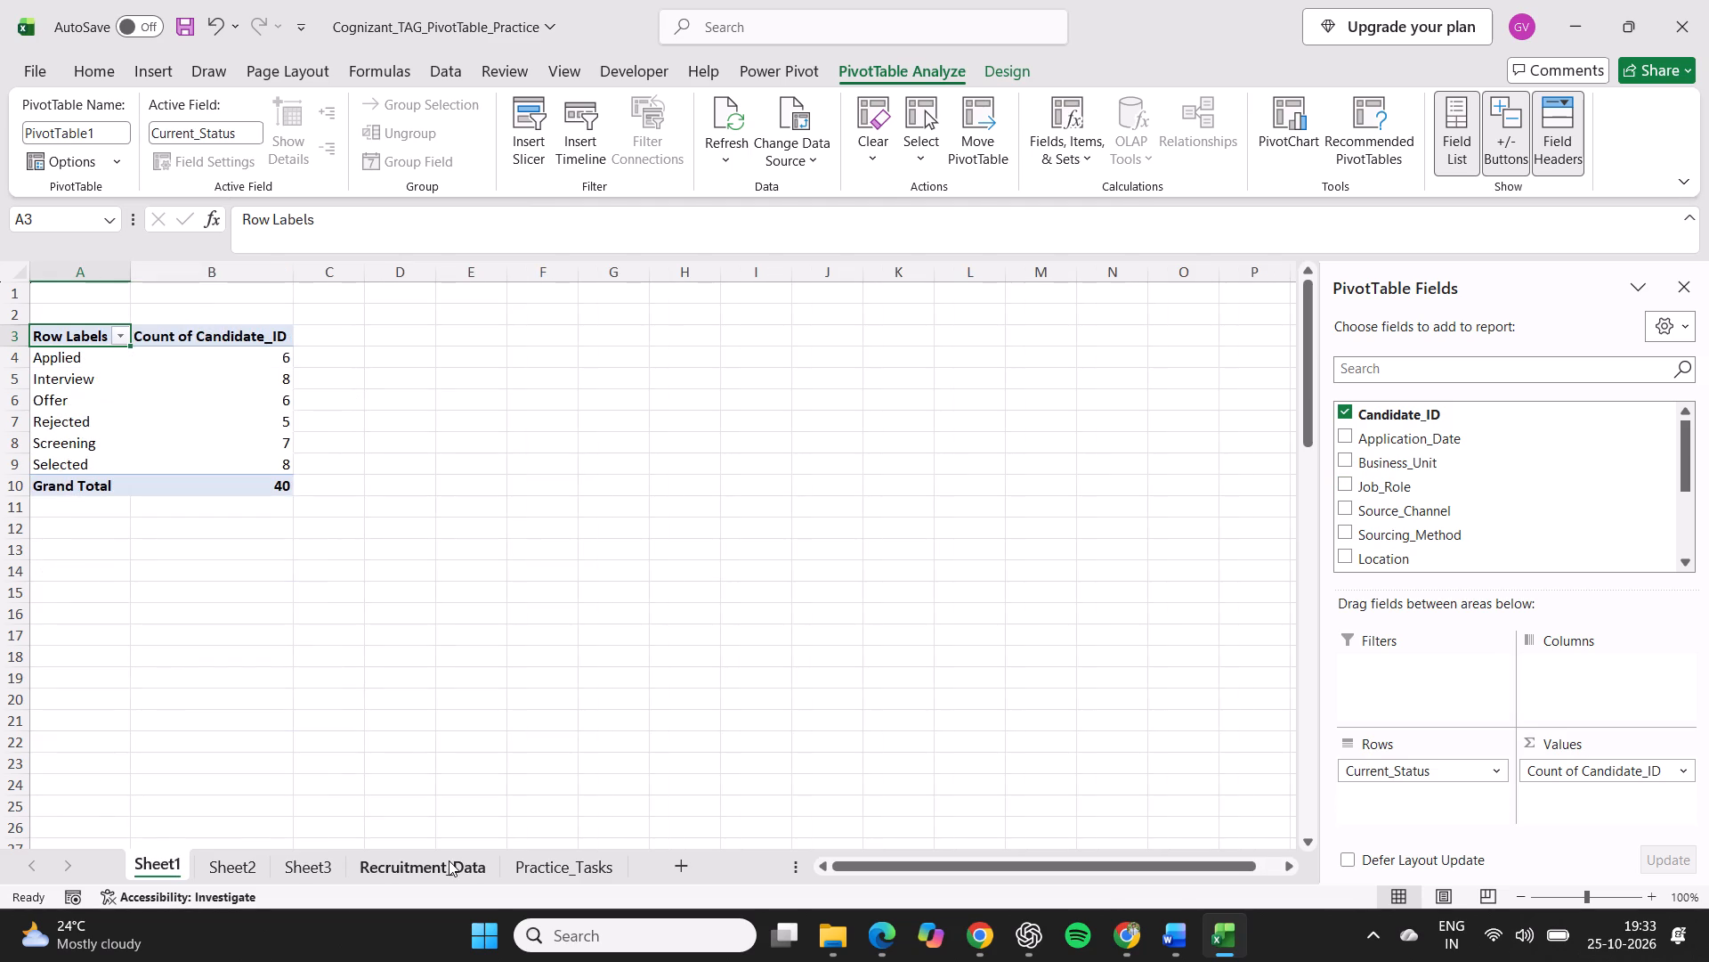
pyautogui.click(449, 860)
pyautogui.click(572, 870)
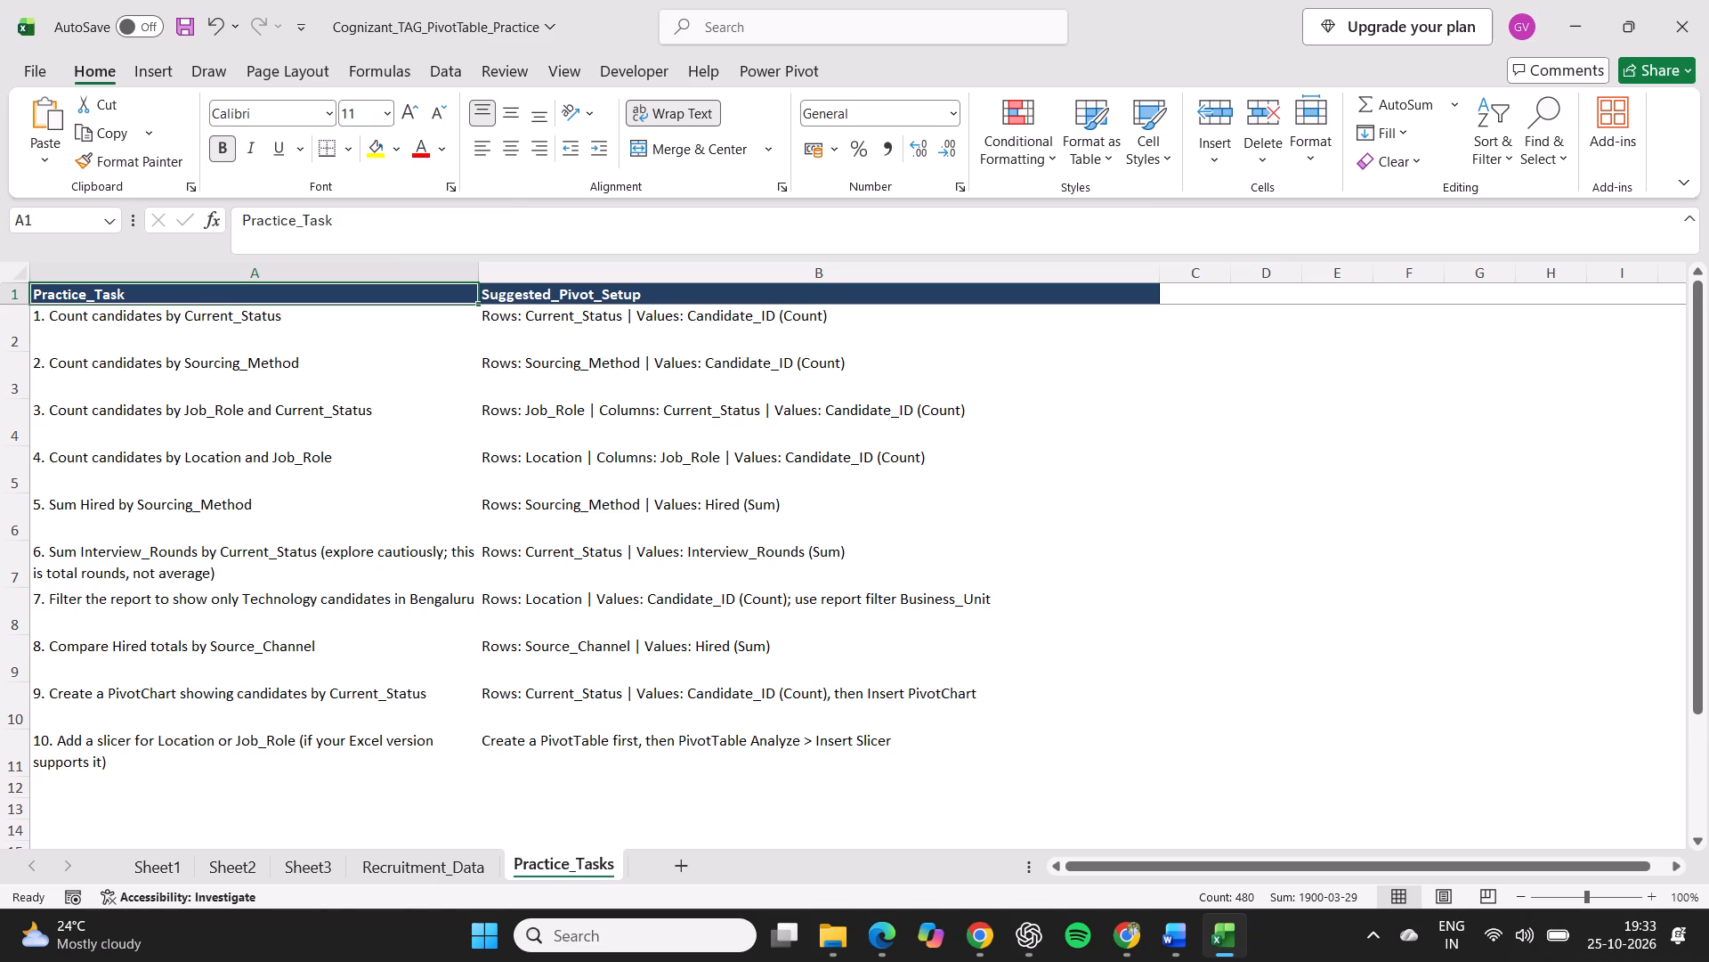
# Insert a new PivotTable from Table1 on the Recruitment_Data sheet, placed on a new worksheet.
pyautogui.click(440, 856)
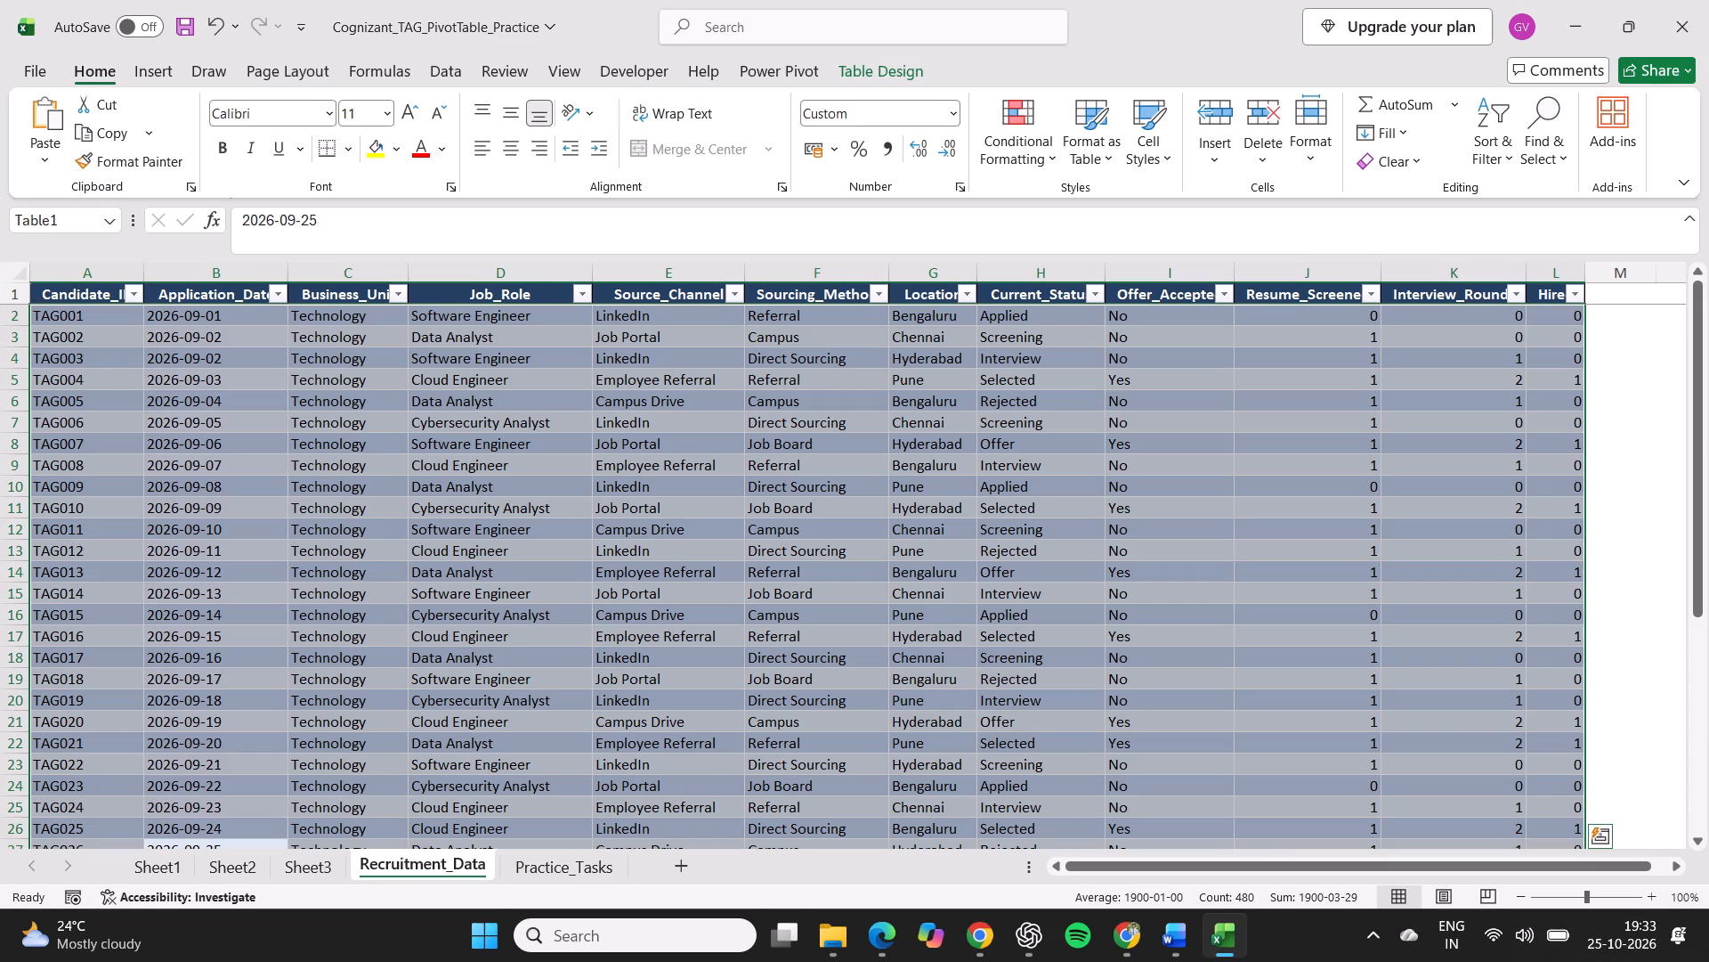
pyautogui.click(140, 57)
pyautogui.click(53, 135)
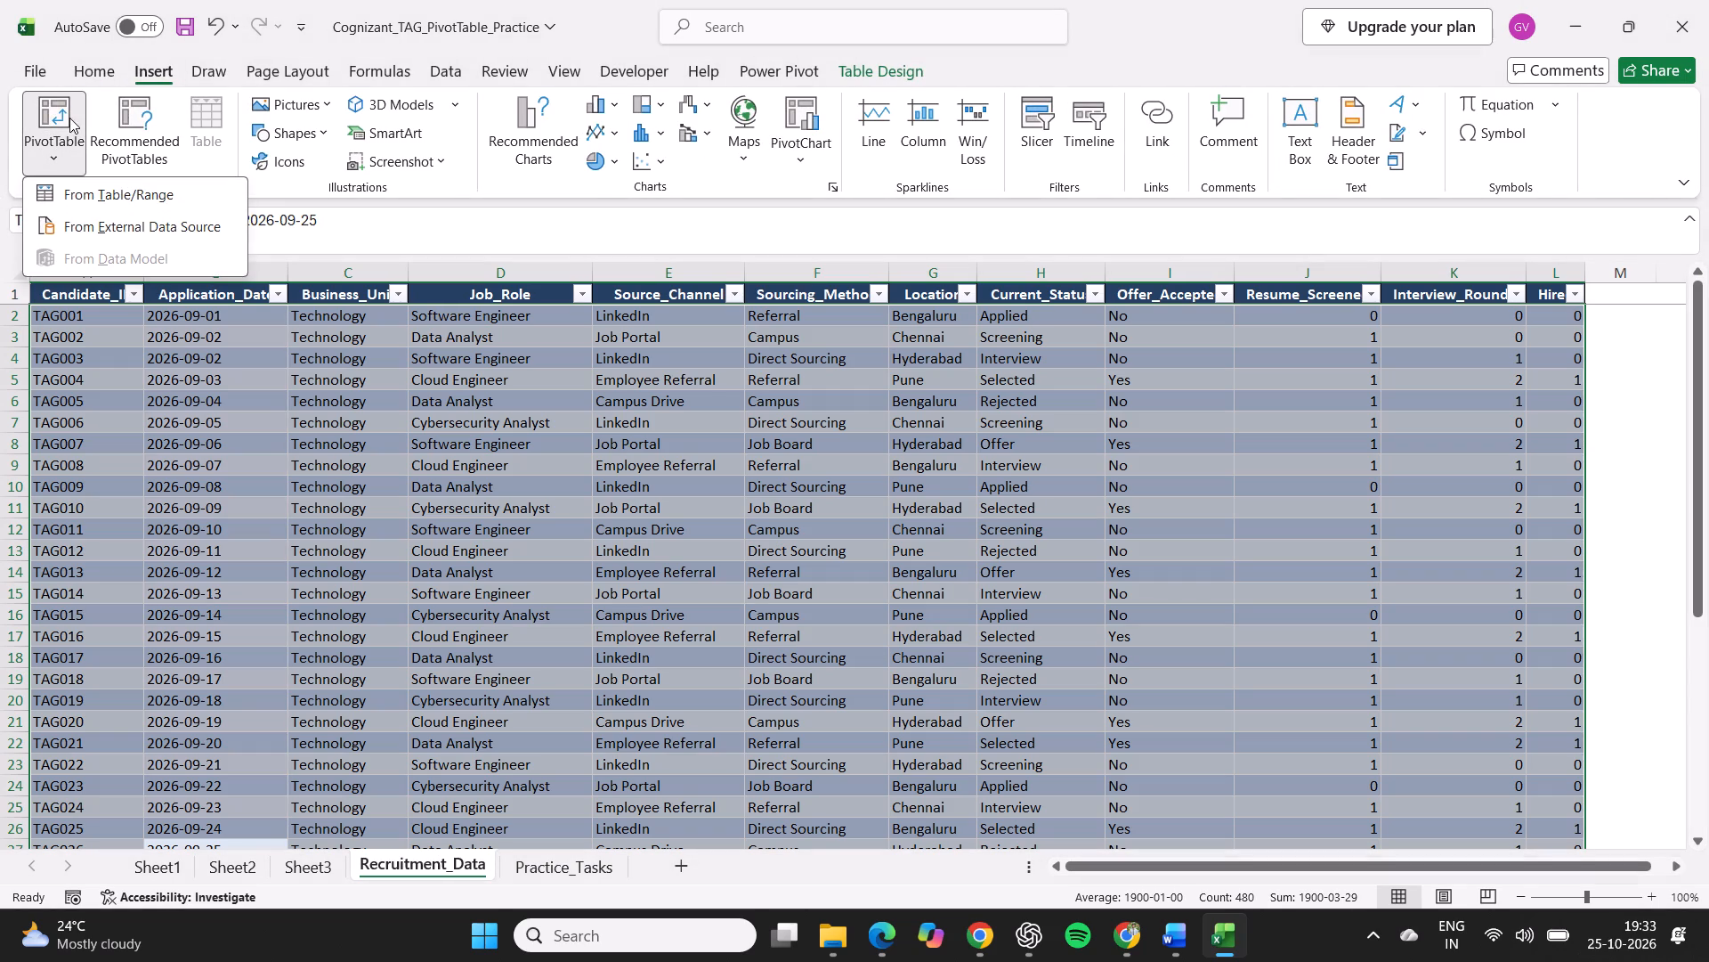
pyautogui.click(125, 192)
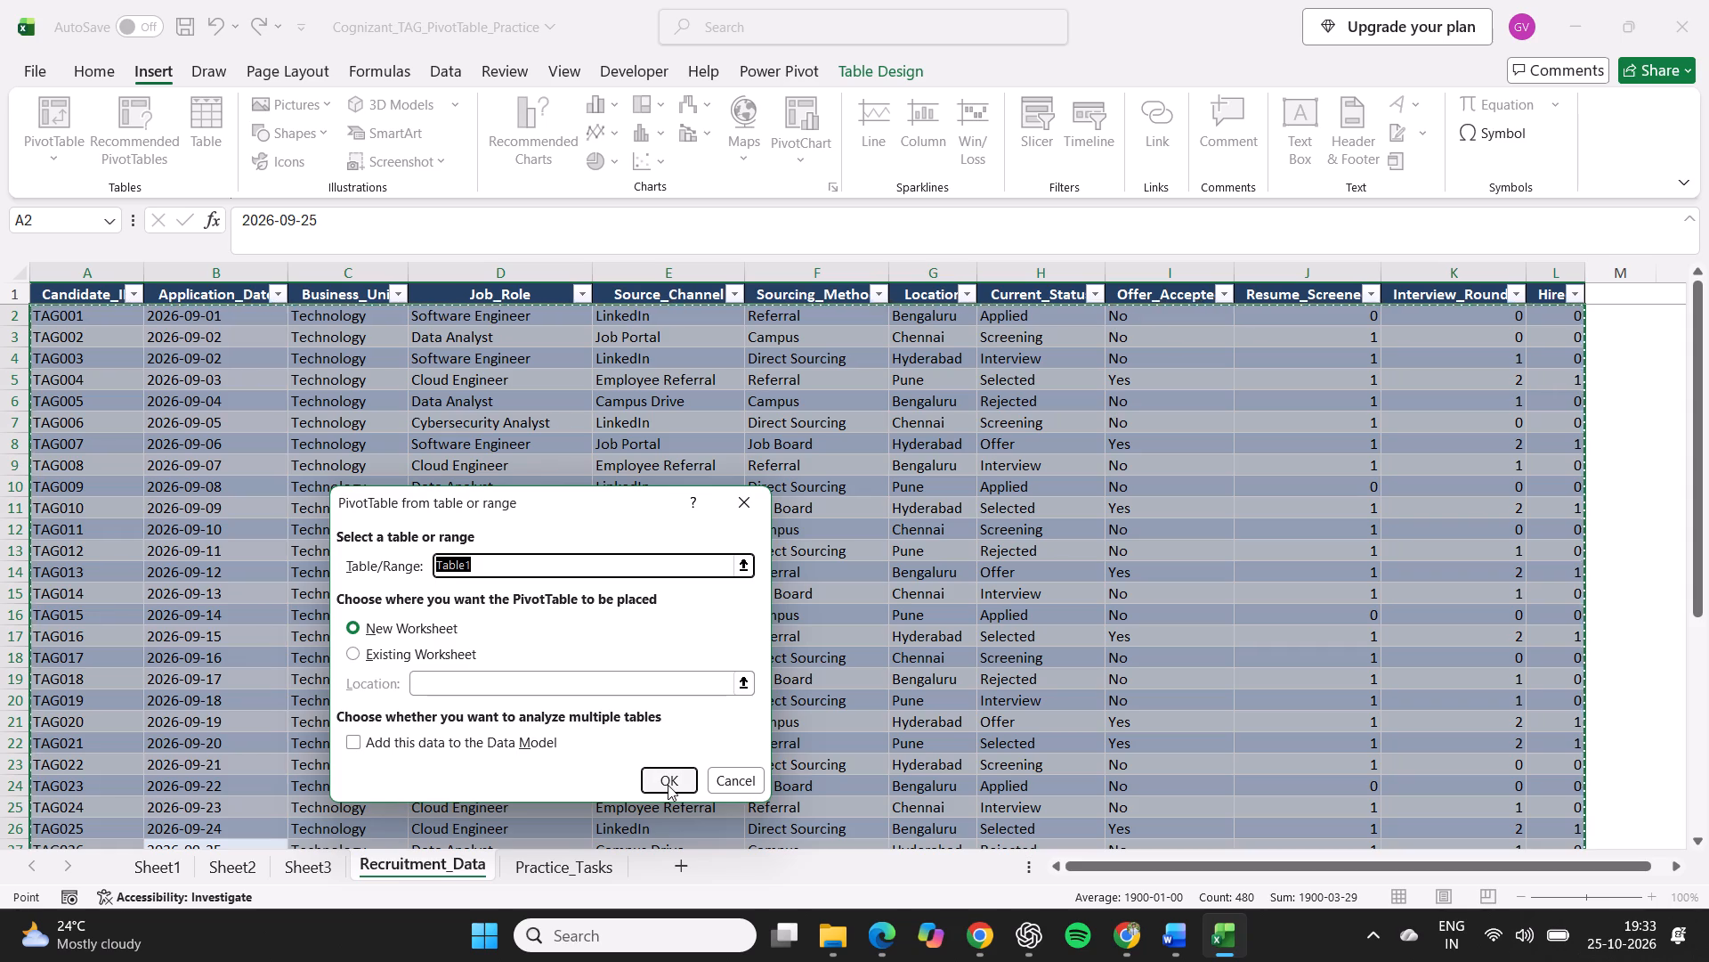
pyautogui.click(668, 785)
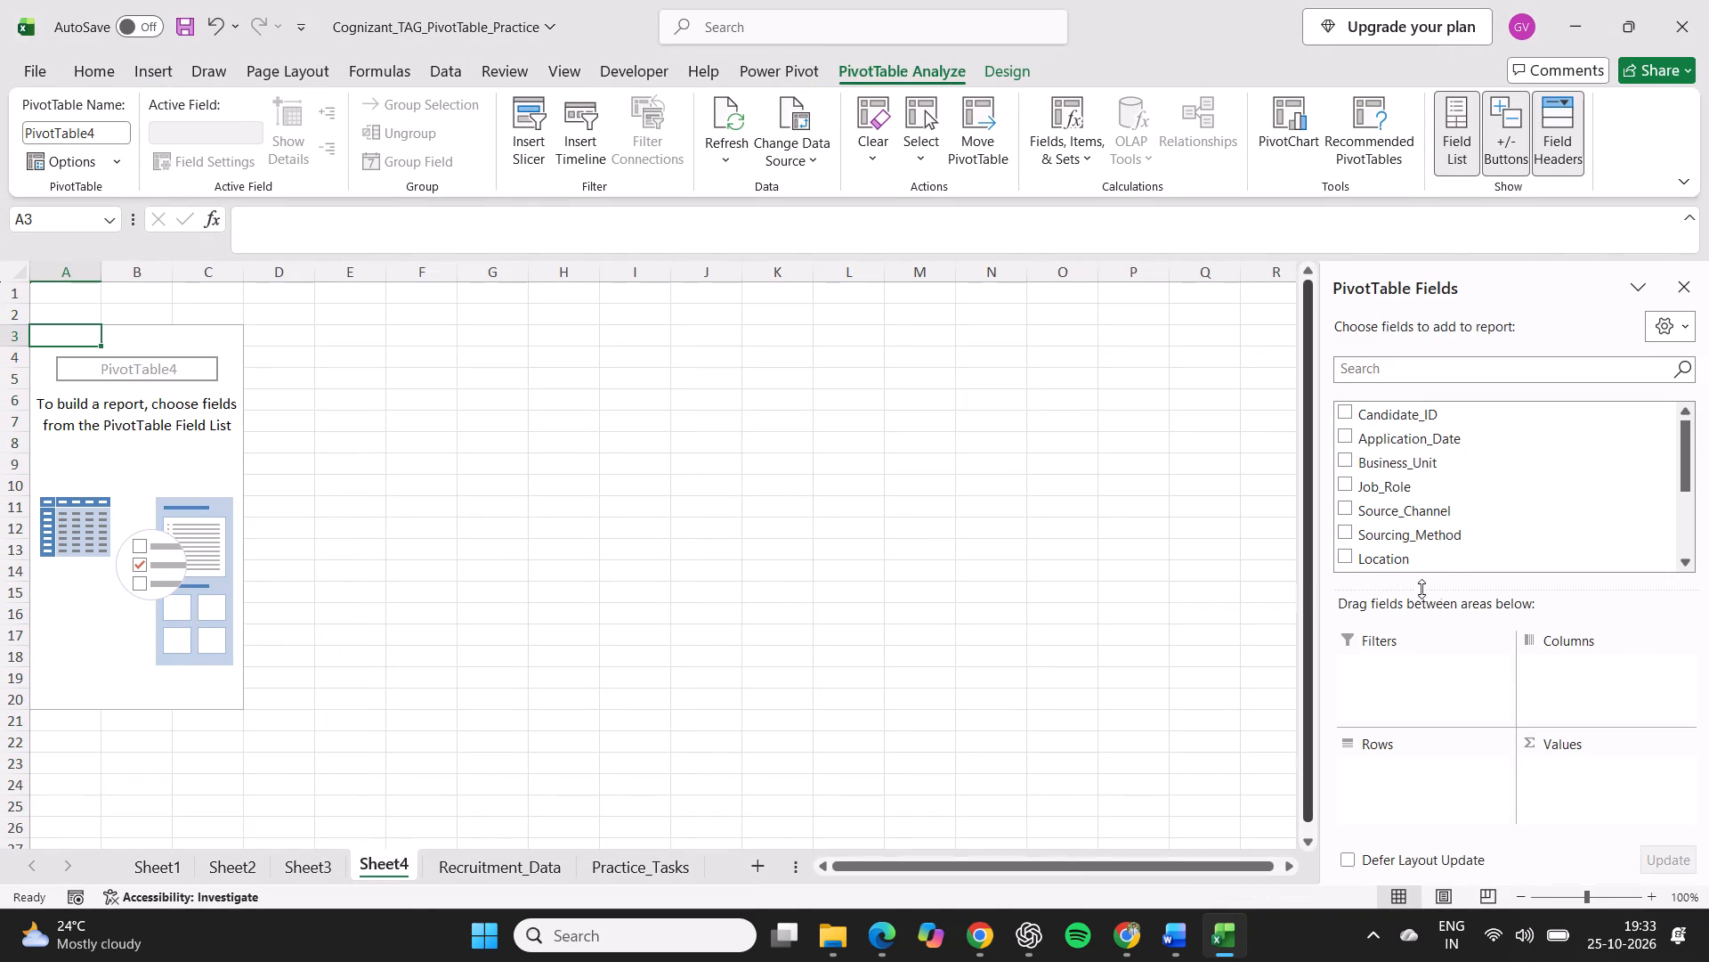
# Build the new PivotTable with the count of Candidate_ID as values and Location and Job_Role as nested rows.
pyautogui.moveTo(1427, 421); pyautogui.dragTo(1578, 619)
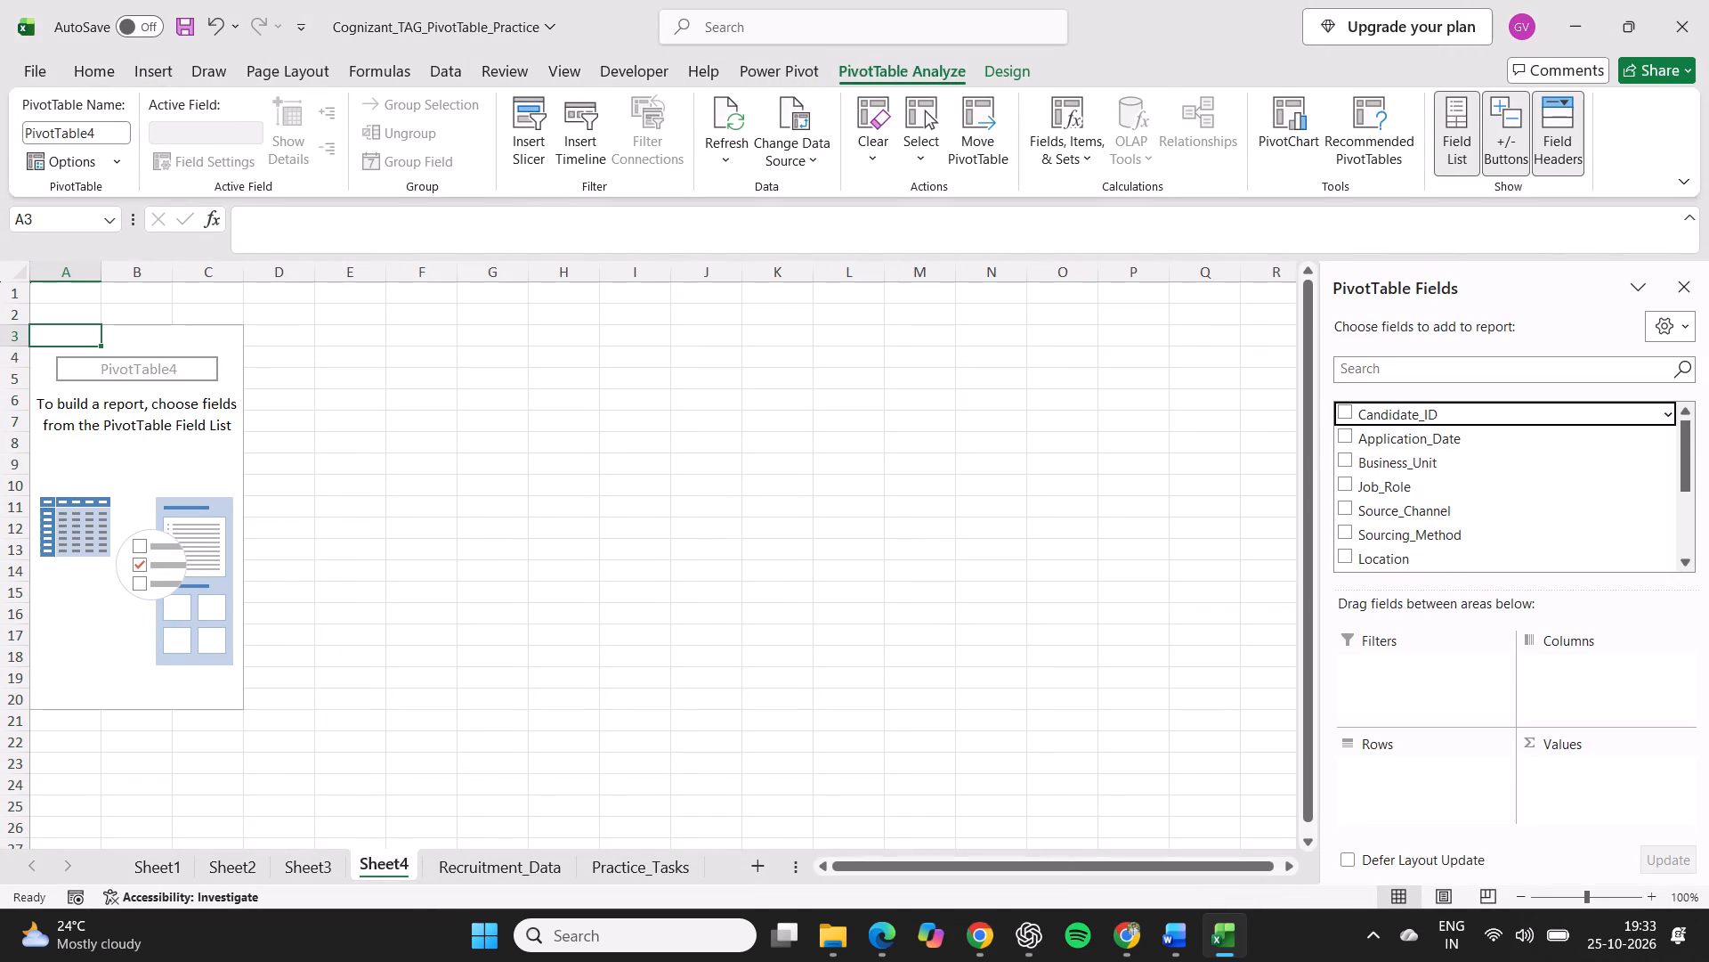
pyautogui.moveTo(1578, 619); pyautogui.dragTo(1632, 792)
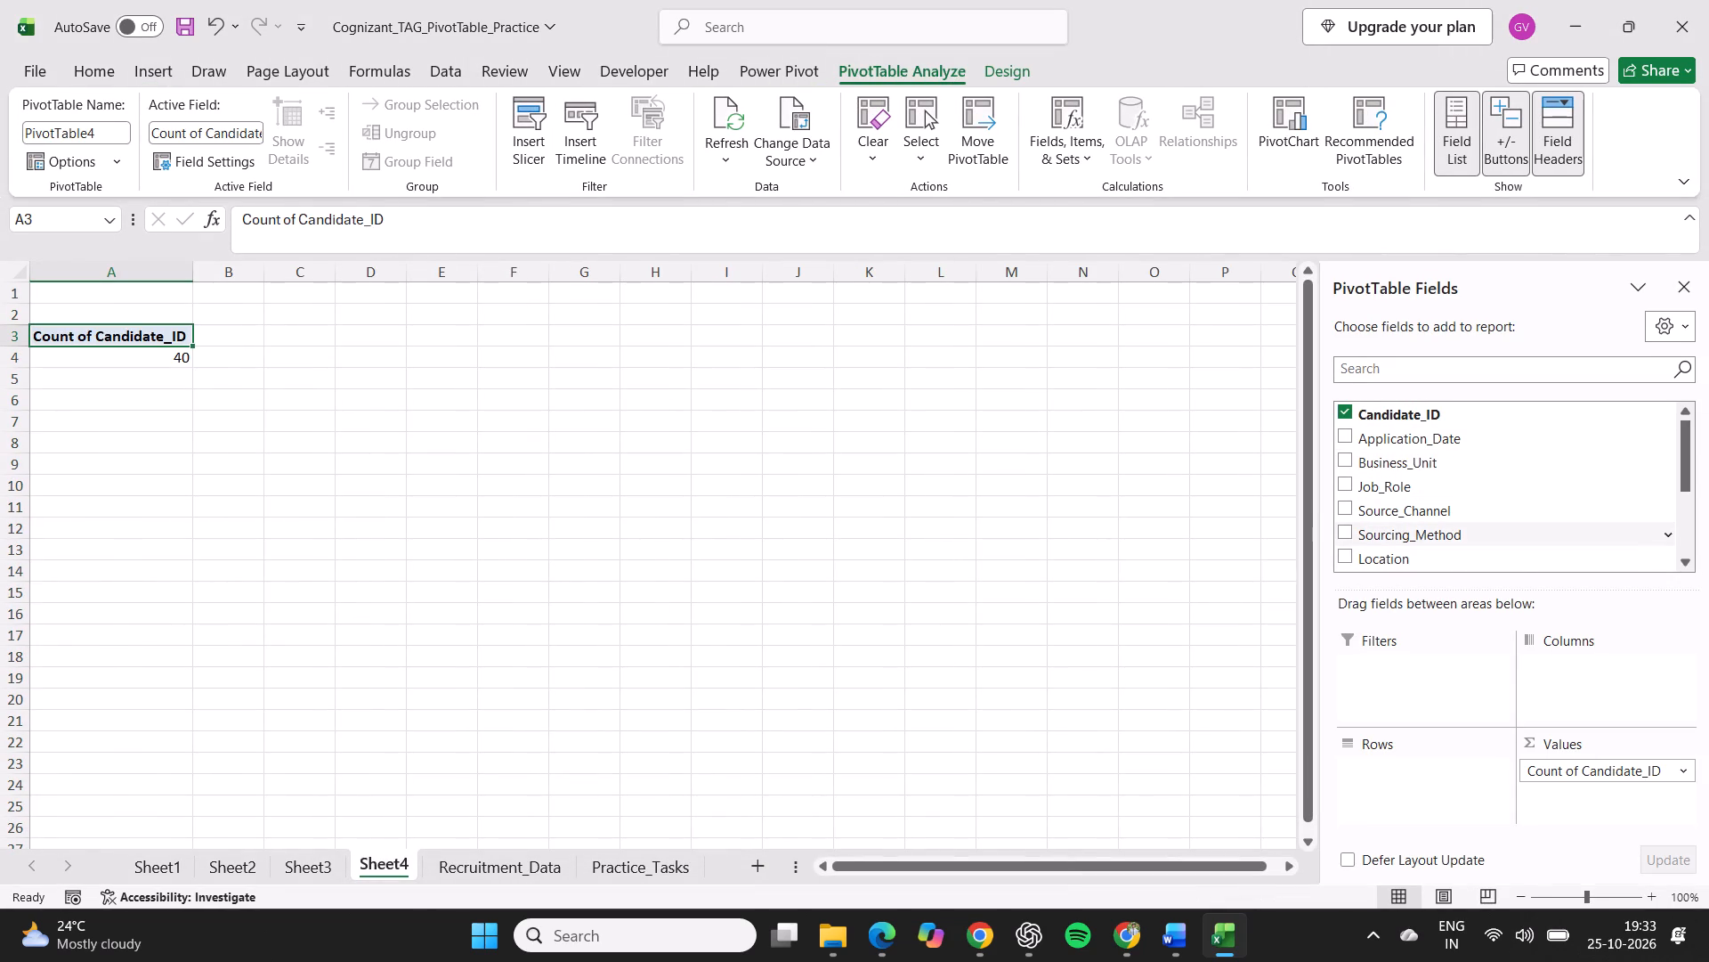
pyautogui.moveTo(1438, 559); pyautogui.dragTo(1406, 754)
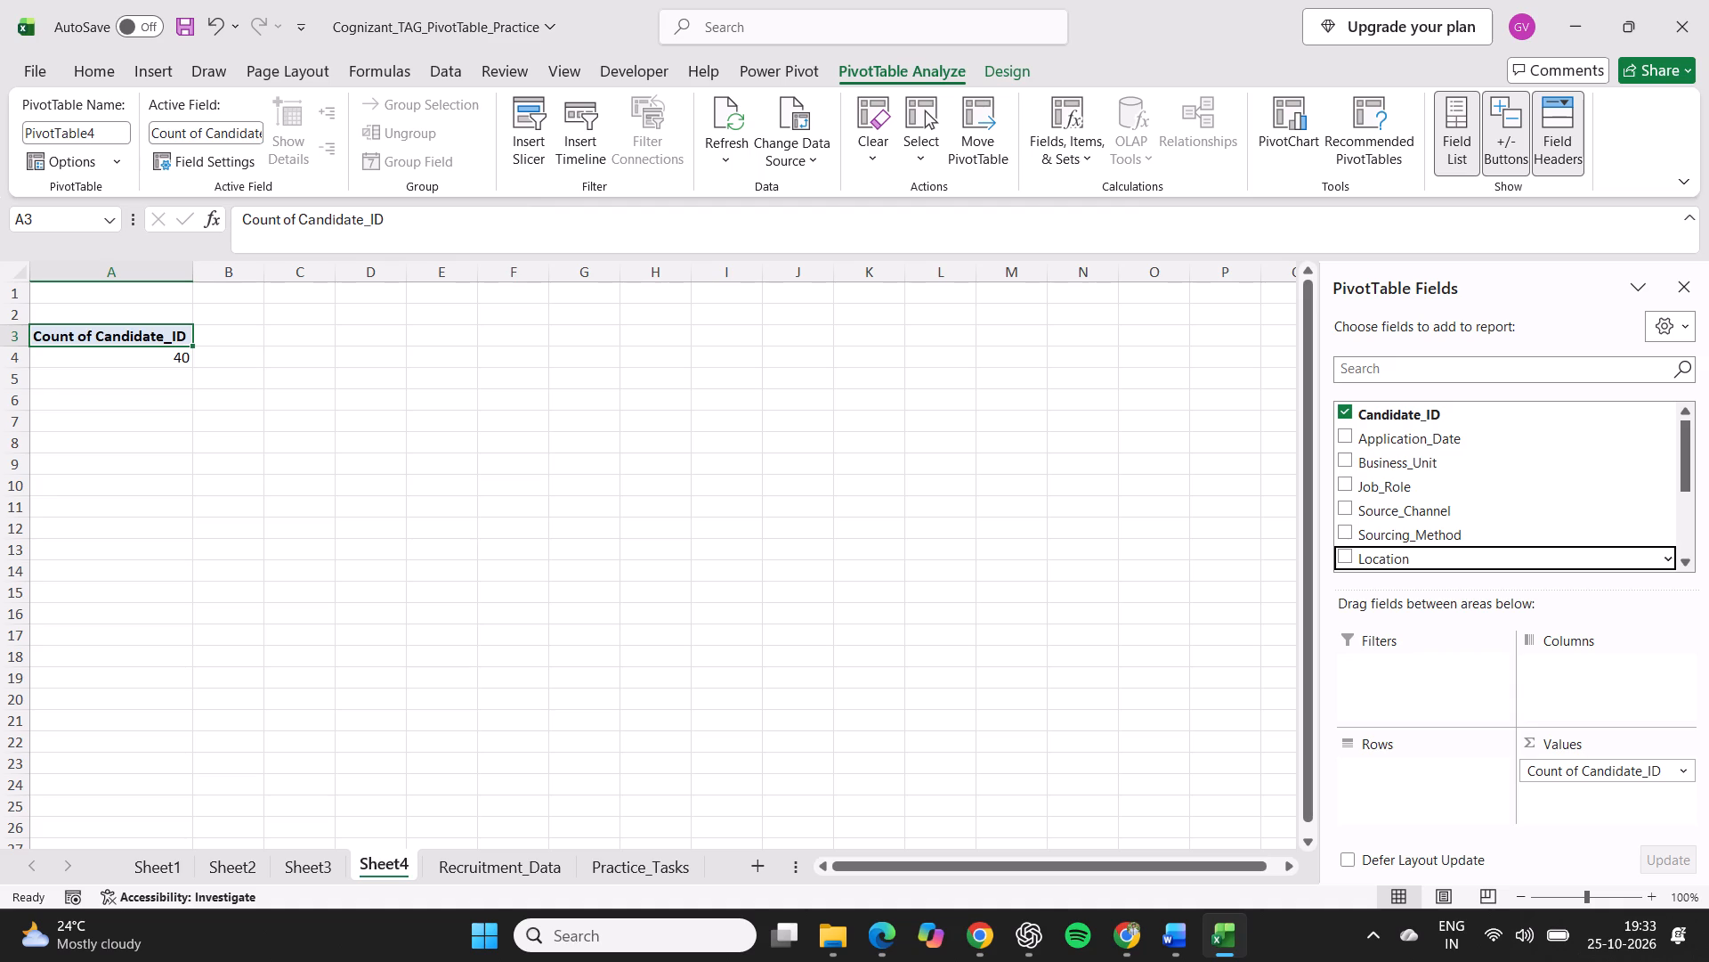
pyautogui.moveTo(1406, 754); pyautogui.dragTo(1405, 768)
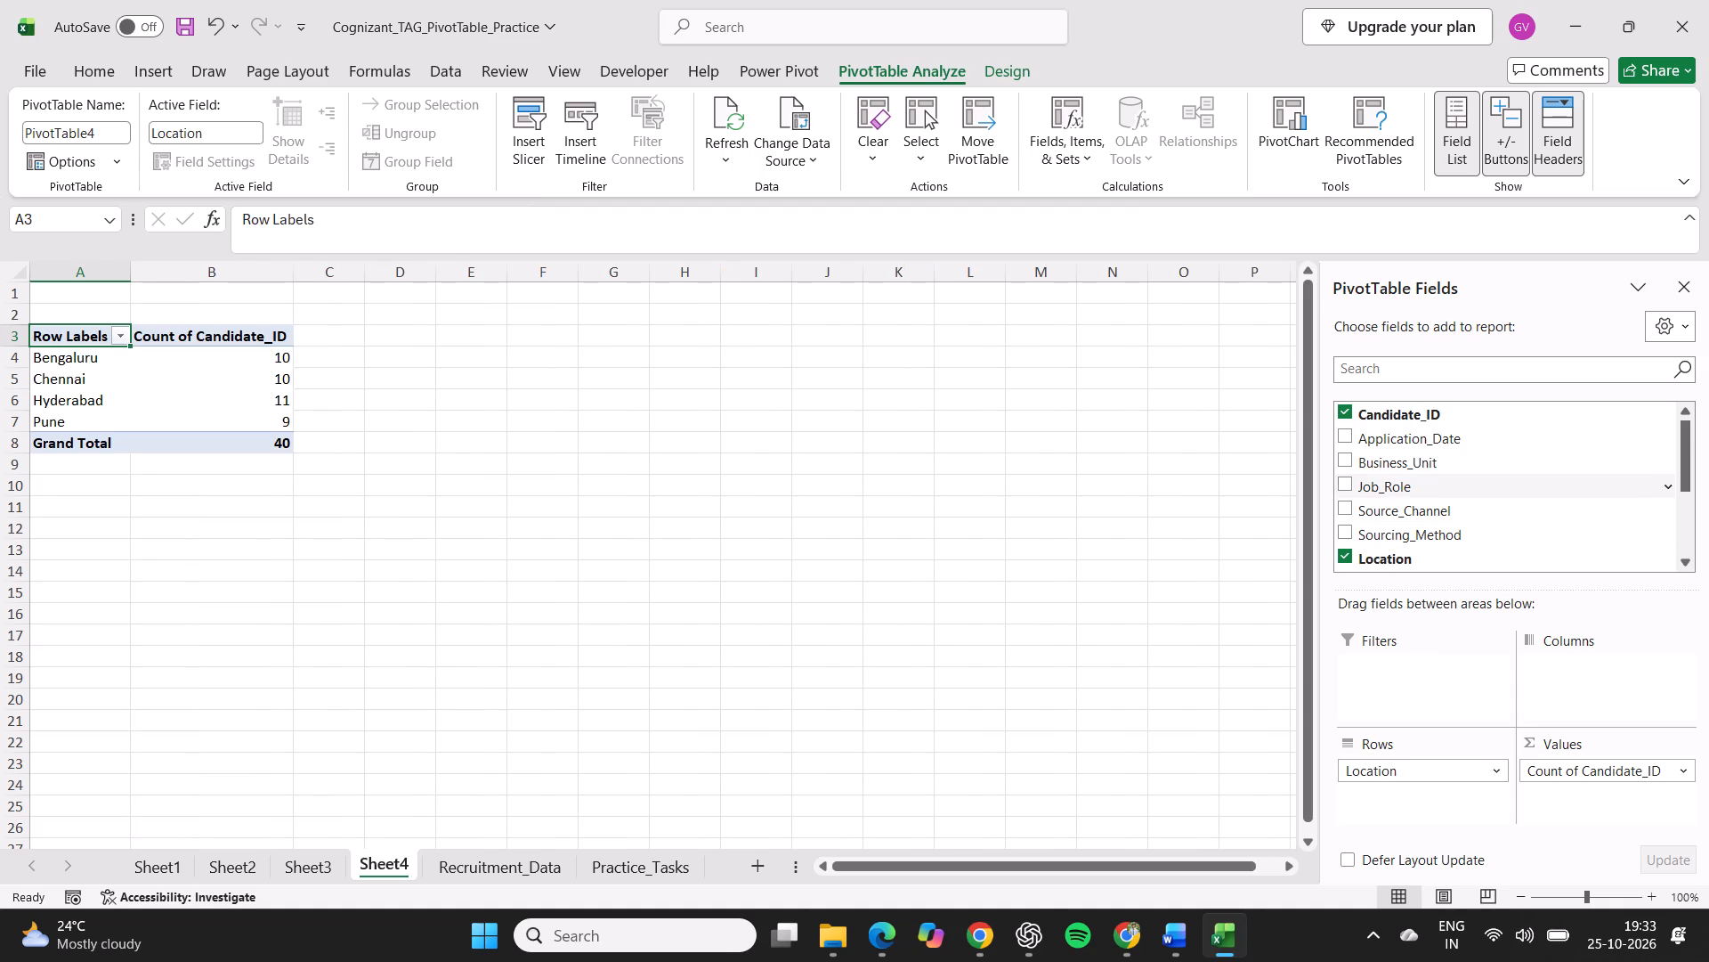
pyautogui.moveTo(1425, 483); pyautogui.dragTo(1413, 807)
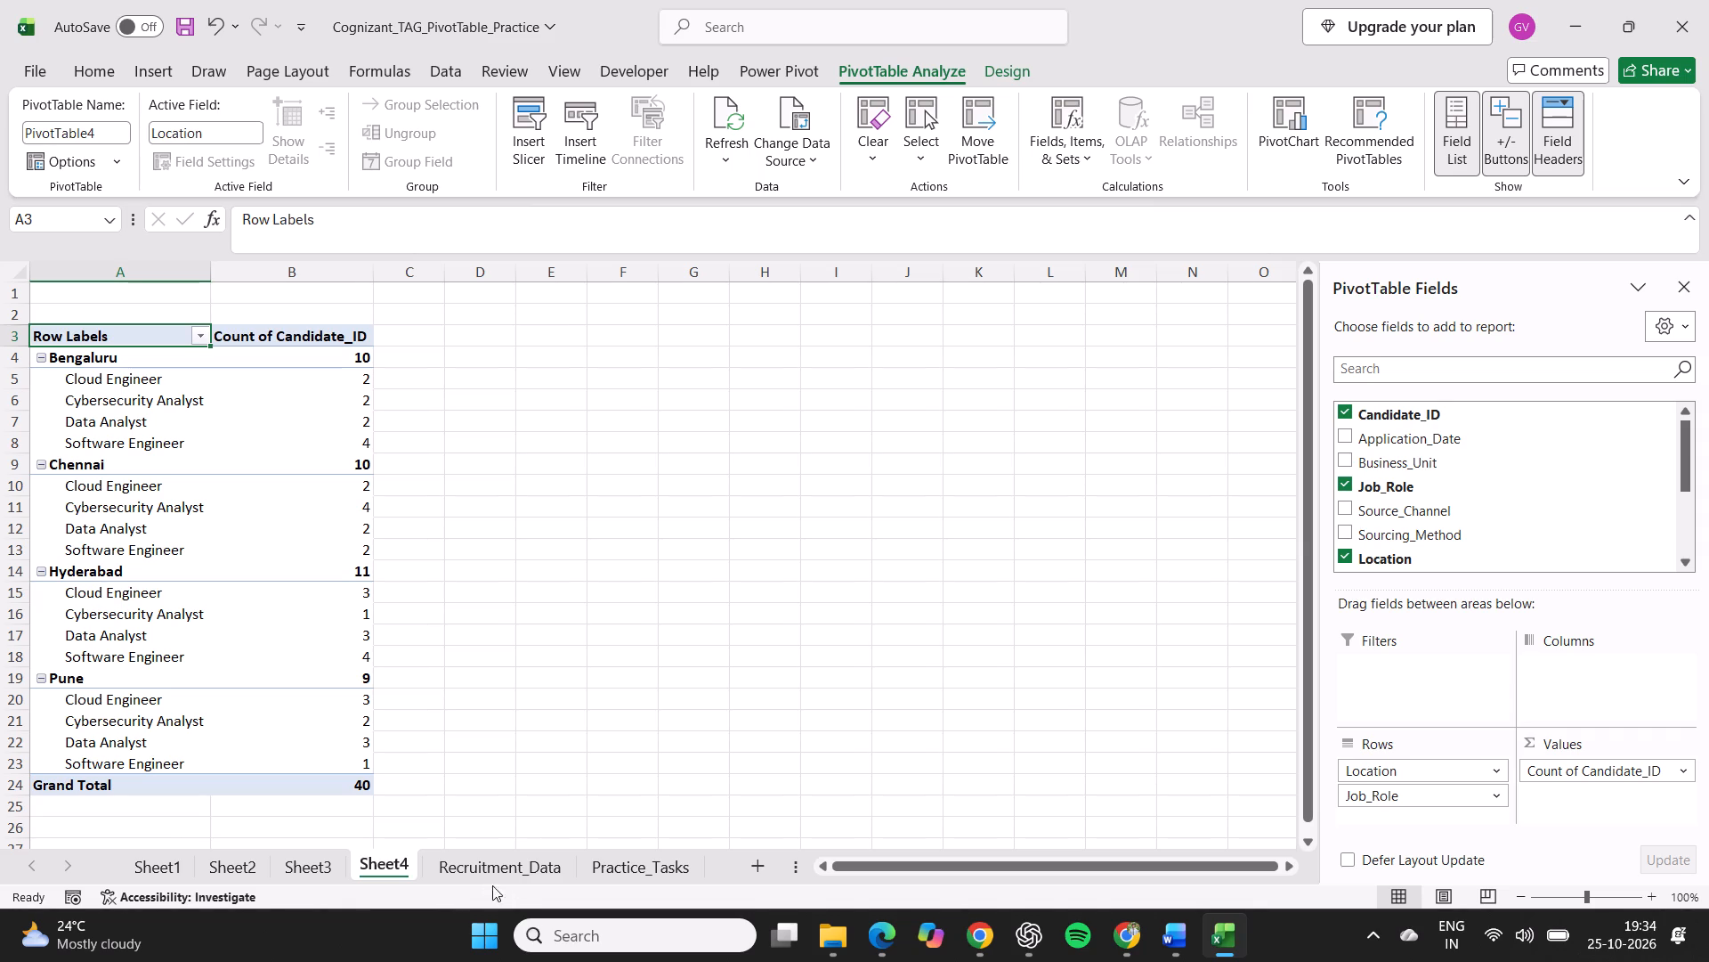
# Review the Practice_Tasks list against the Recruitment_Data table and the PivotTables on Sheet1 and Sheet2 for the following task's setup.
pyautogui.click(644, 870)
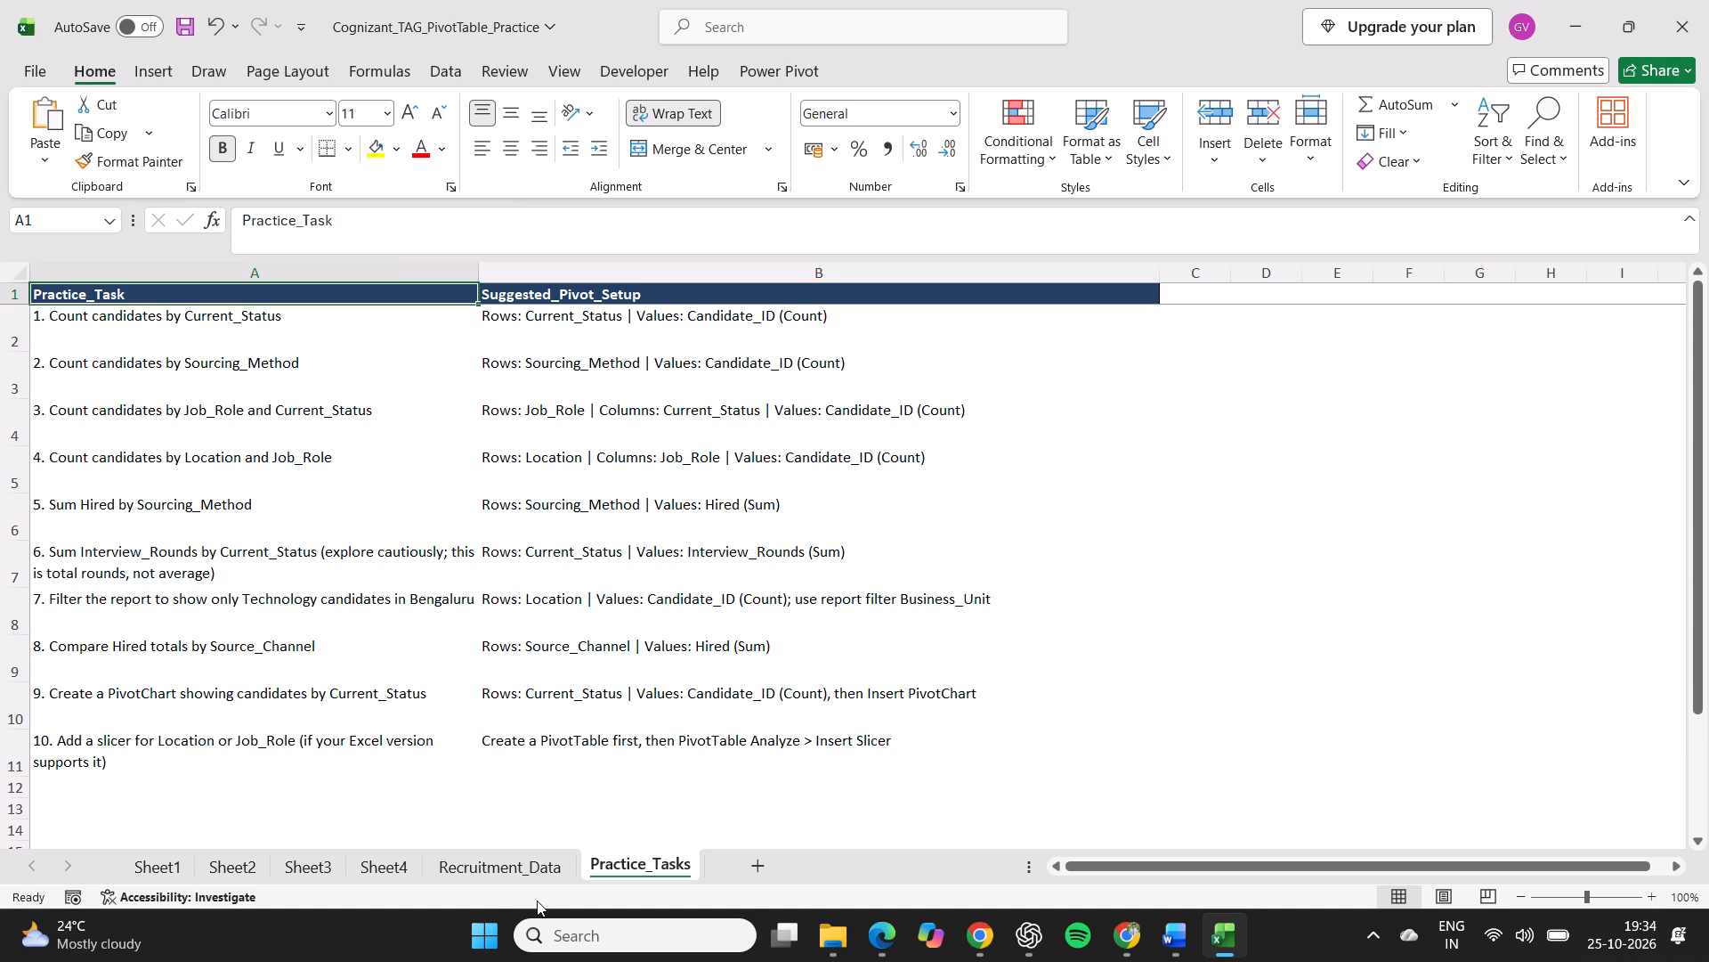
pyautogui.click(517, 874)
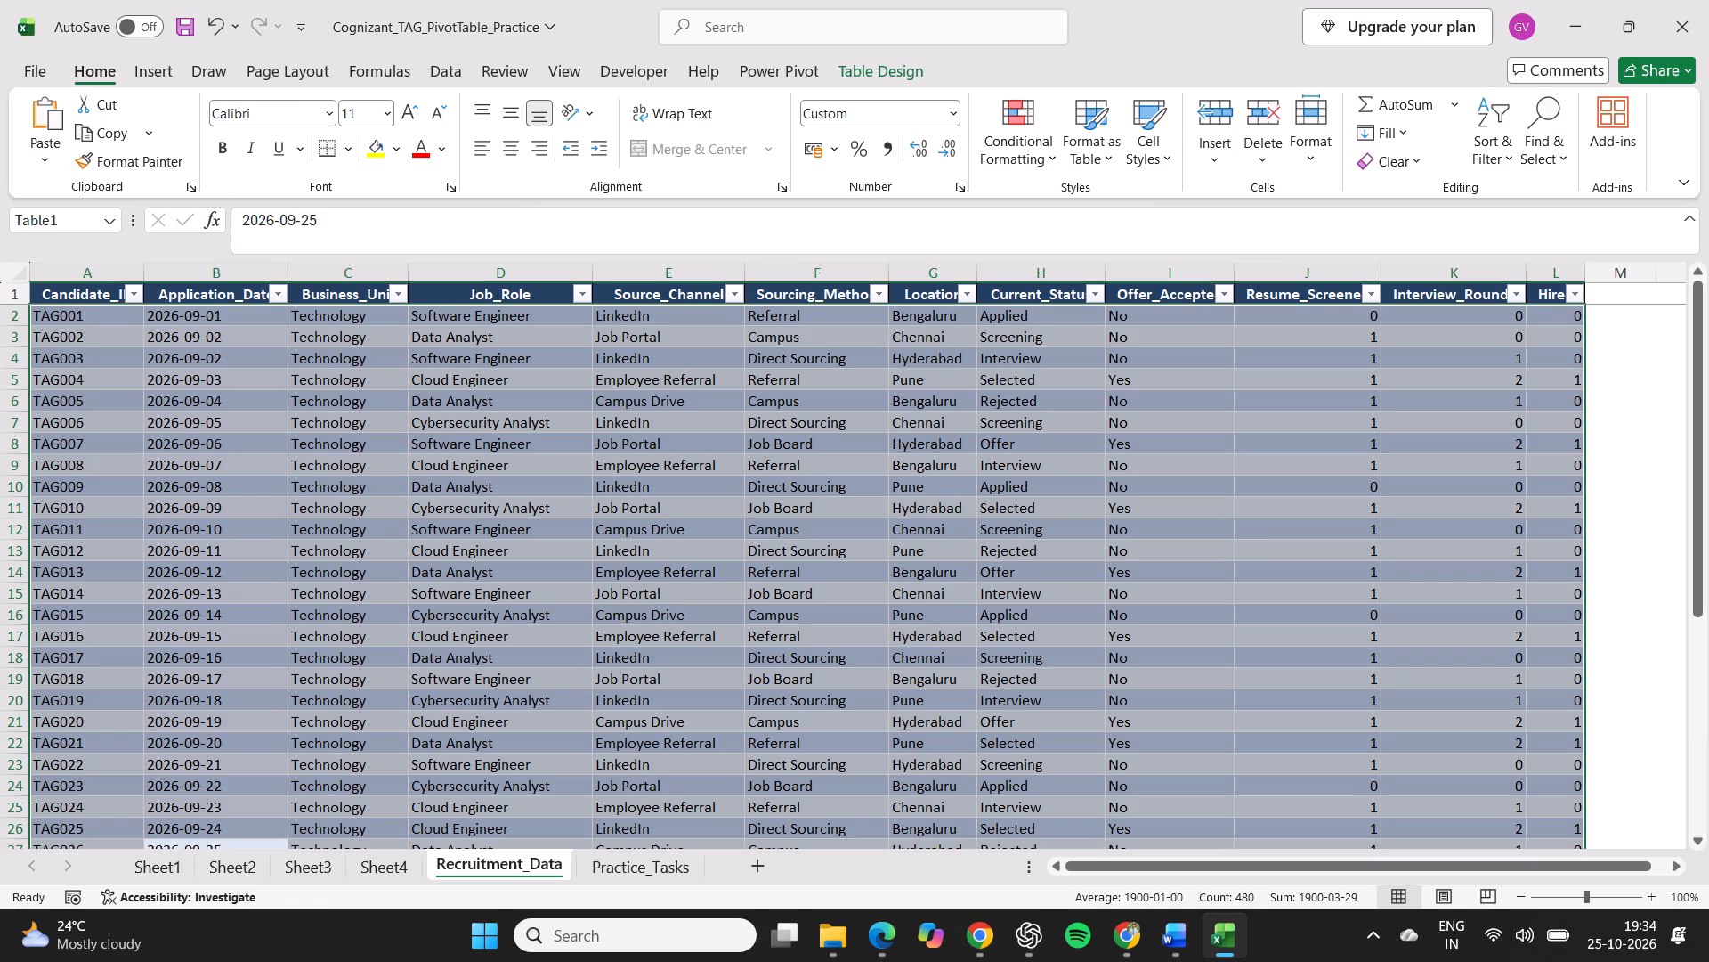
pyautogui.scroll(-4, 834, 530)
pyautogui.scroll(5, 834, 530)
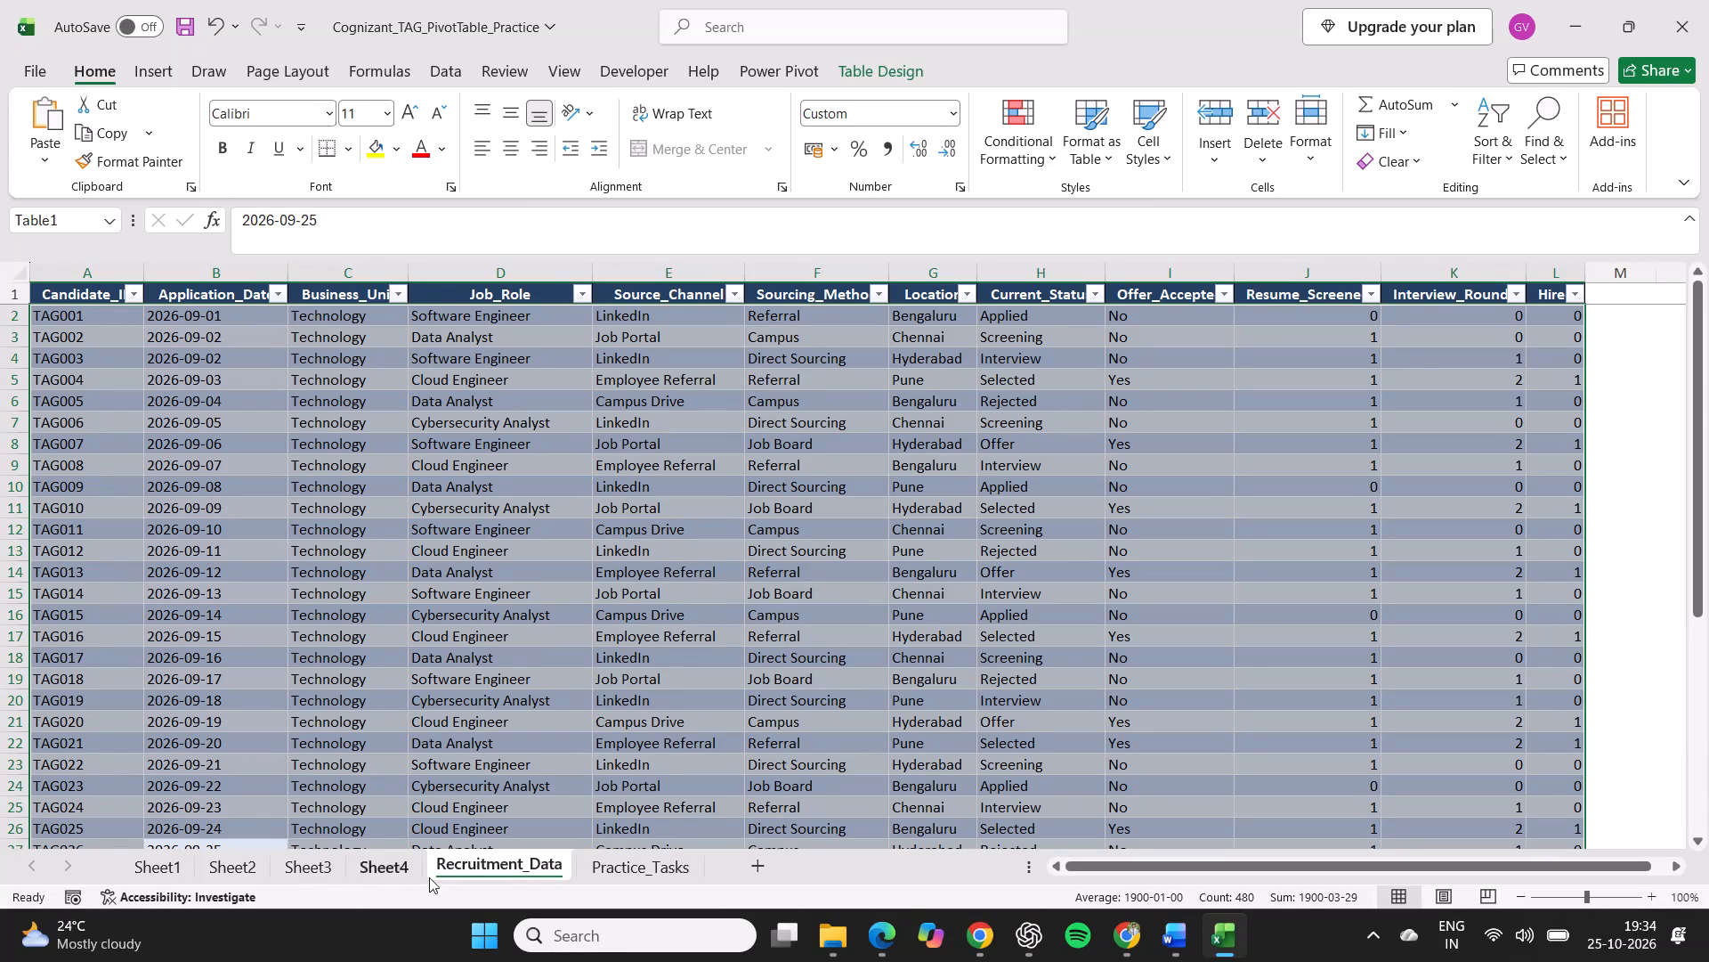
pyautogui.click(595, 861)
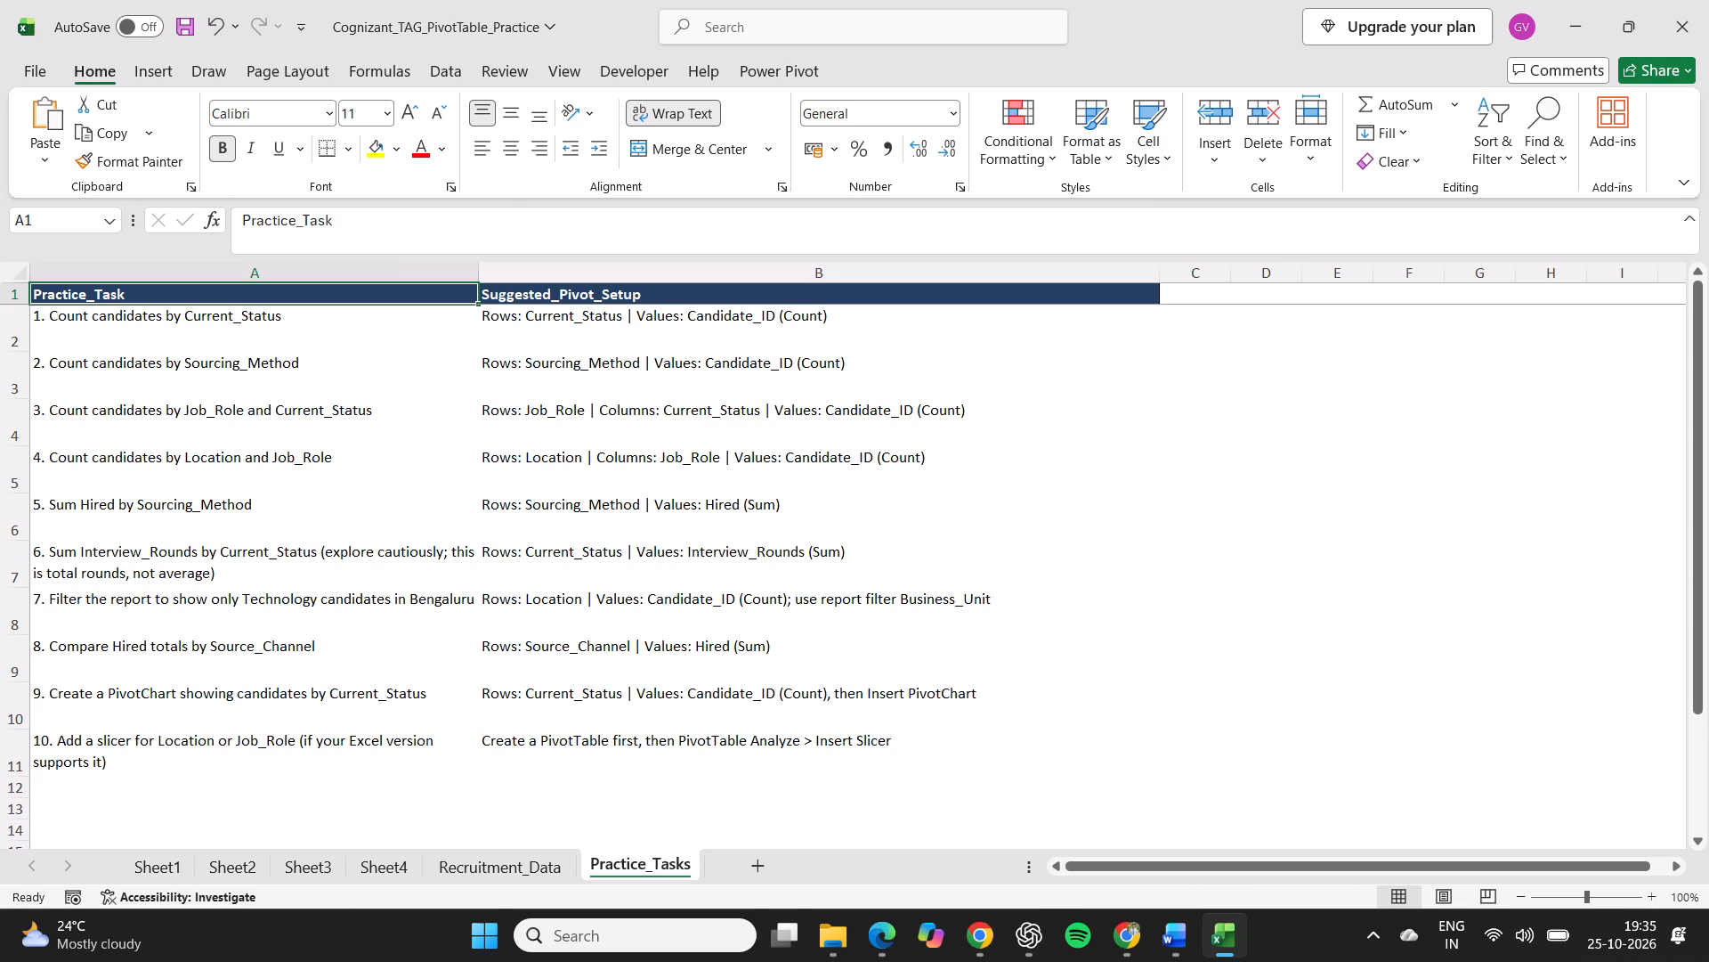
pyautogui.click(234, 864)
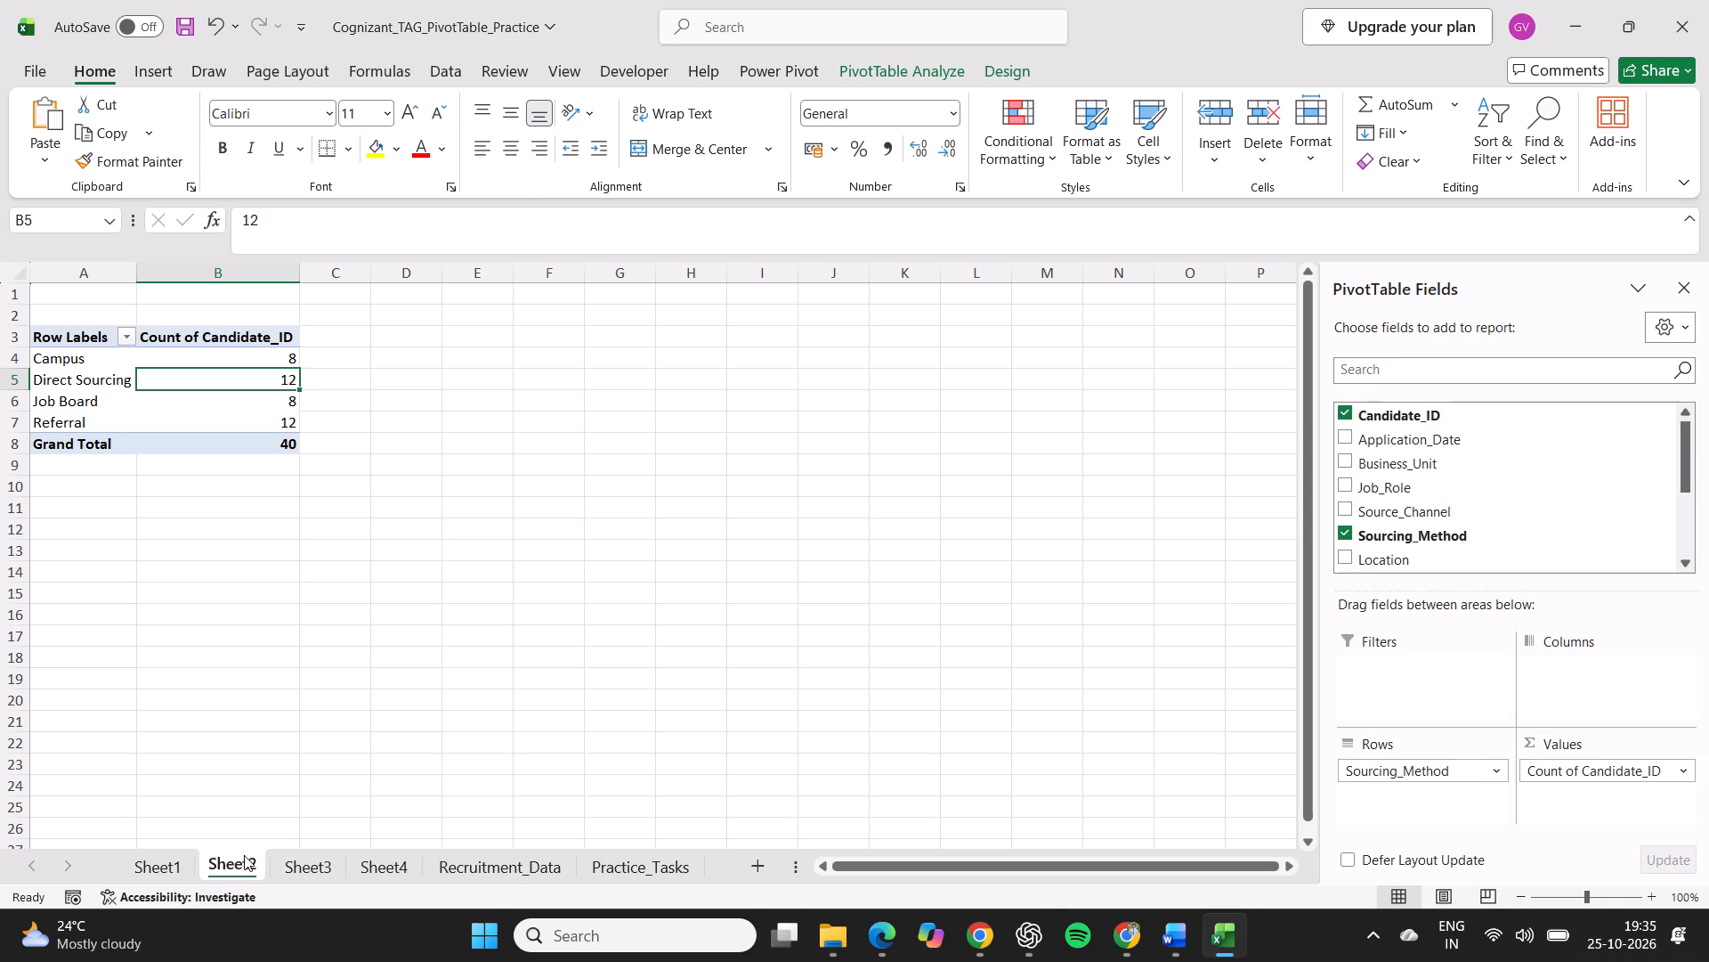
pyautogui.click(178, 856)
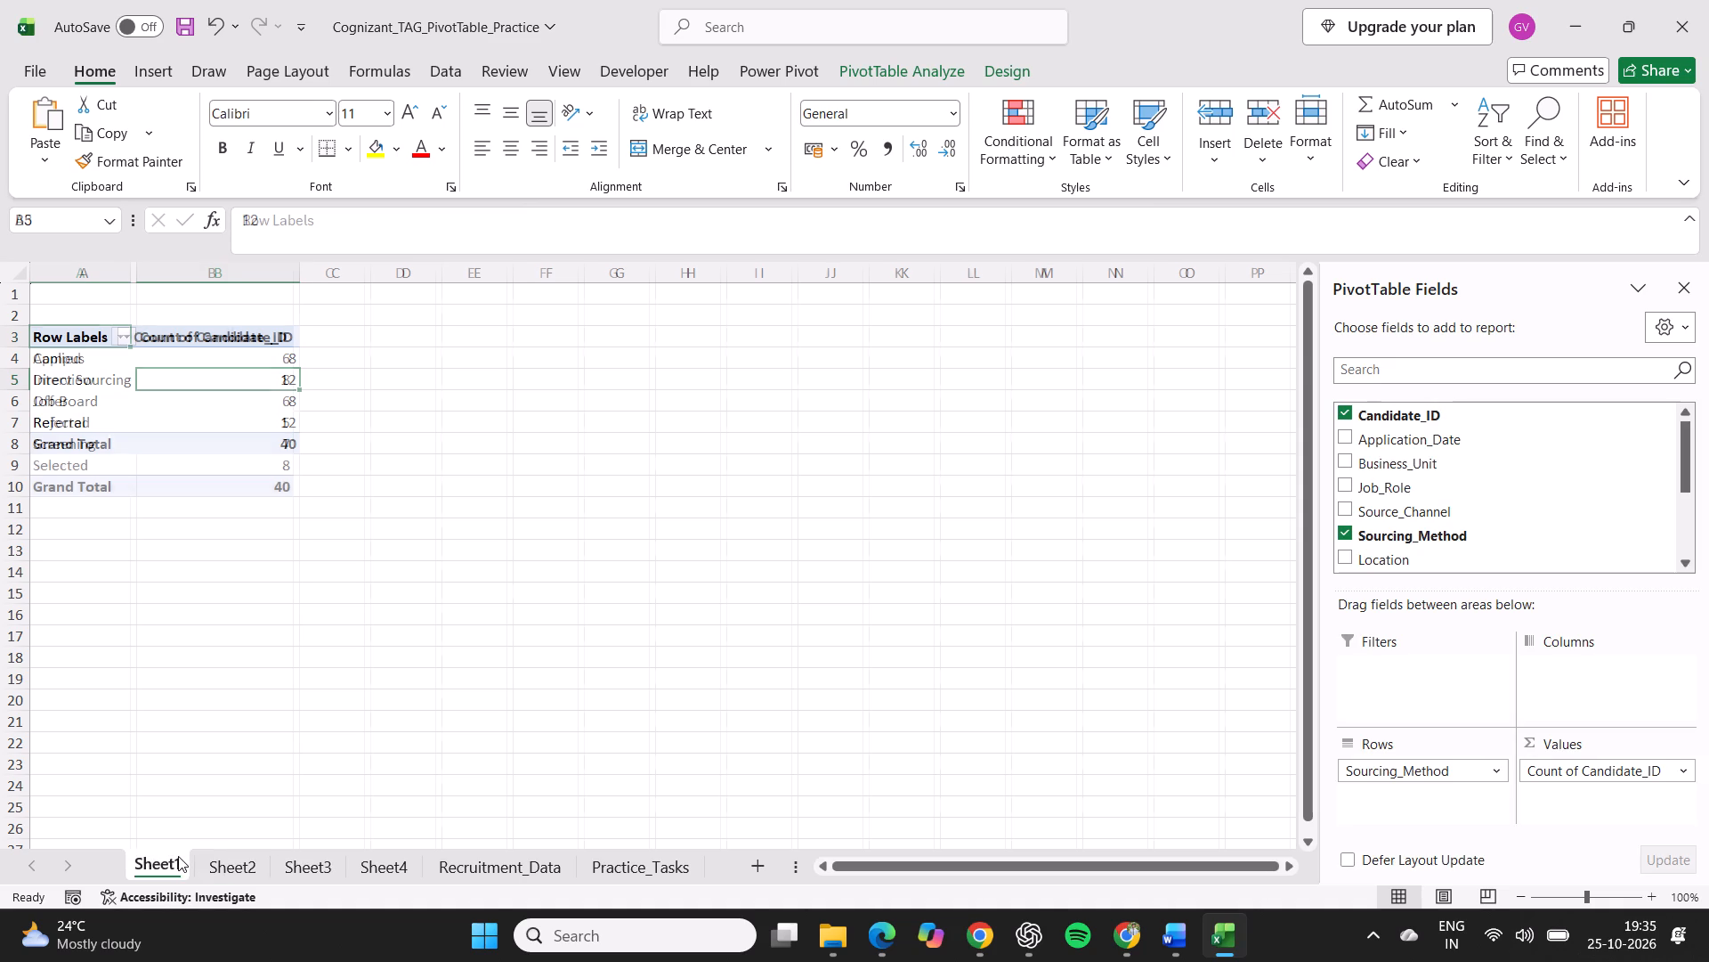
pyautogui.click(247, 861)
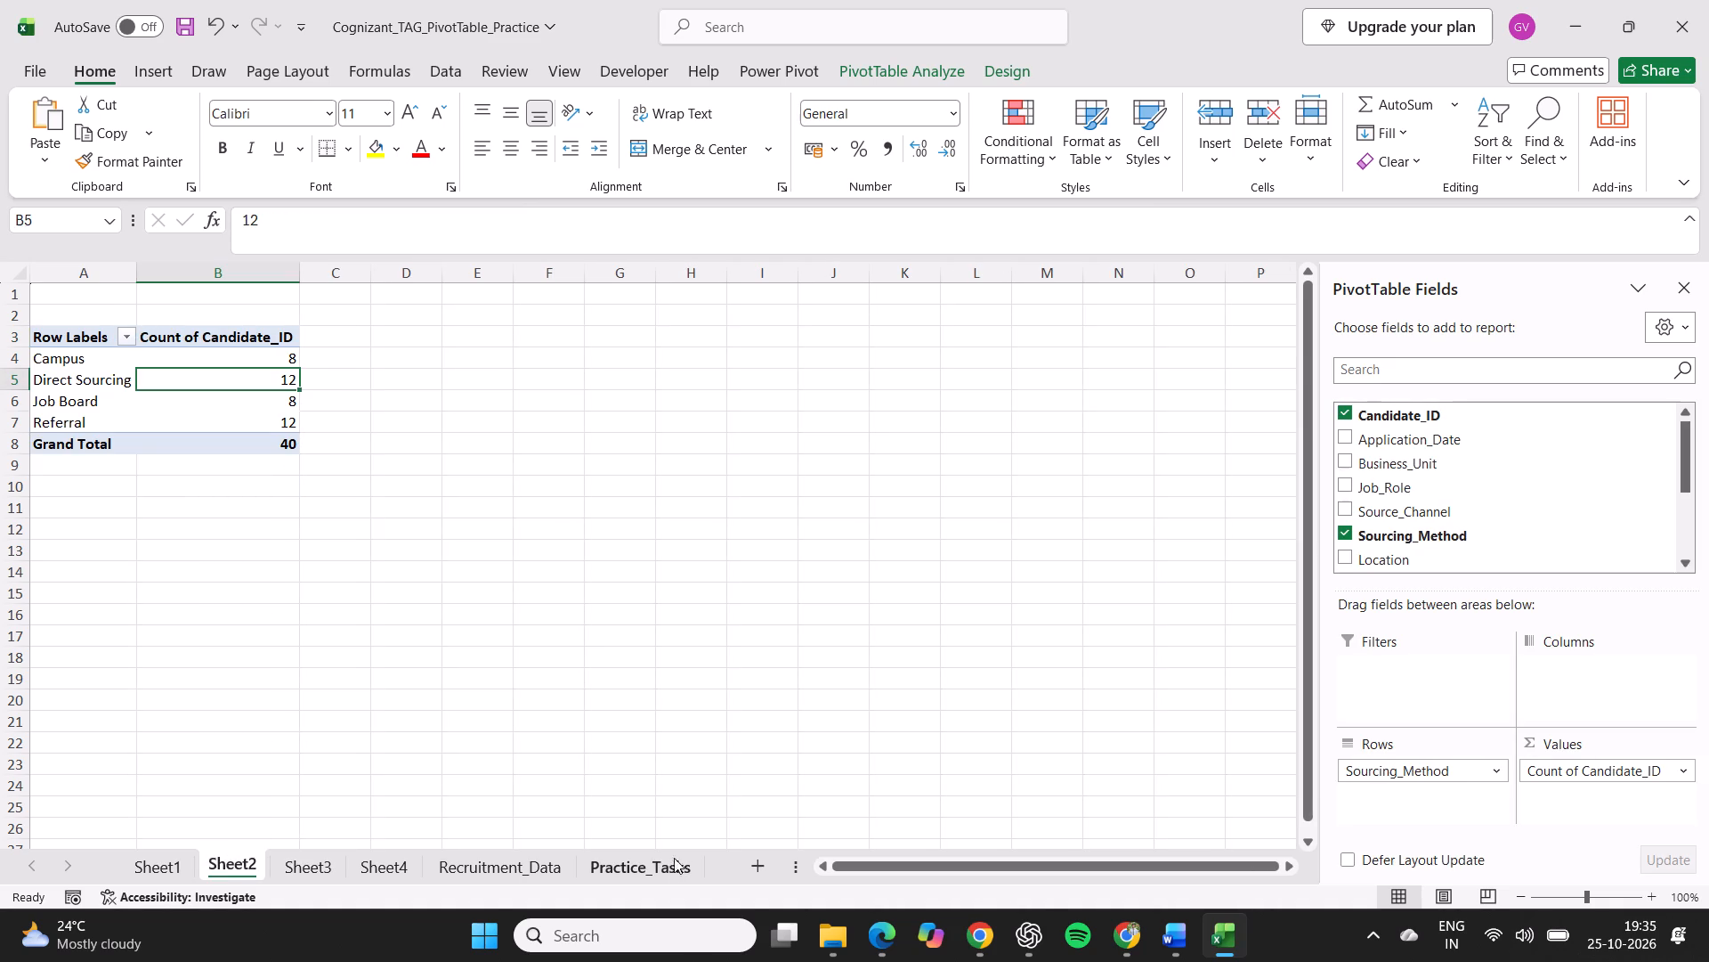
pyautogui.click(666, 858)
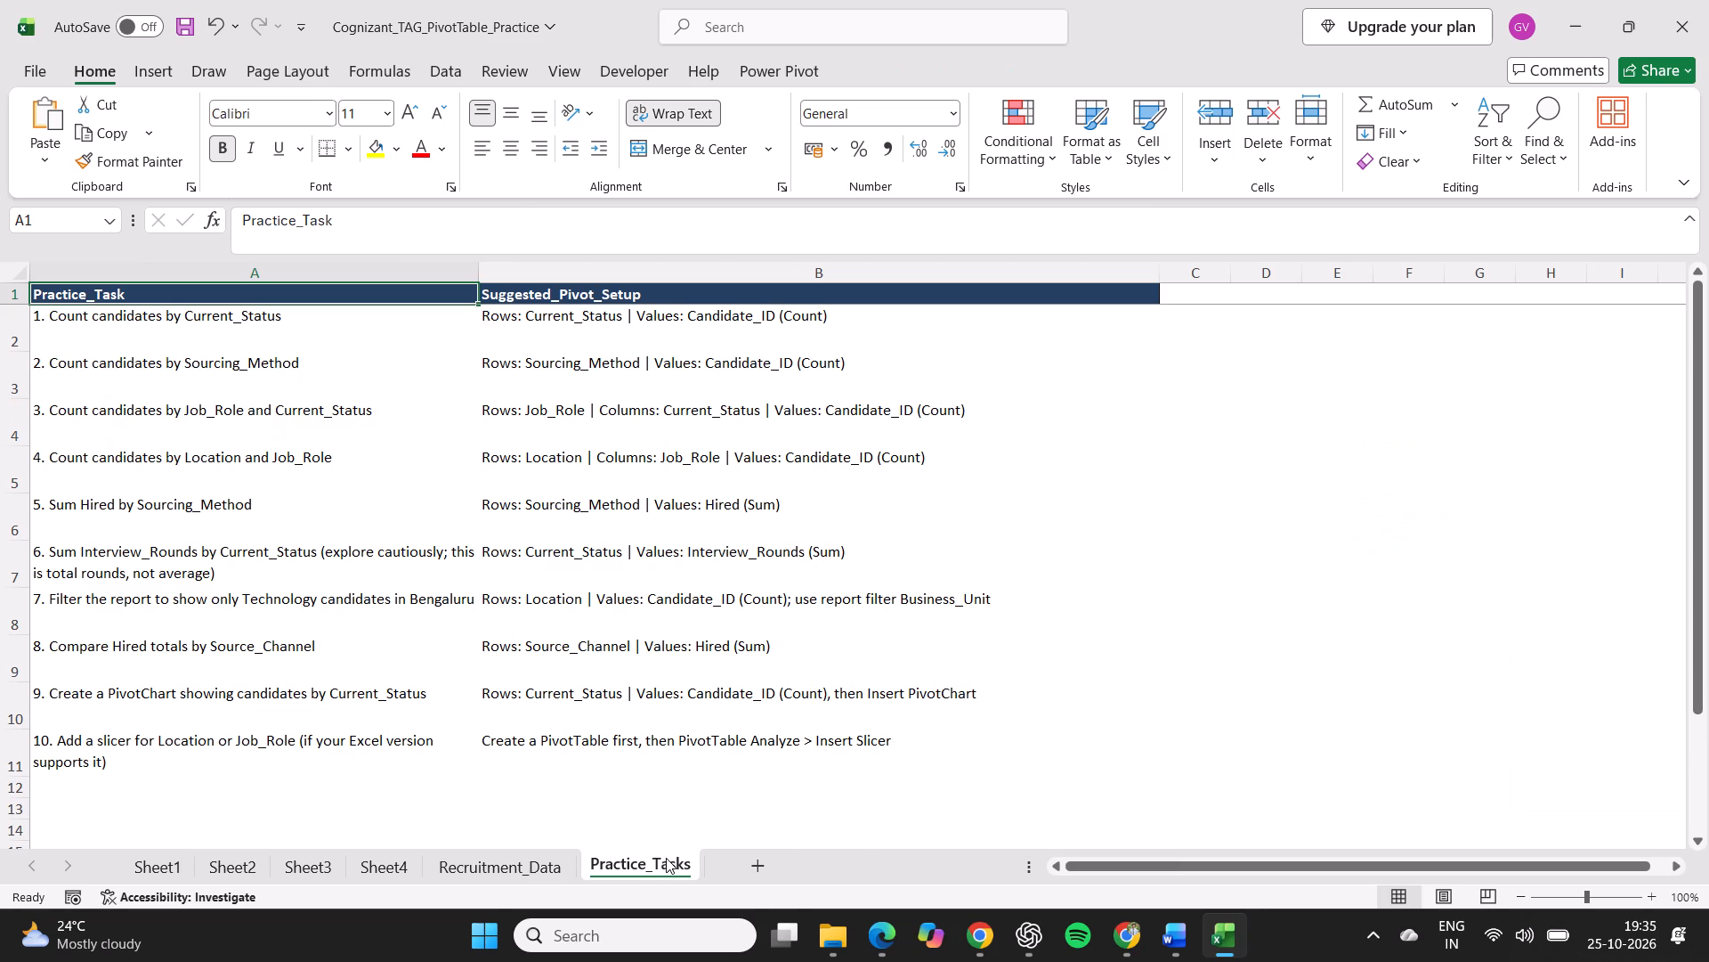
pyautogui.click(162, 870)
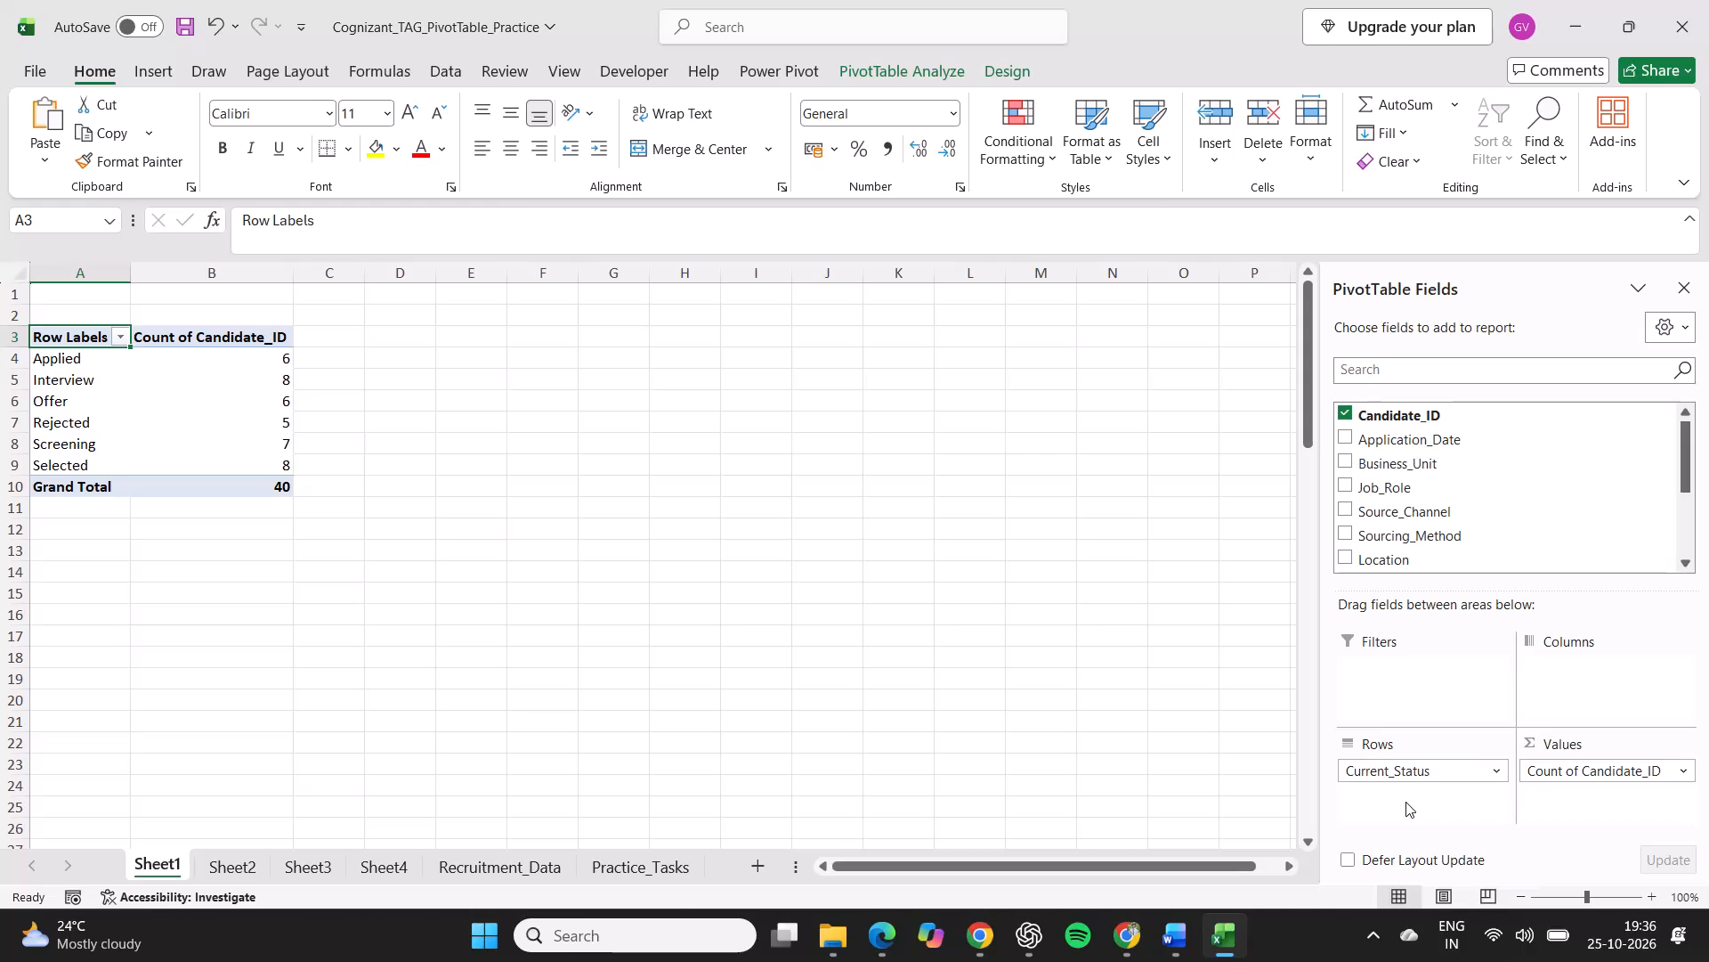
pyautogui.click(223, 862)
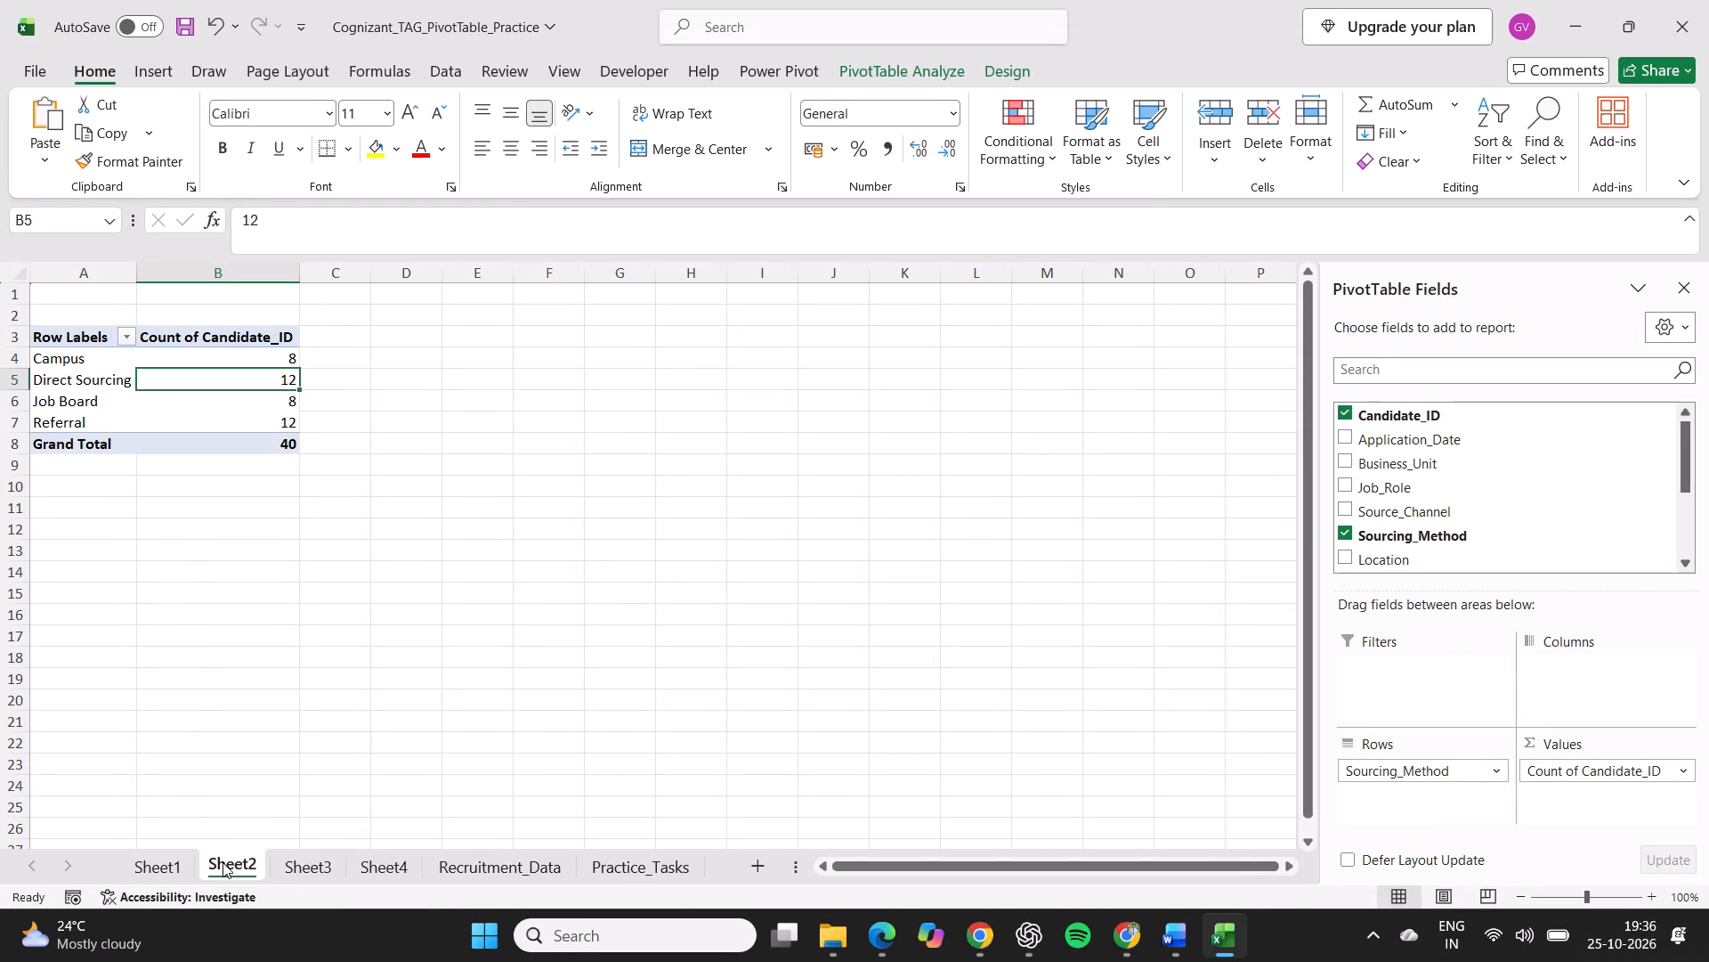
pyautogui.click(634, 867)
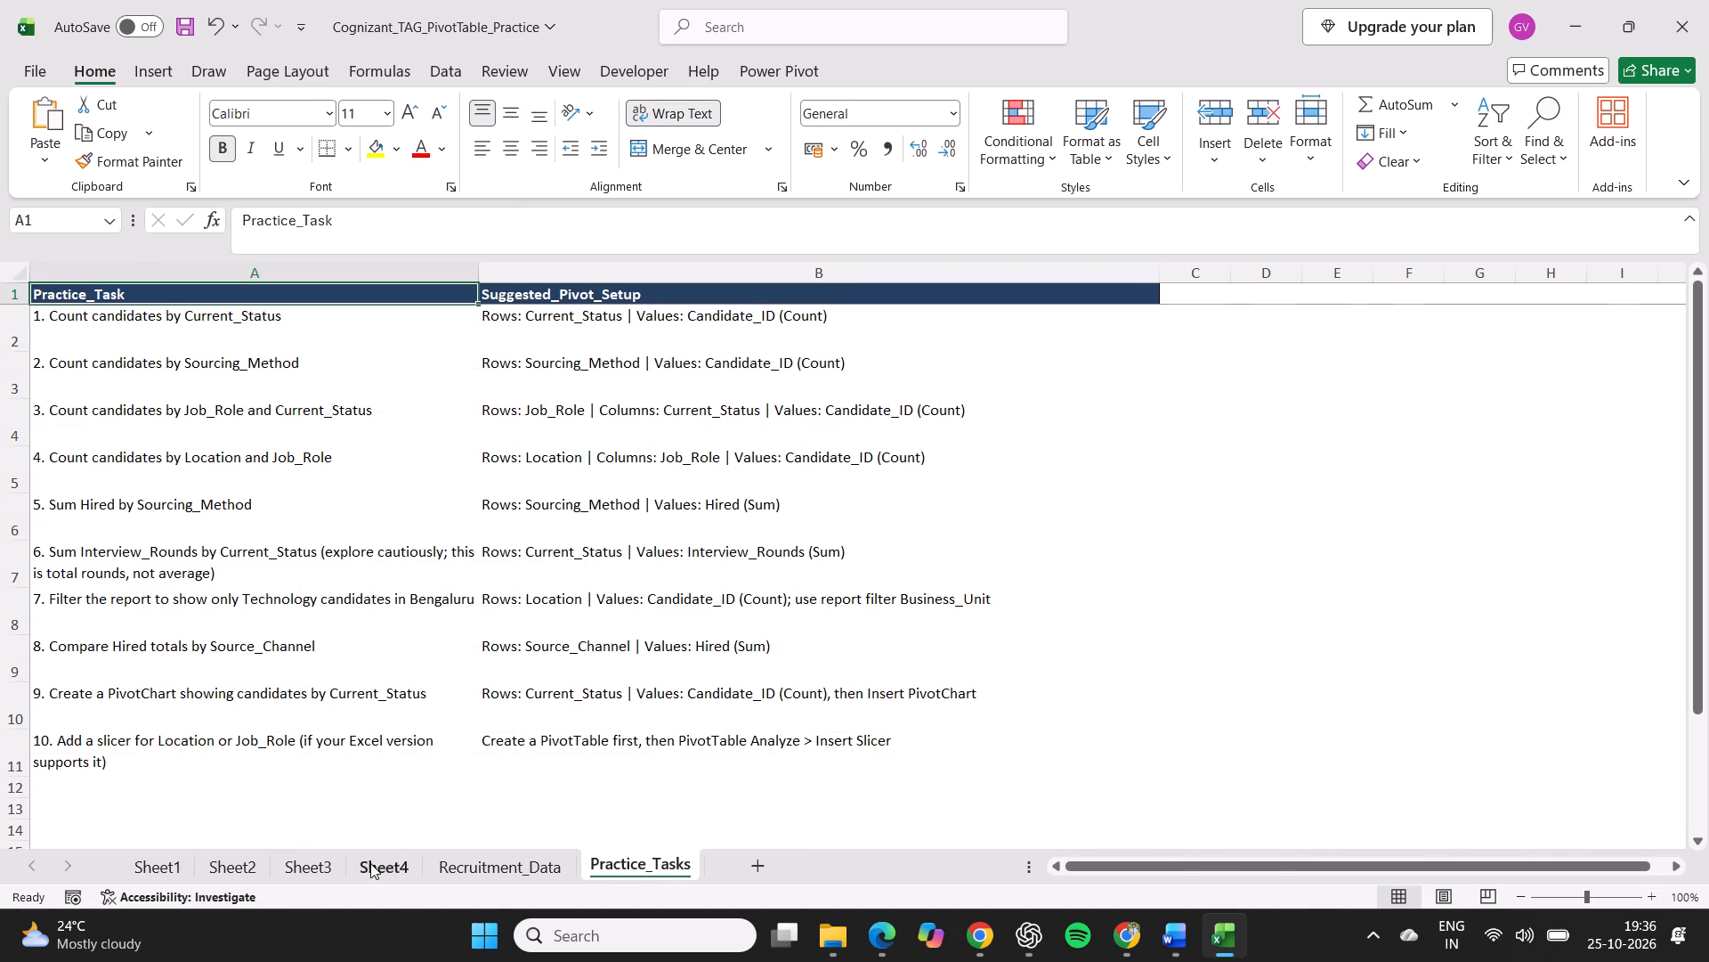
# Move Current_Status from the rows to the columns of the Sheet3 PivotTable, keeping Job_Role as rows.
pyautogui.click(318, 853)
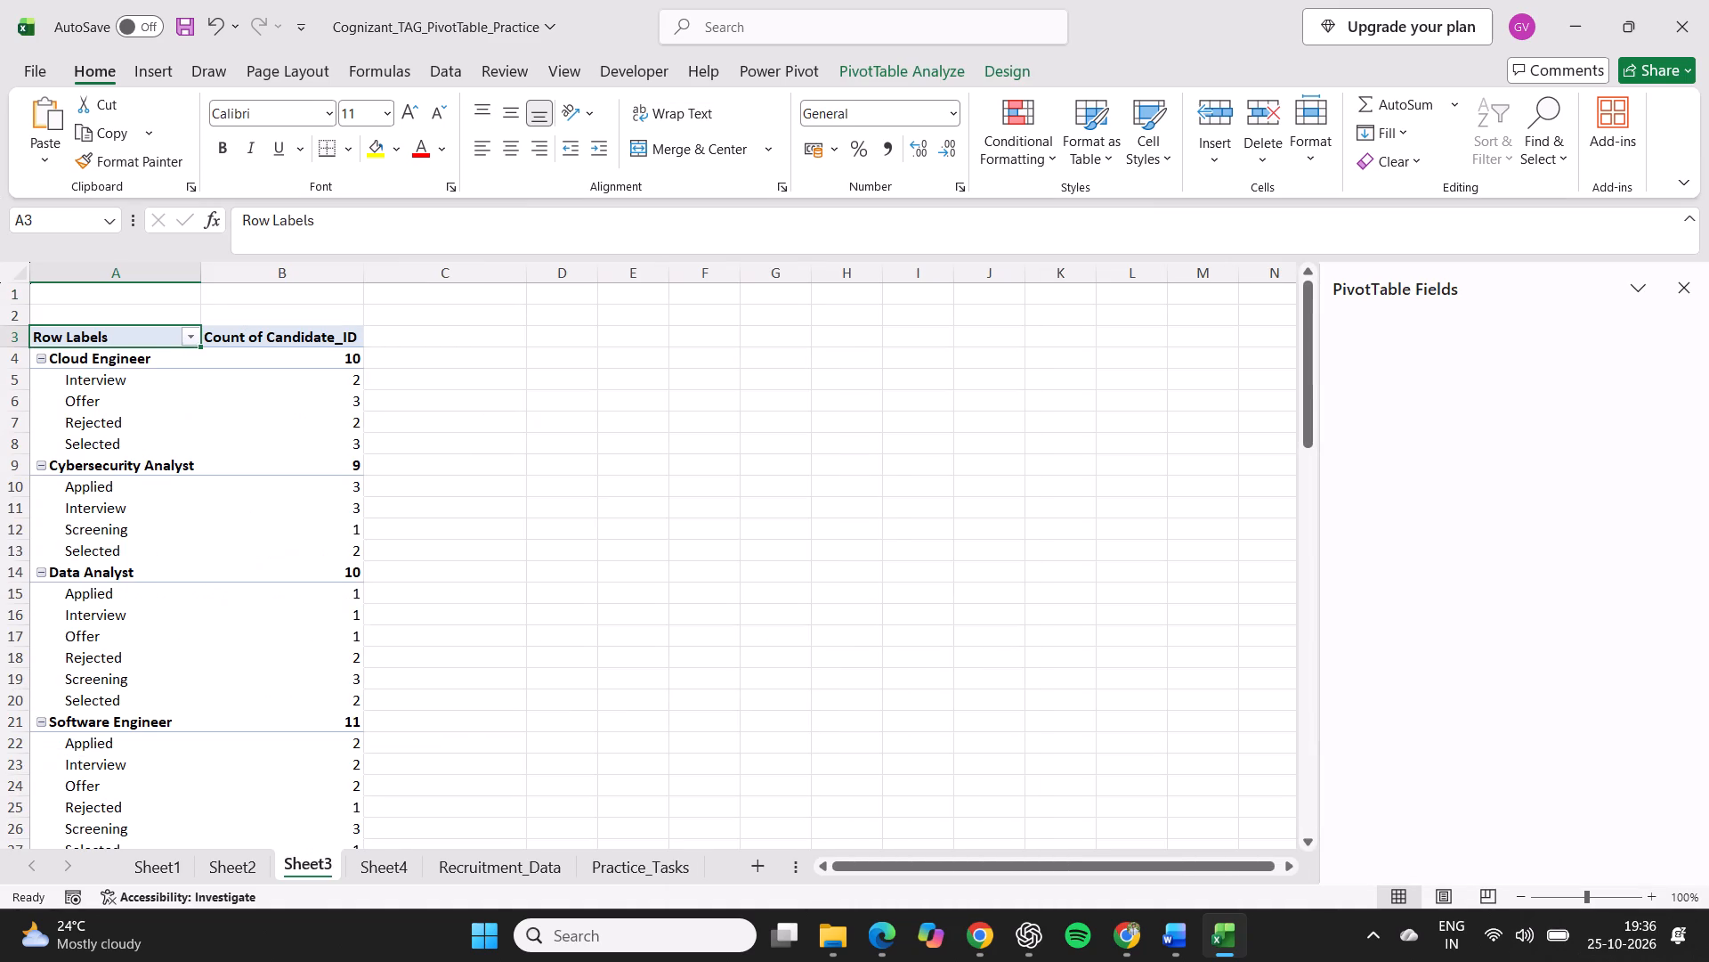
pyautogui.moveTo(1430, 799); pyautogui.dragTo(1432, 798)
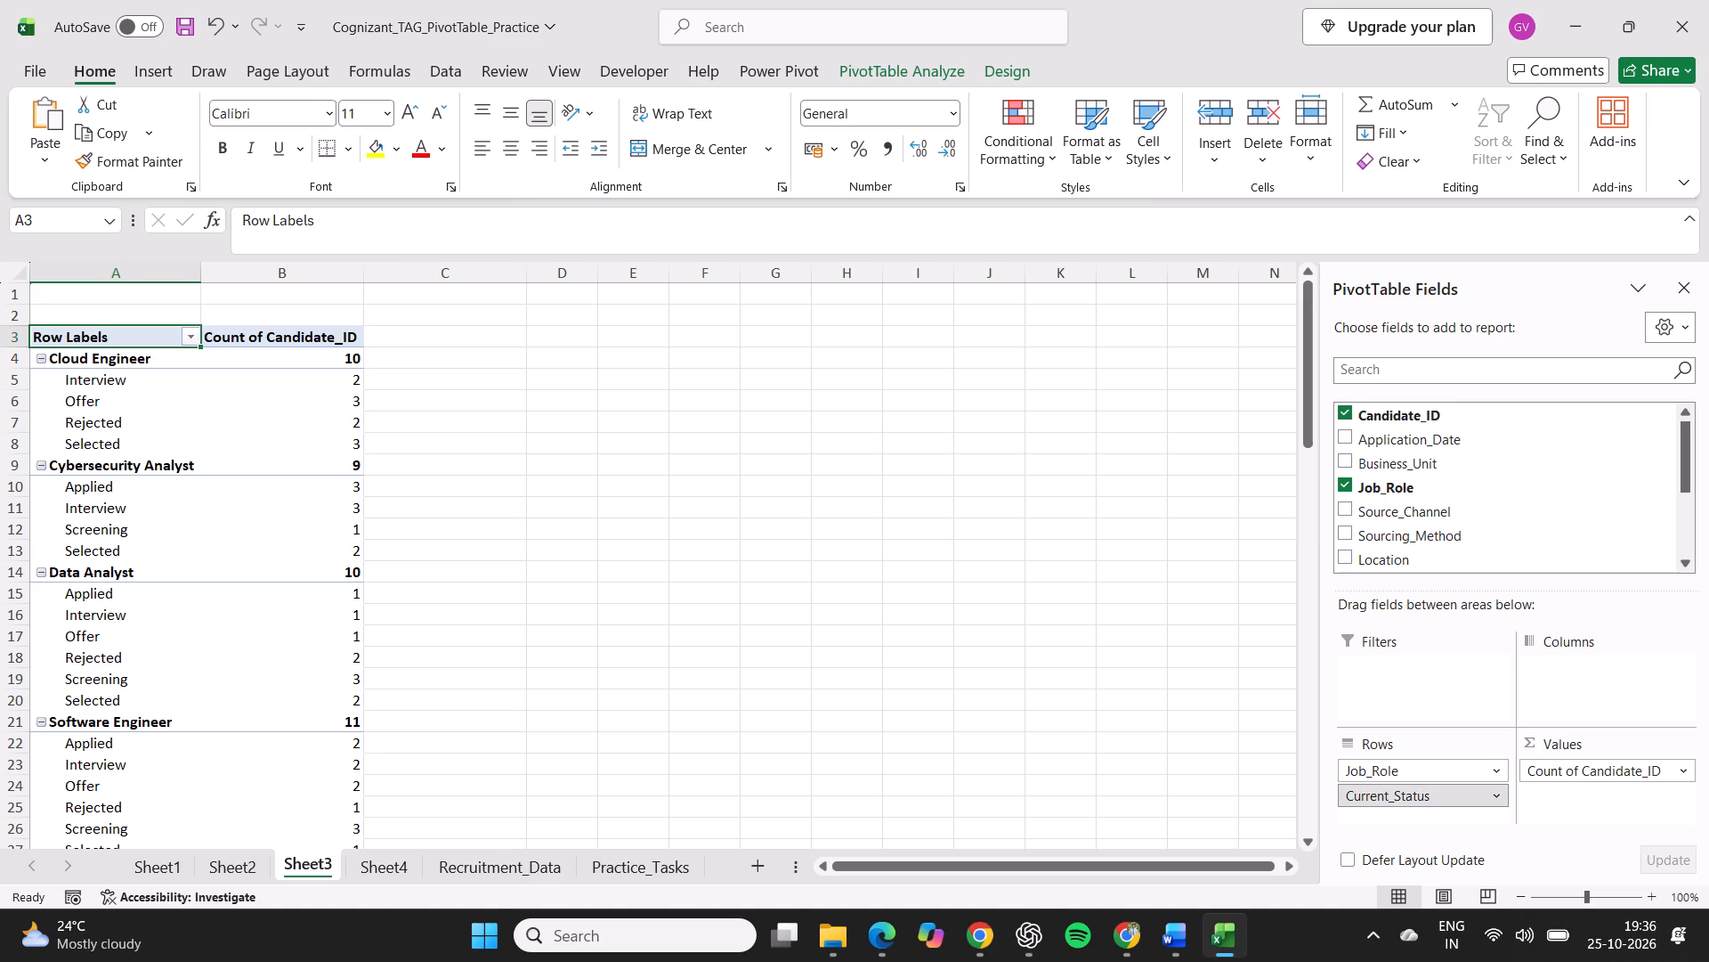
pyautogui.moveTo(1432, 798); pyautogui.dragTo(1599, 679)
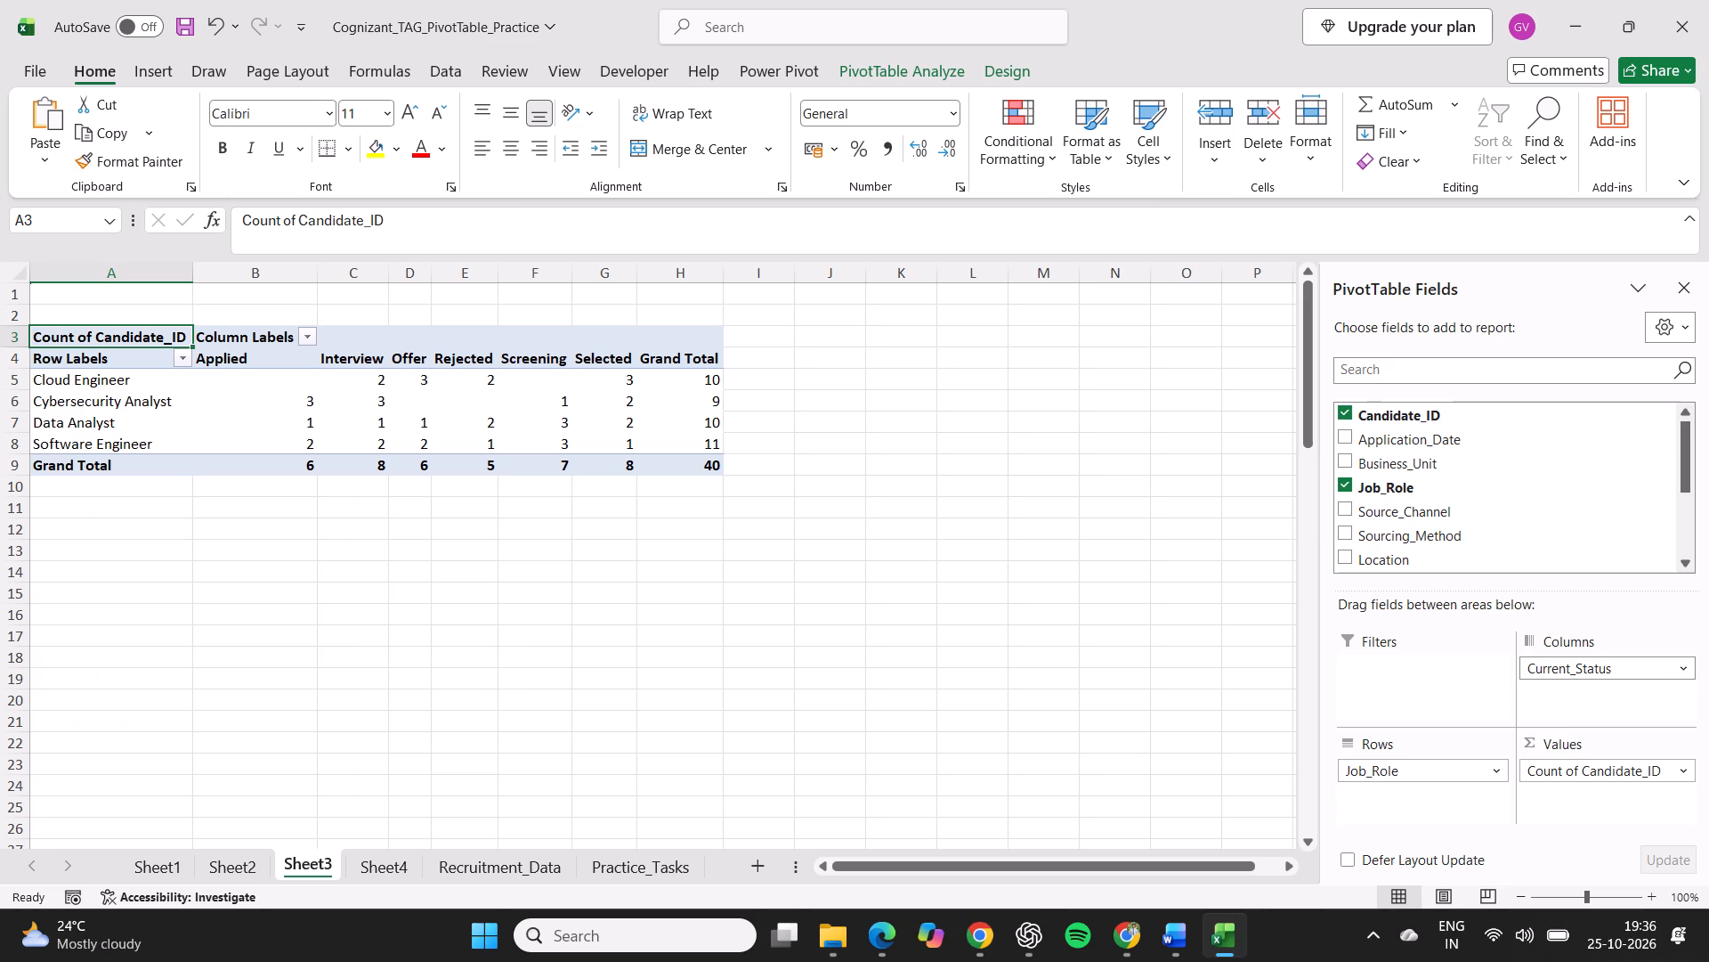
# Insert a 2-D clustered column PivotChart from the Sheet3 PivotTable and place it below the table, clear of its cells.
pyautogui.click(380, 353)
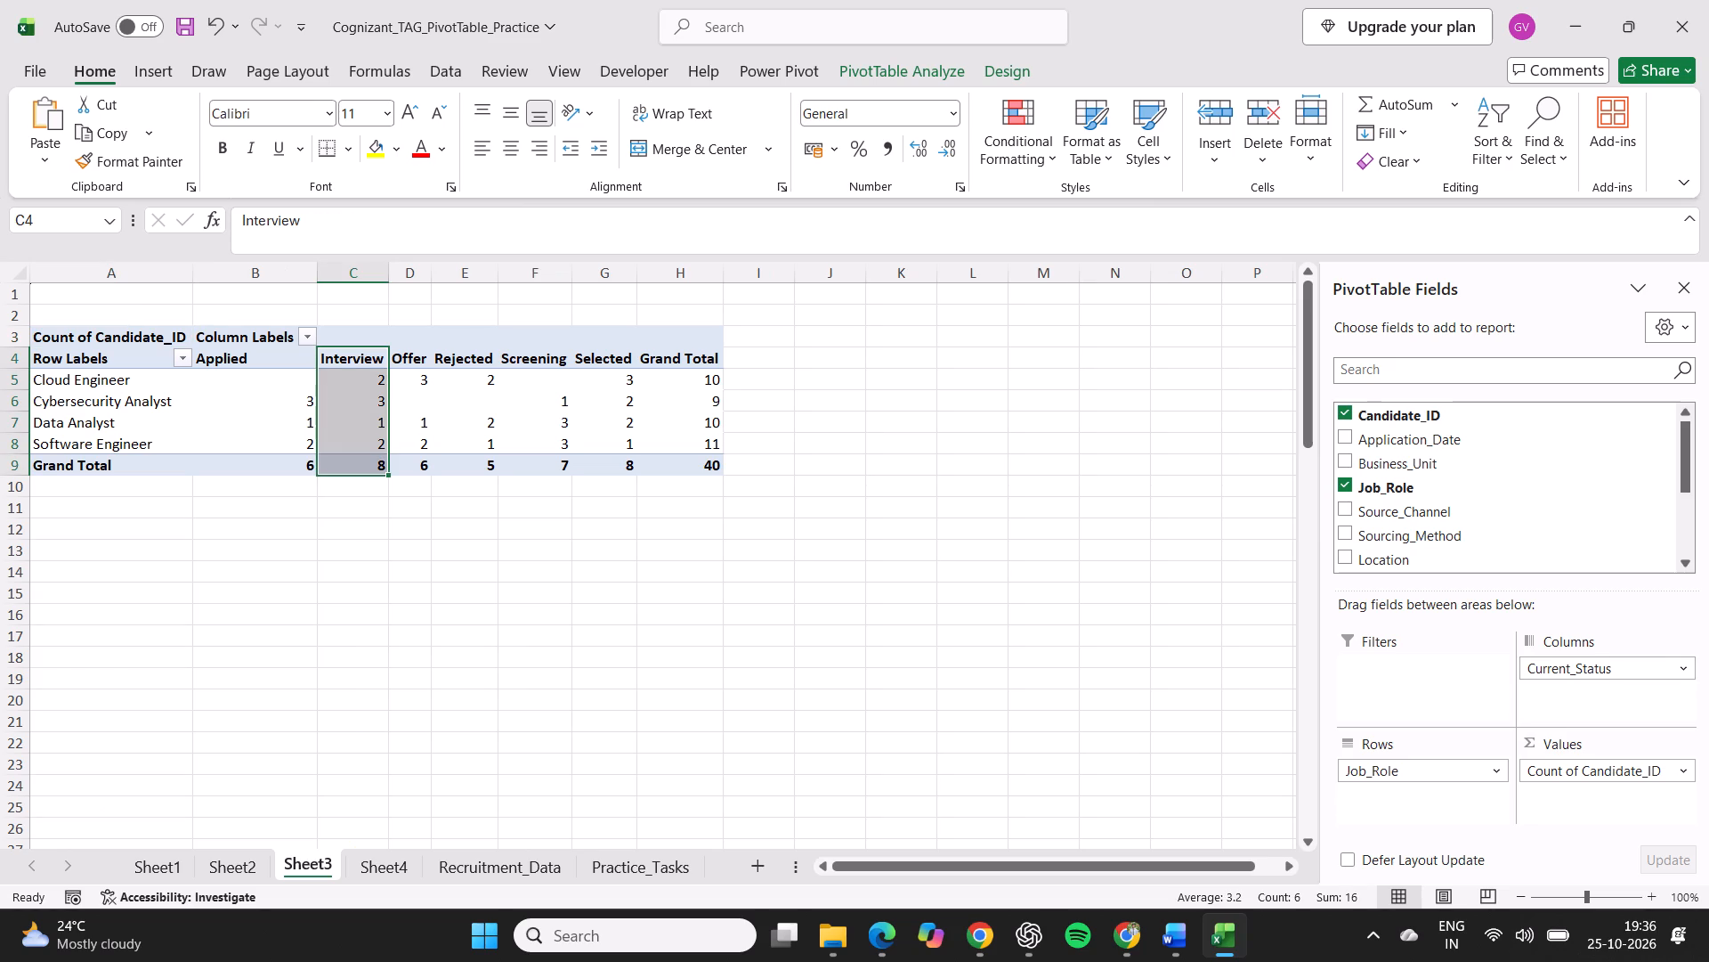
pyautogui.click(361, 566)
pyautogui.click(418, 398)
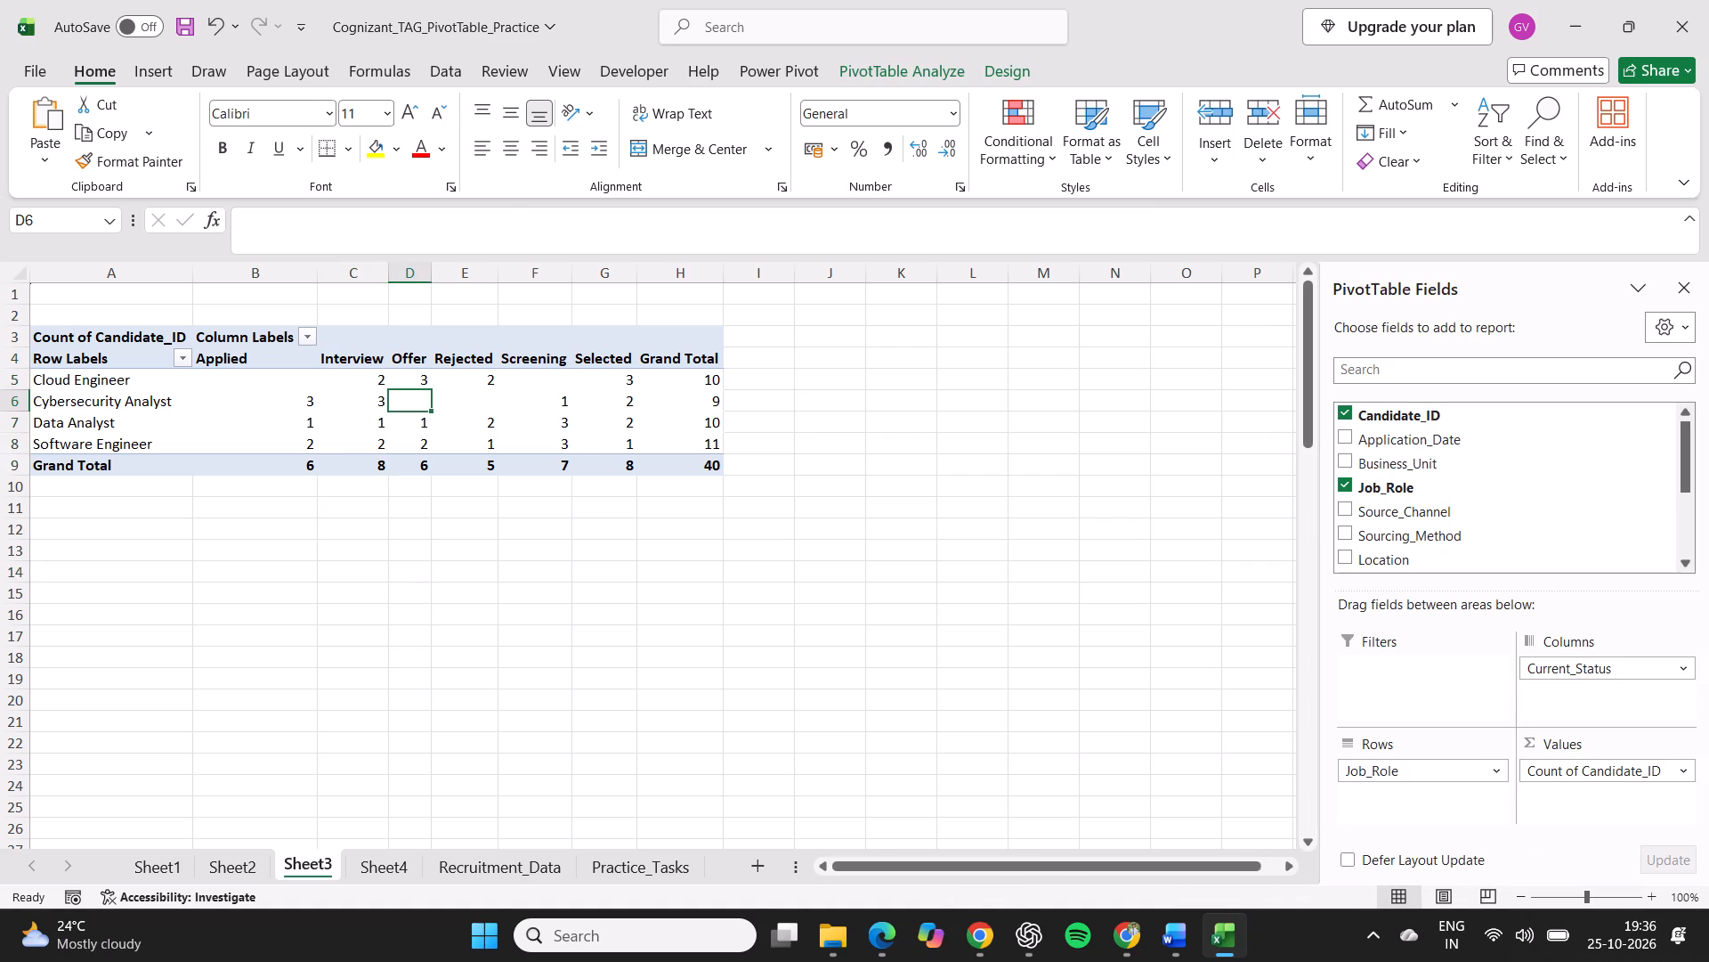
pyautogui.click(157, 71)
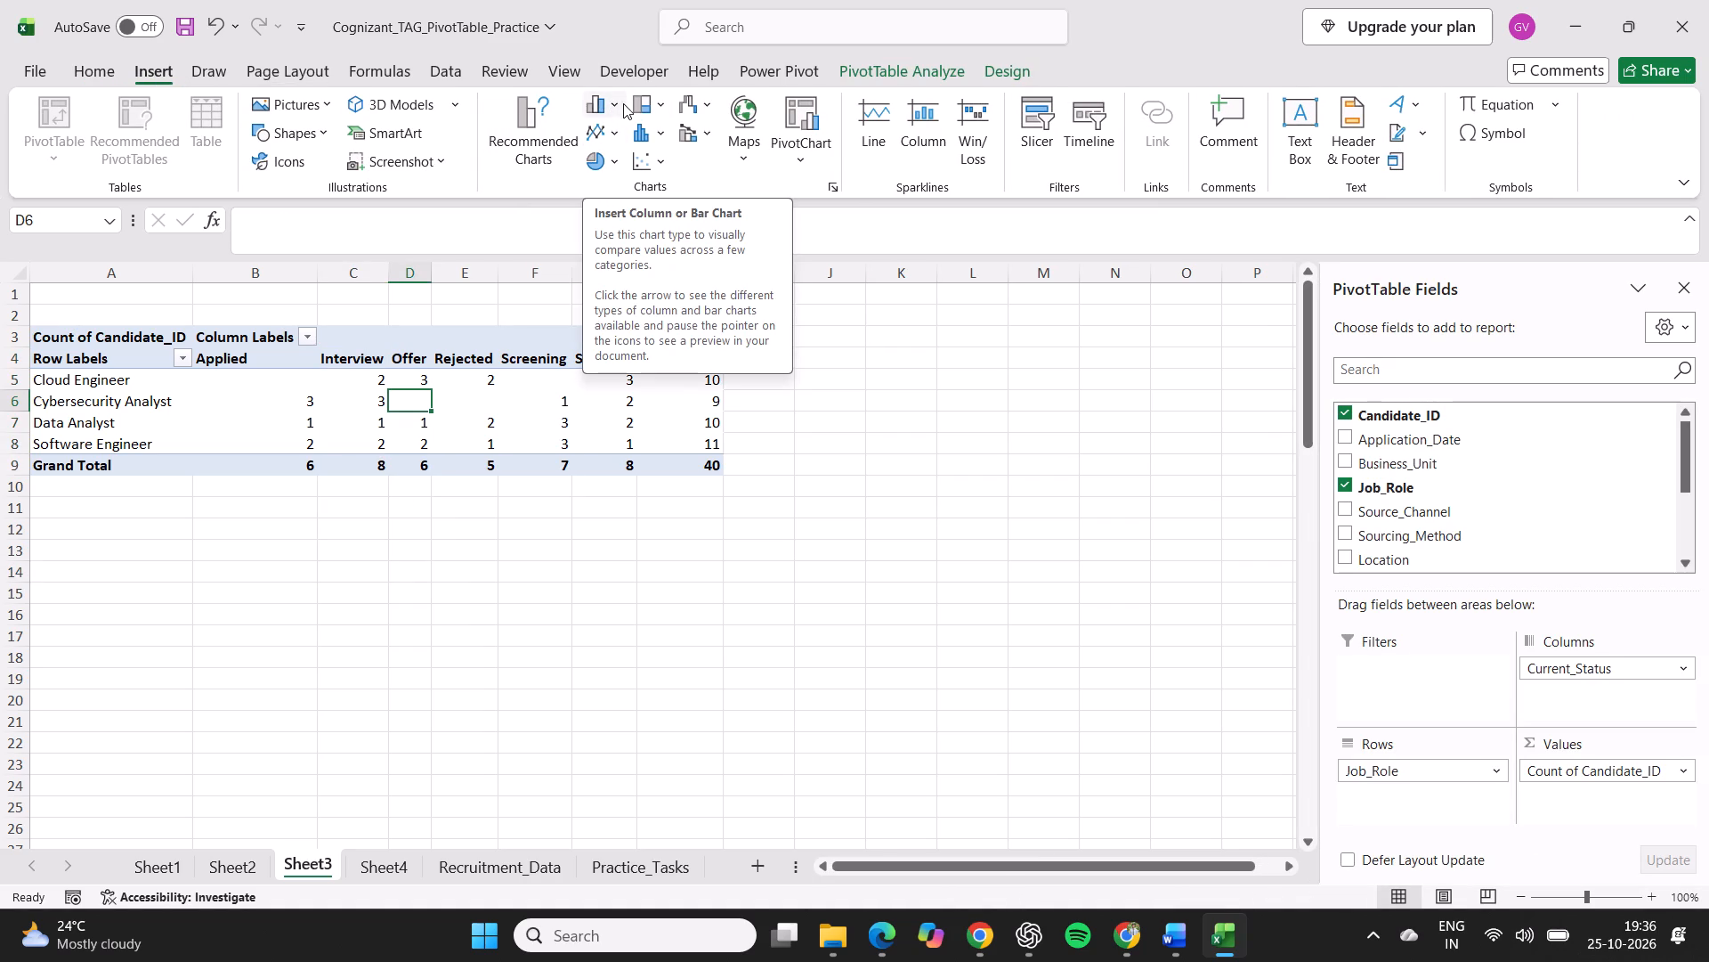
pyautogui.click(620, 107)
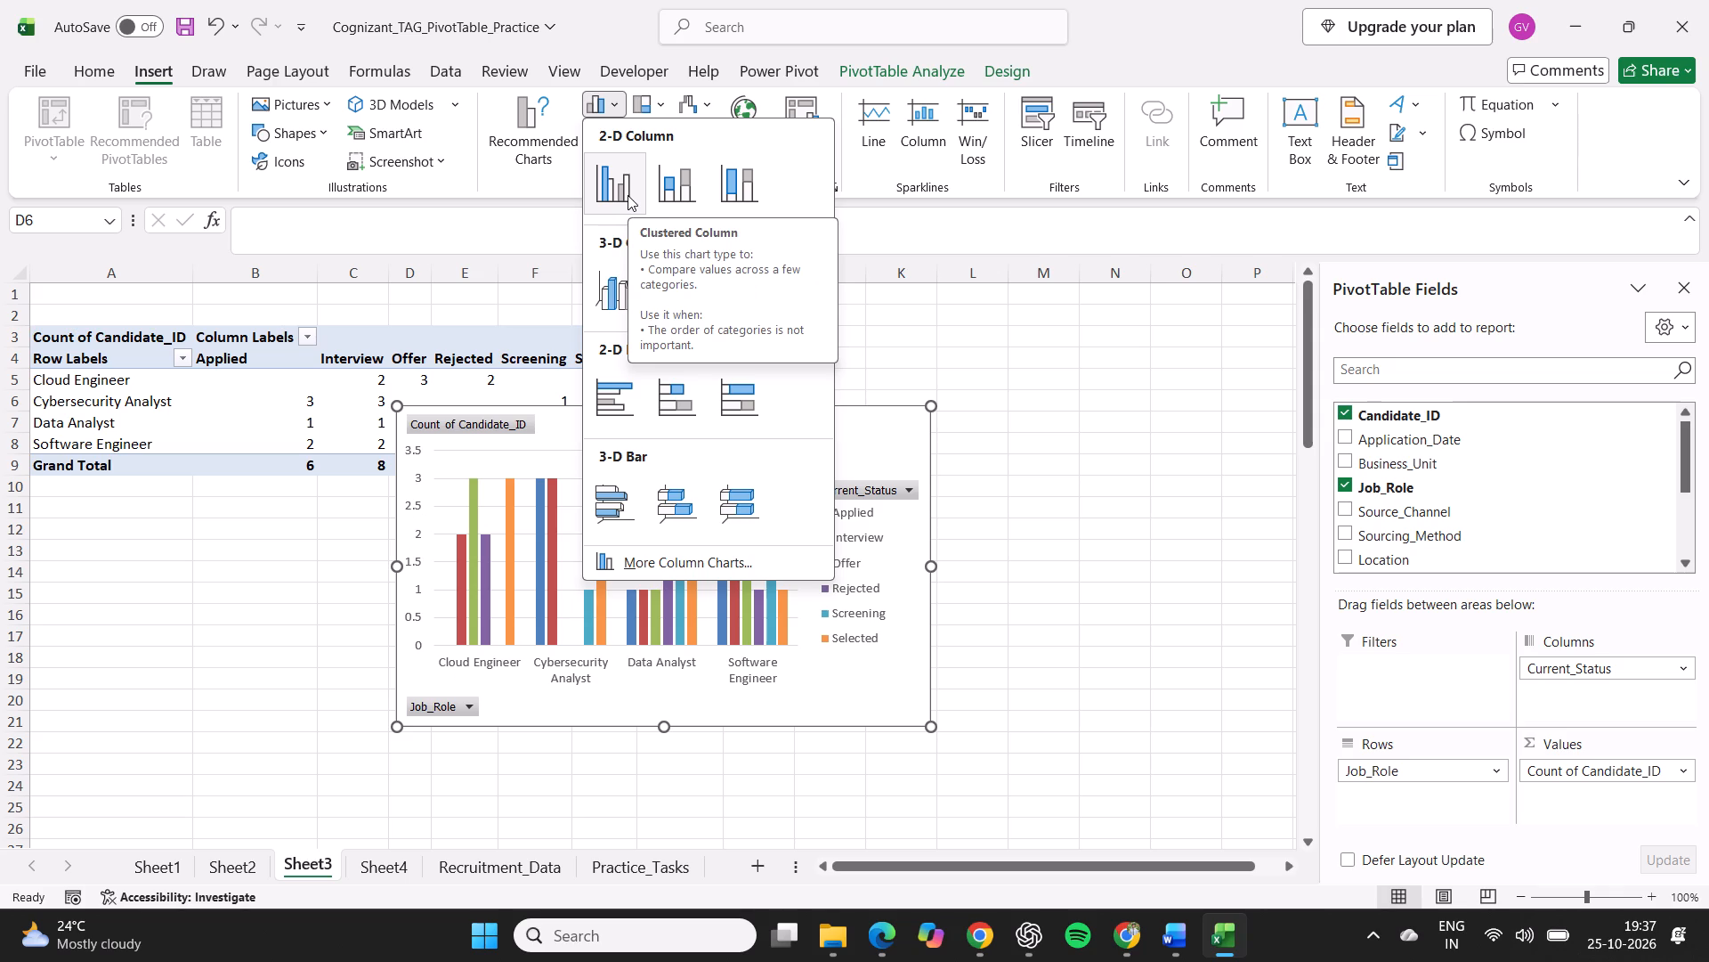
pyautogui.click(628, 195)
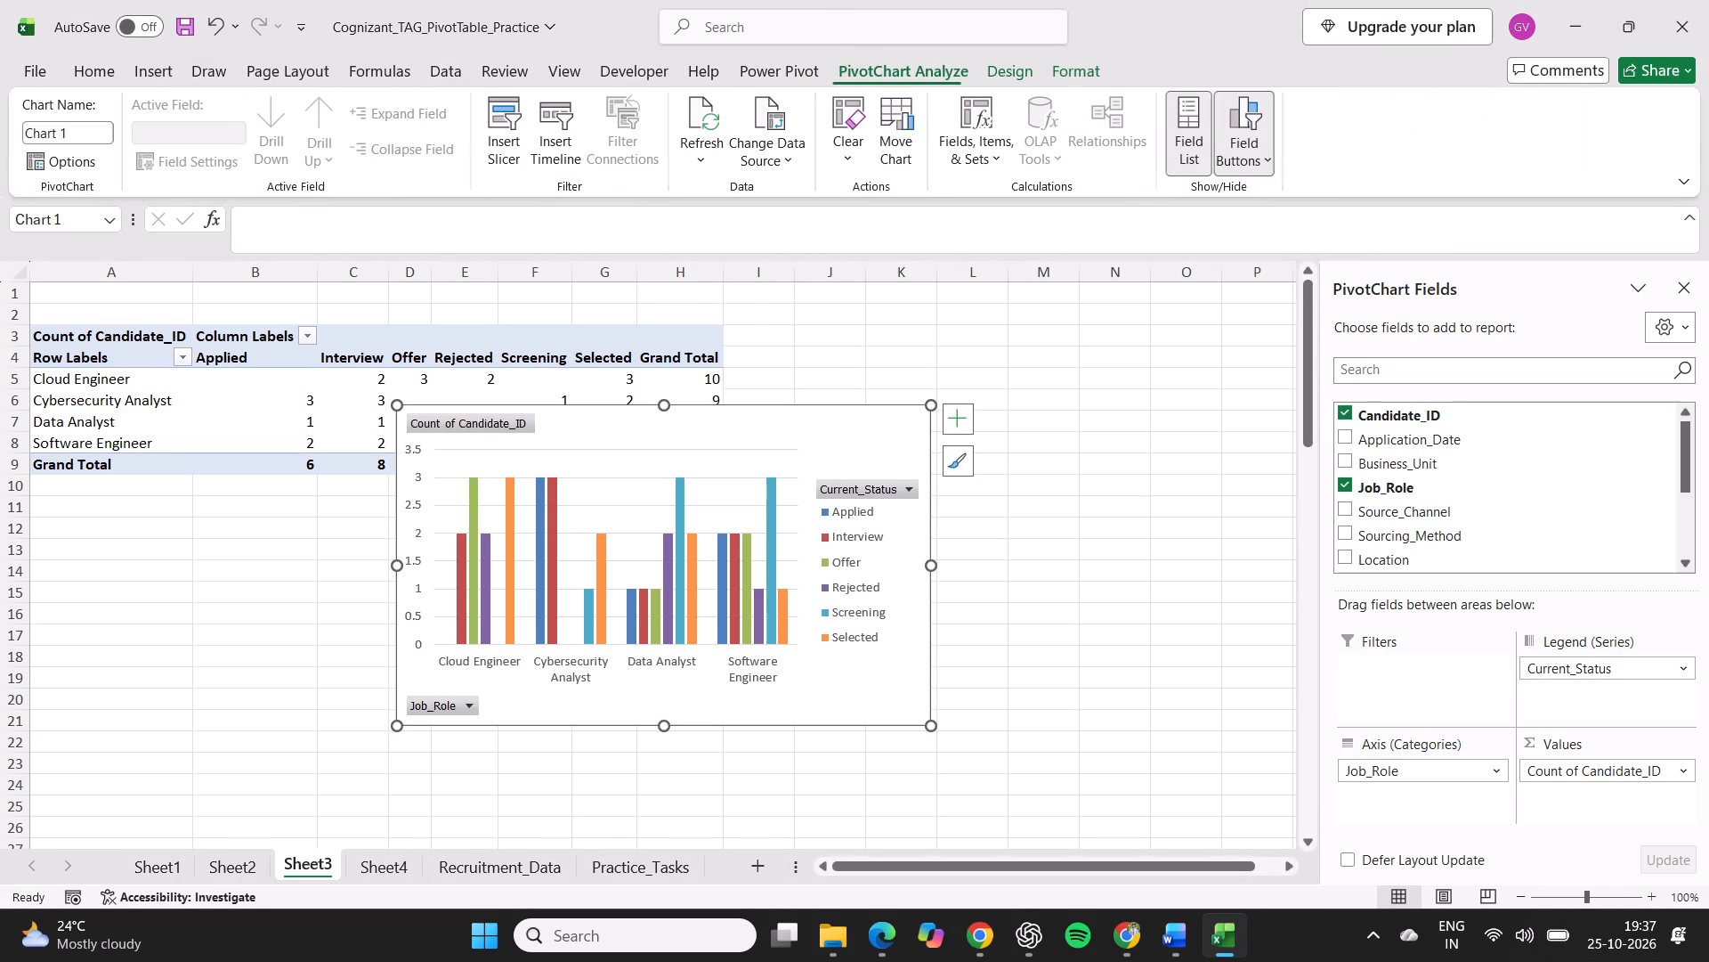
pyautogui.moveTo(849, 435); pyautogui.dragTo(959, 534)
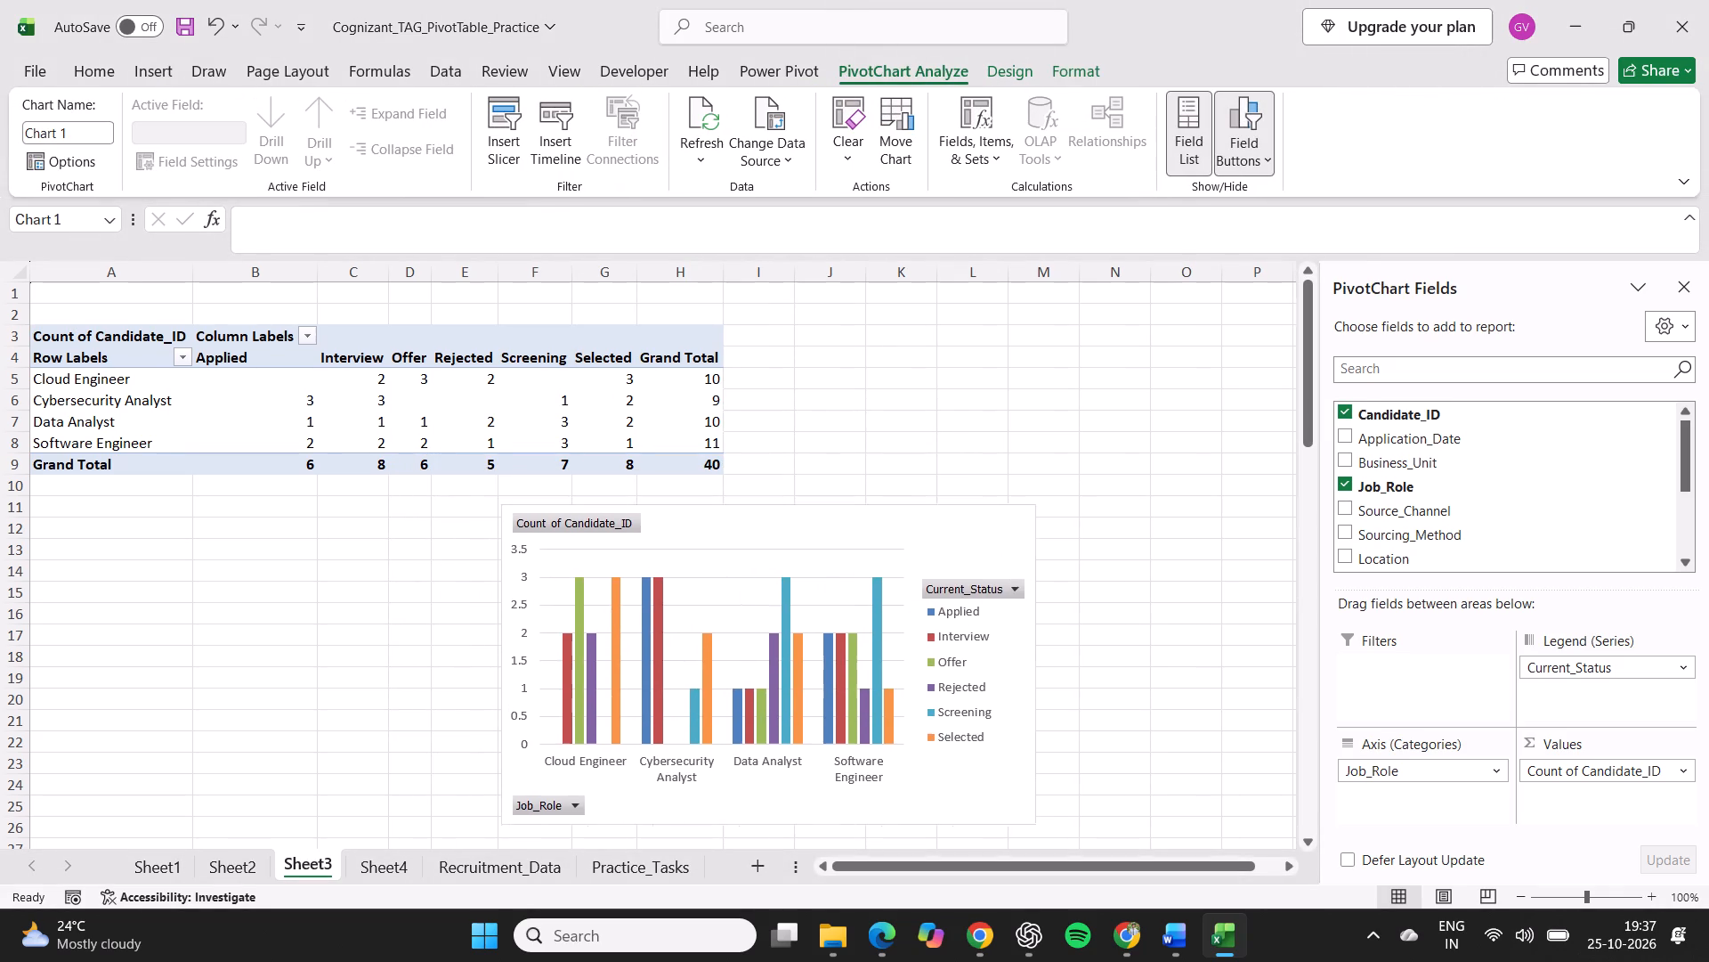
pyautogui.moveTo(959, 534); pyautogui.dragTo(996, 530)
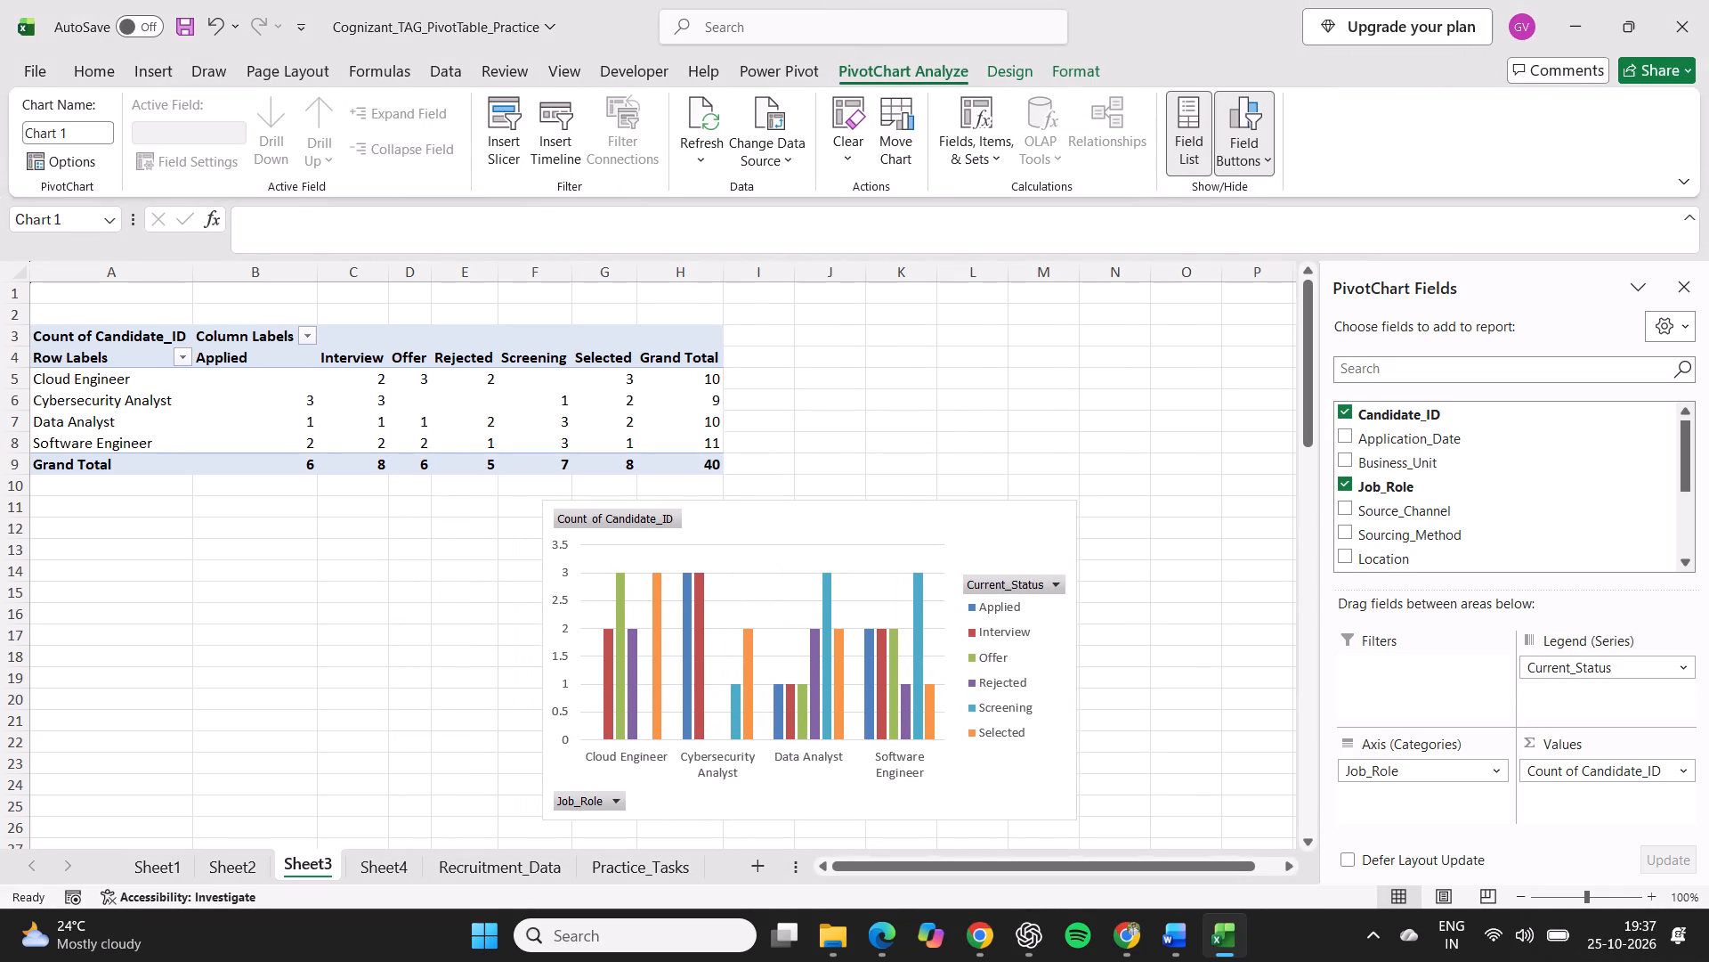
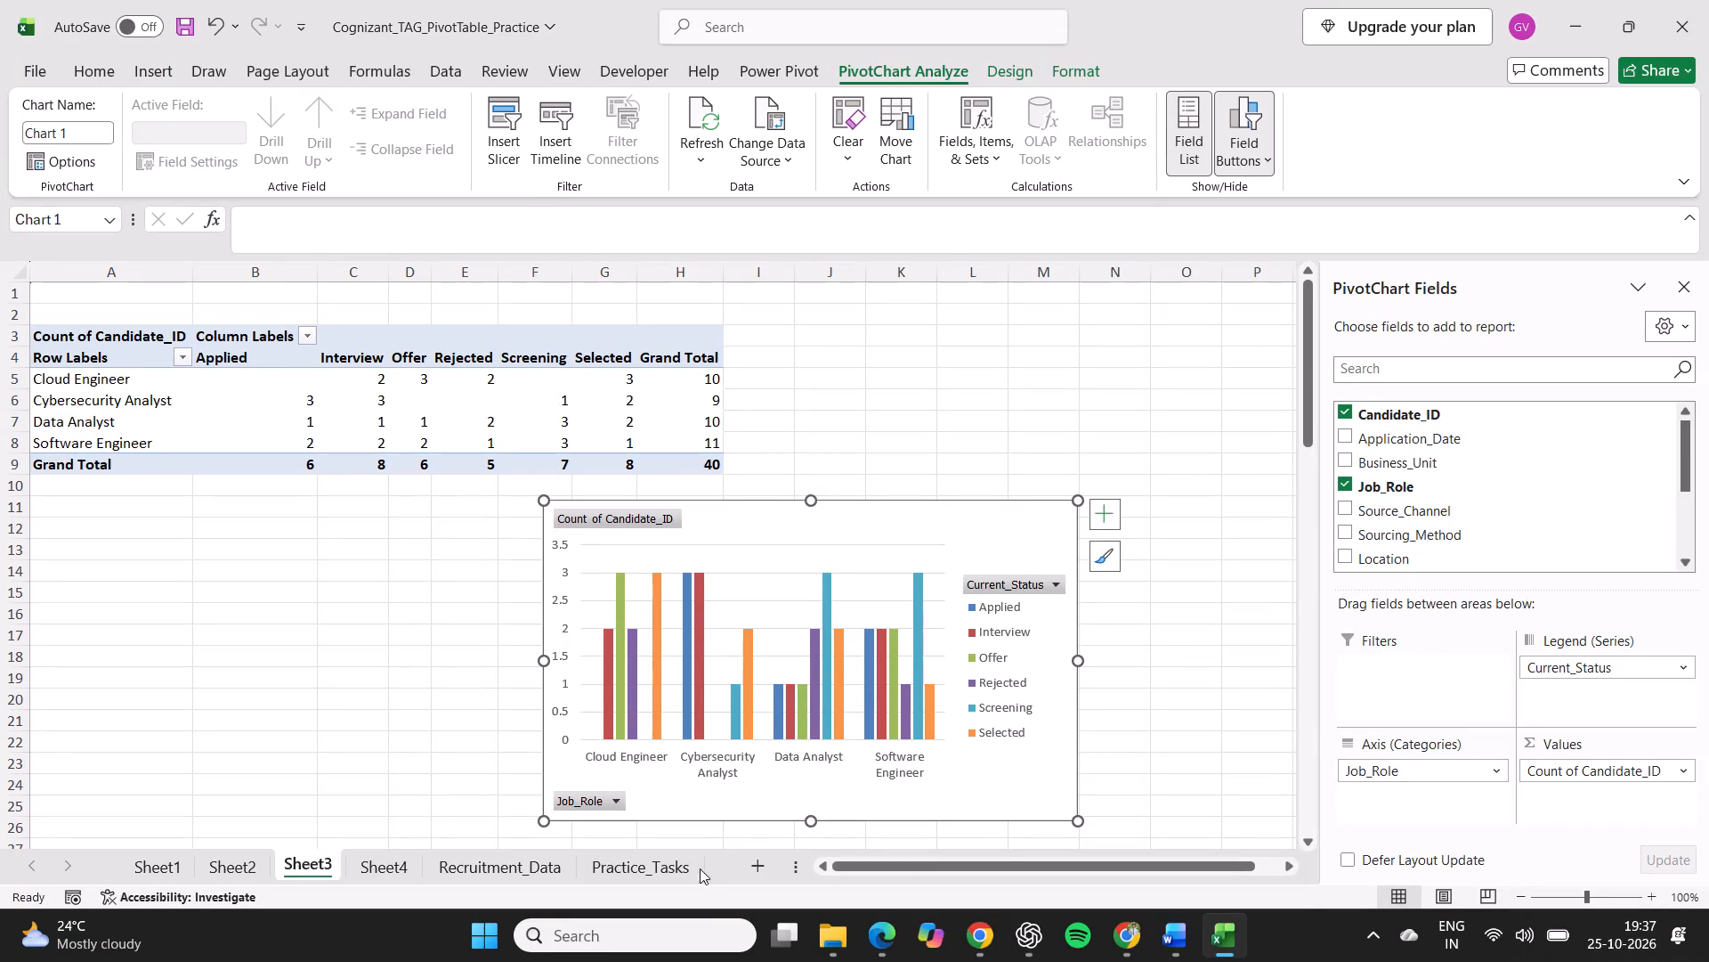
# Check the Location and Job_Role task in Practice_Tasks, and move Job_Role from rows to columns in the Sheet4 PivotTable.
pyautogui.click(640, 859)
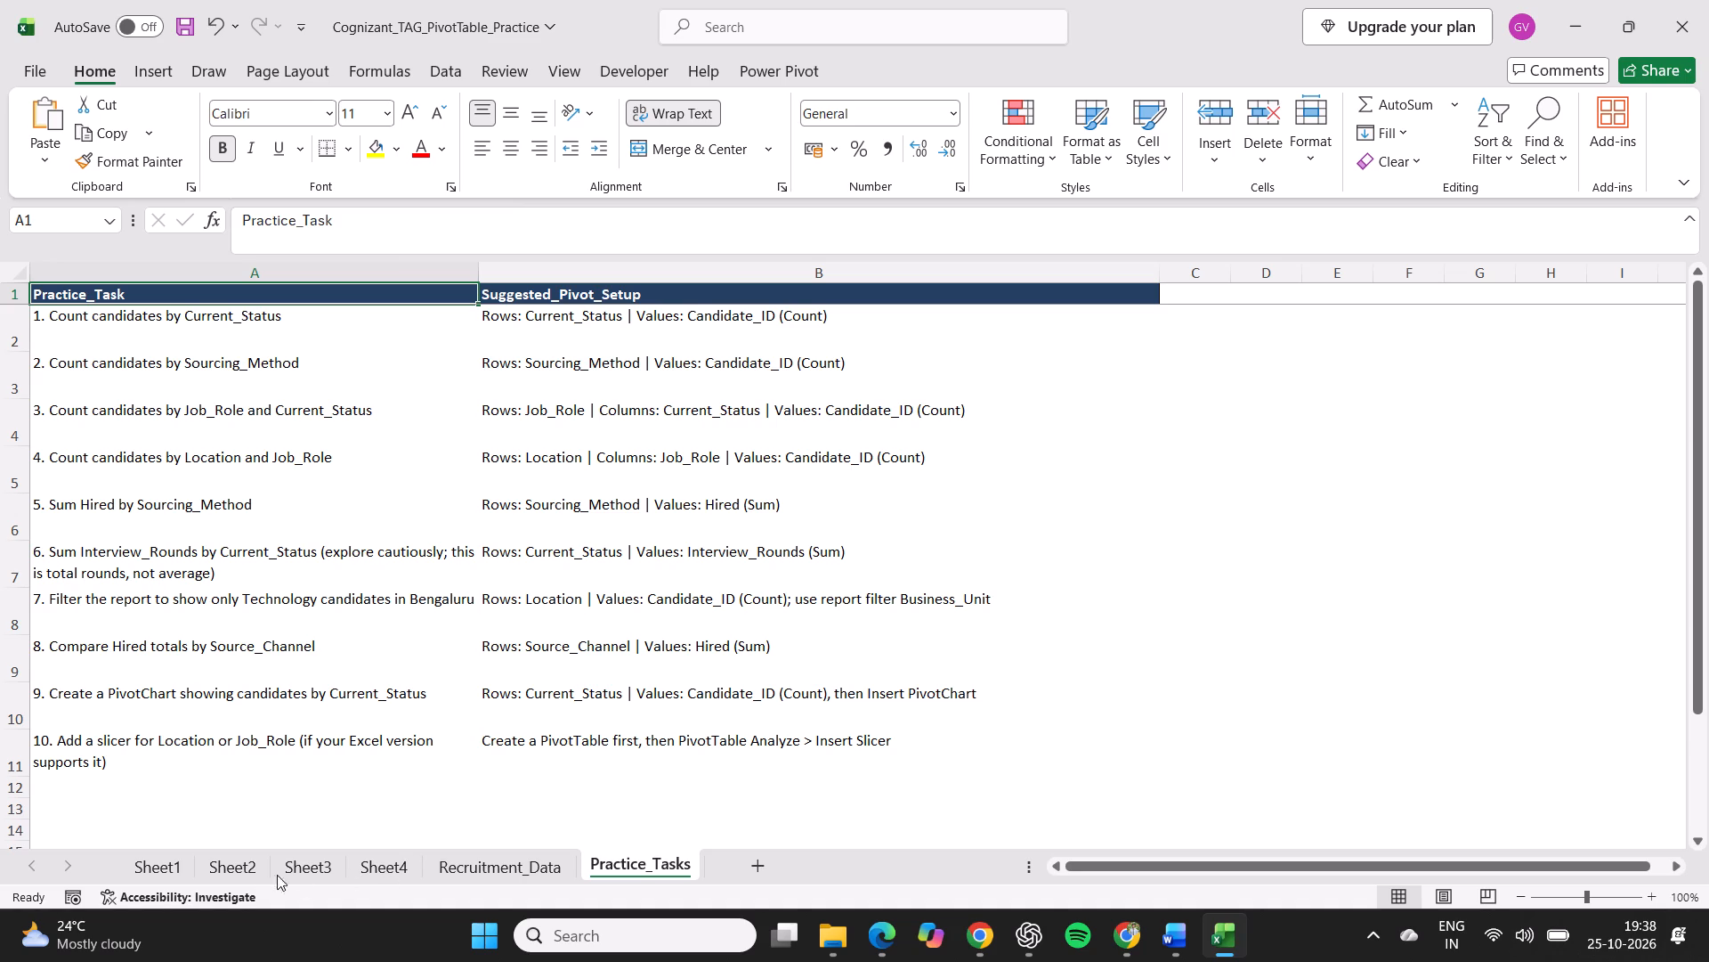
pyautogui.click(378, 868)
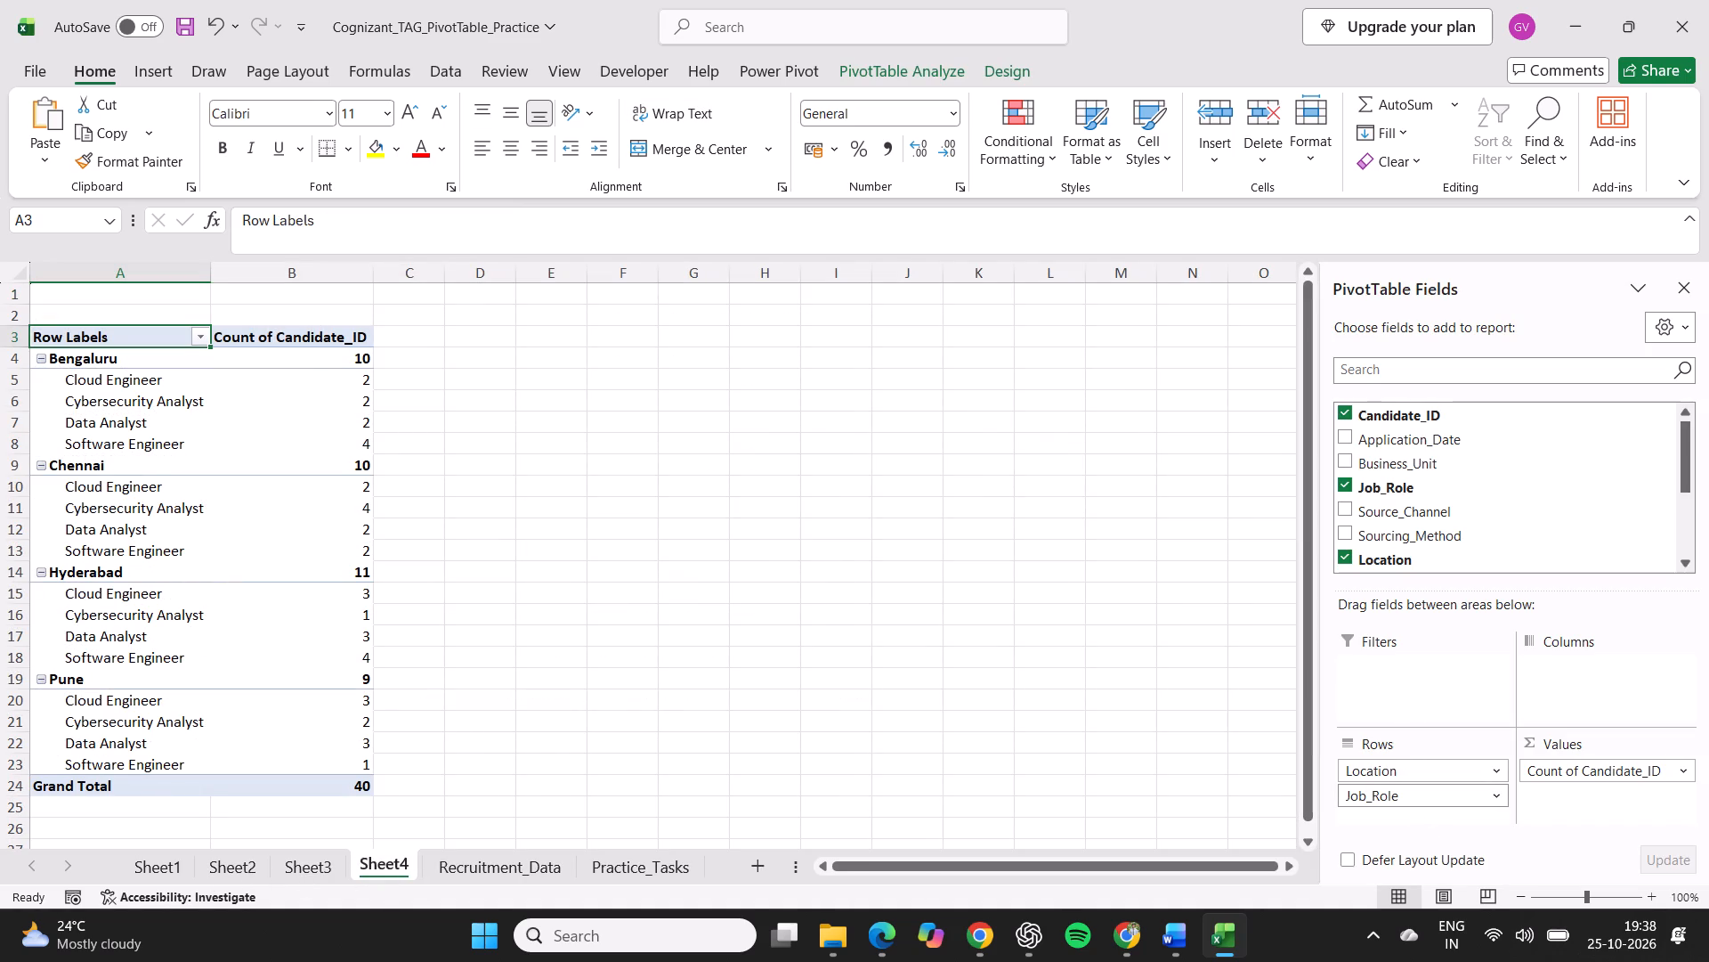
pyautogui.moveTo(1410, 798); pyautogui.dragTo(1591, 677)
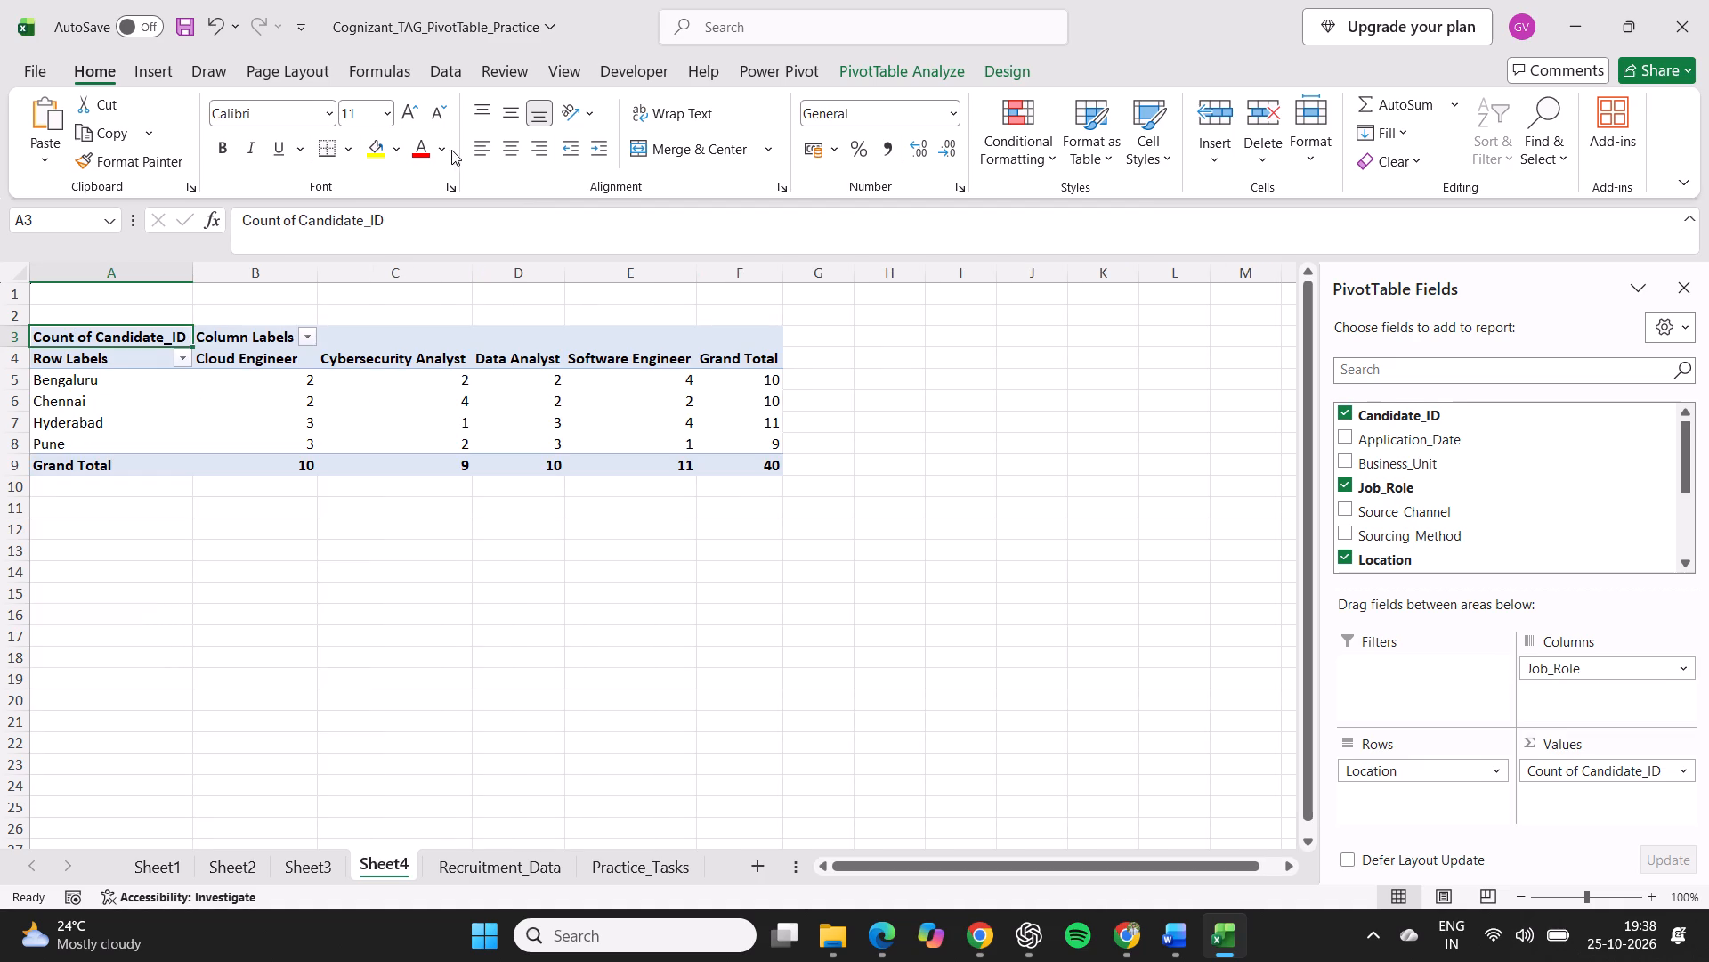
# Insert a 2-D pie PivotChart from the Sheet4 PivotTable and place it below the table, clear of its cells.
pyautogui.click(162, 72)
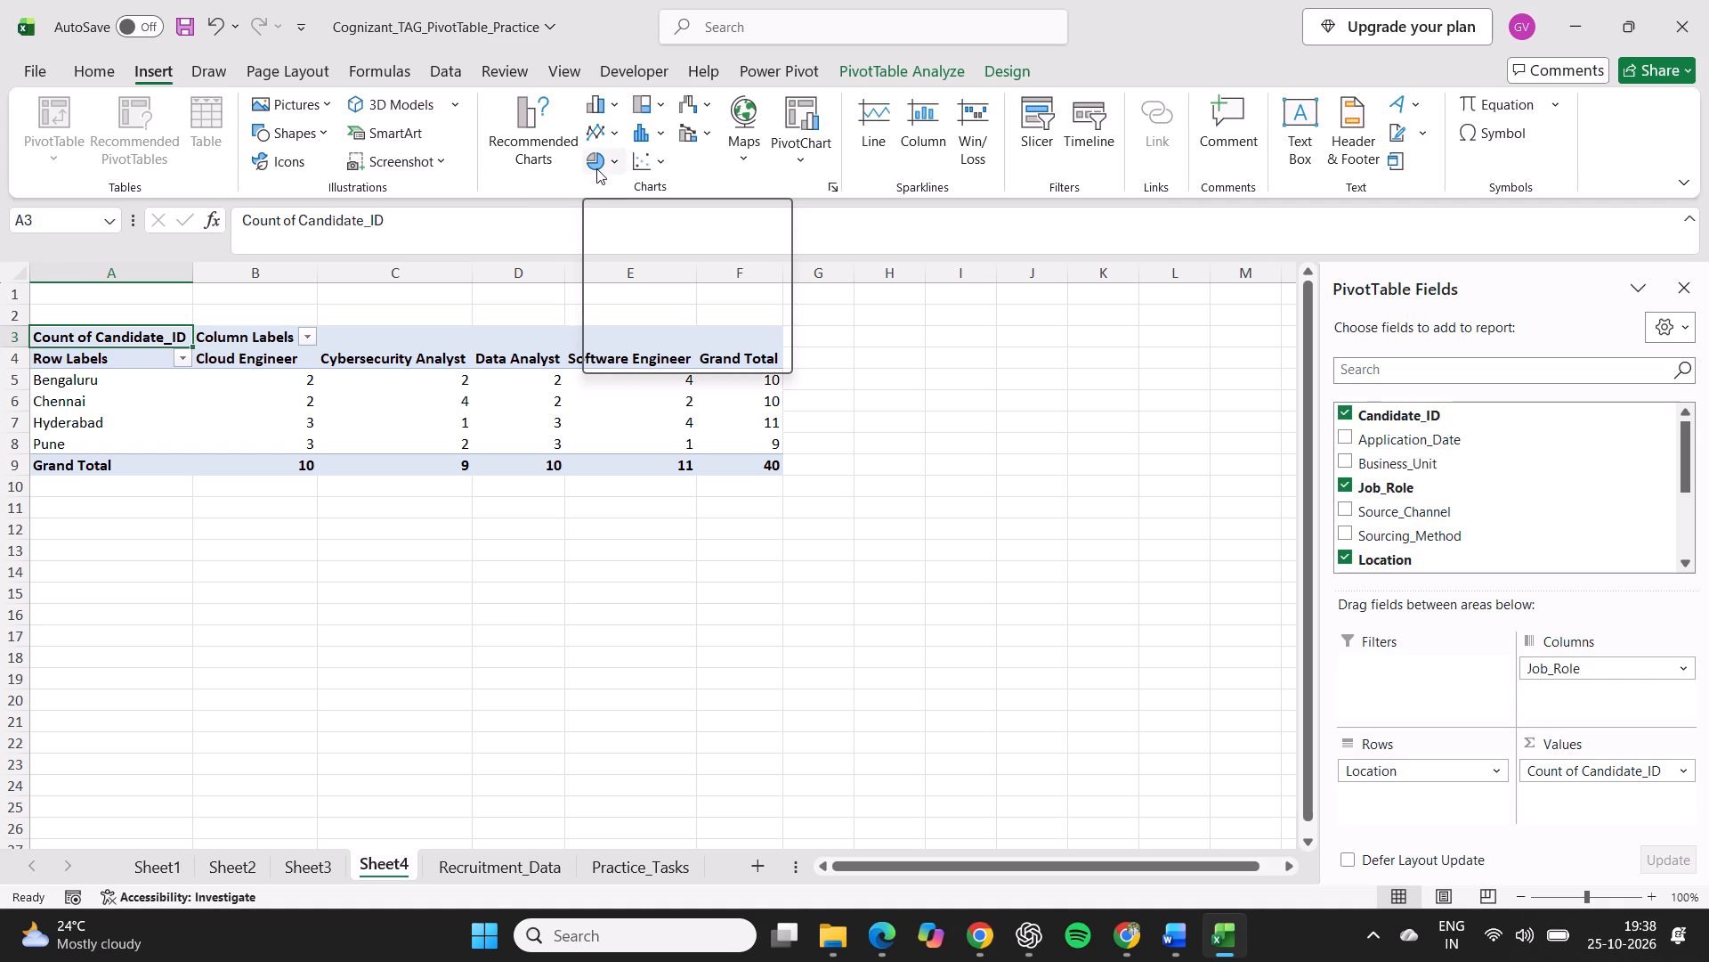
pyautogui.click(620, 165)
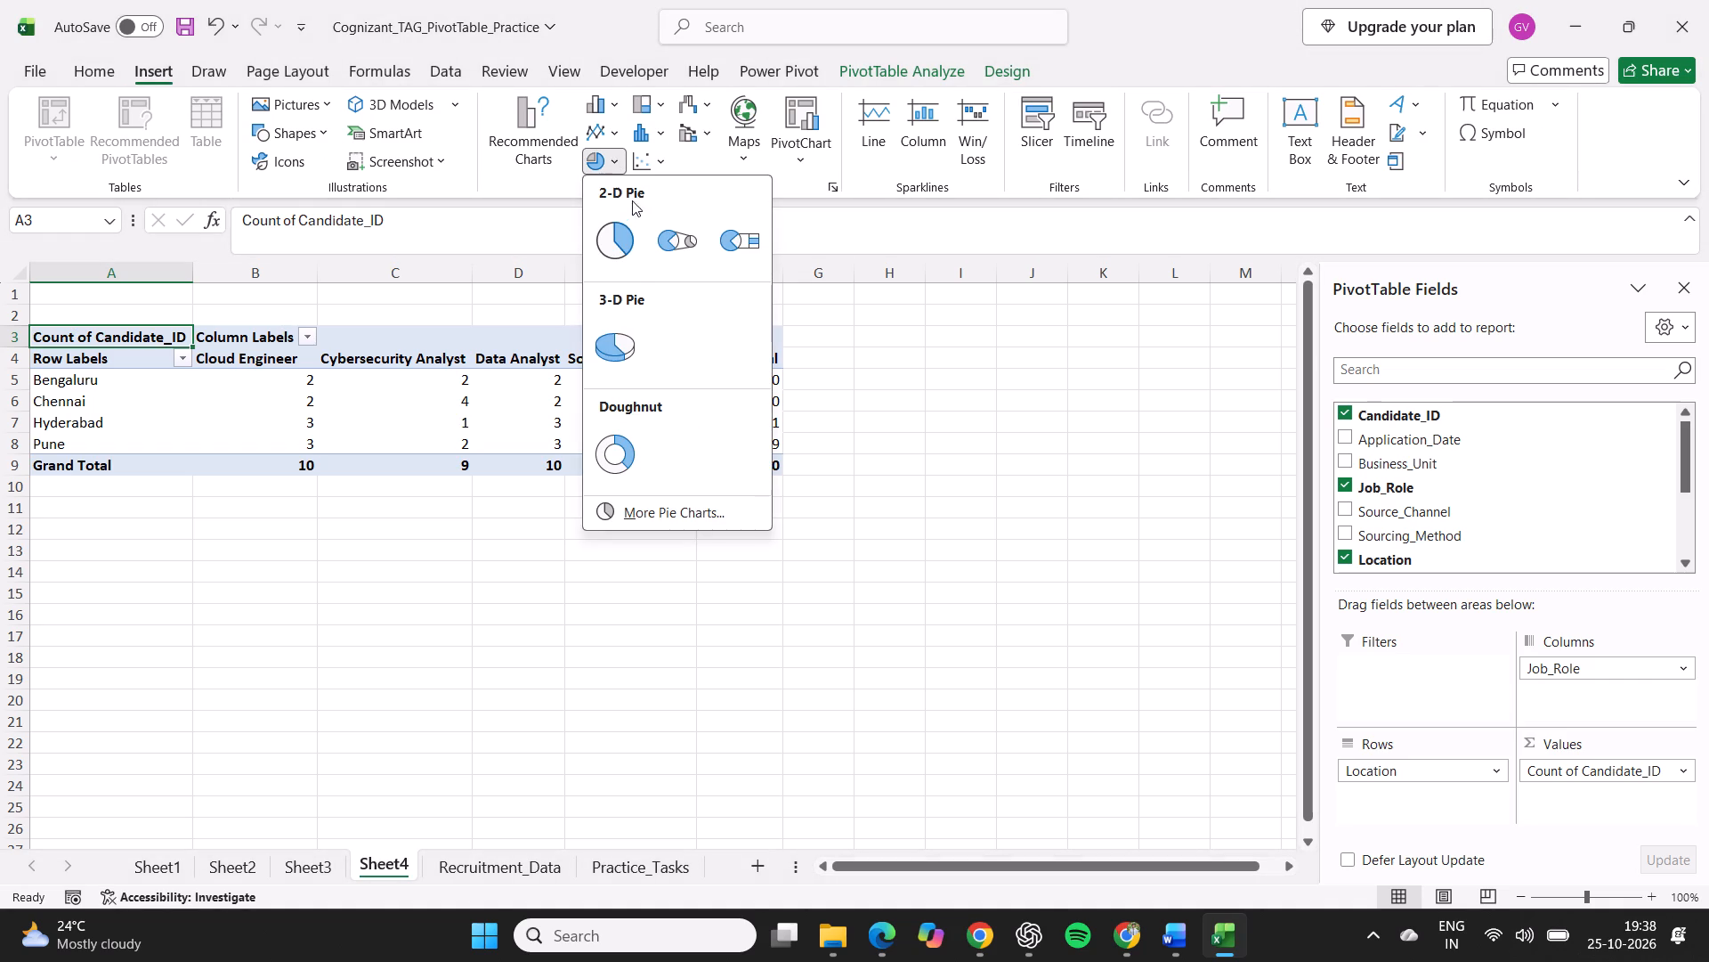
pyautogui.click(620, 230)
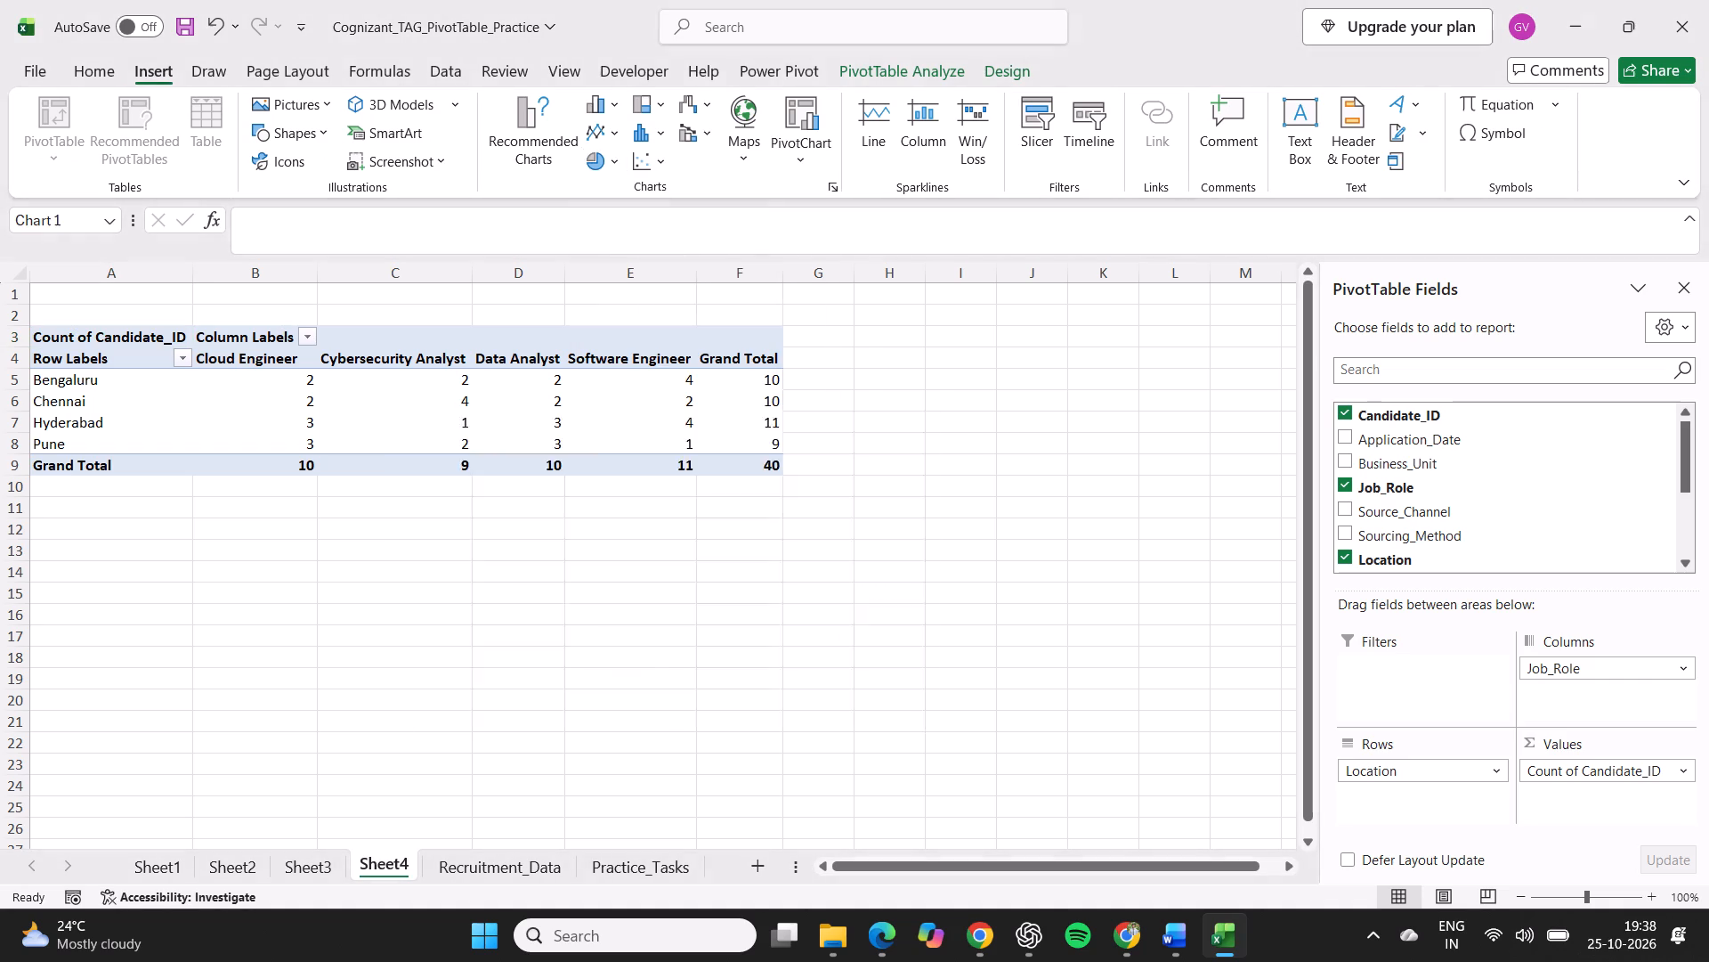
pyautogui.moveTo(852, 442); pyautogui.dragTo(885, 536)
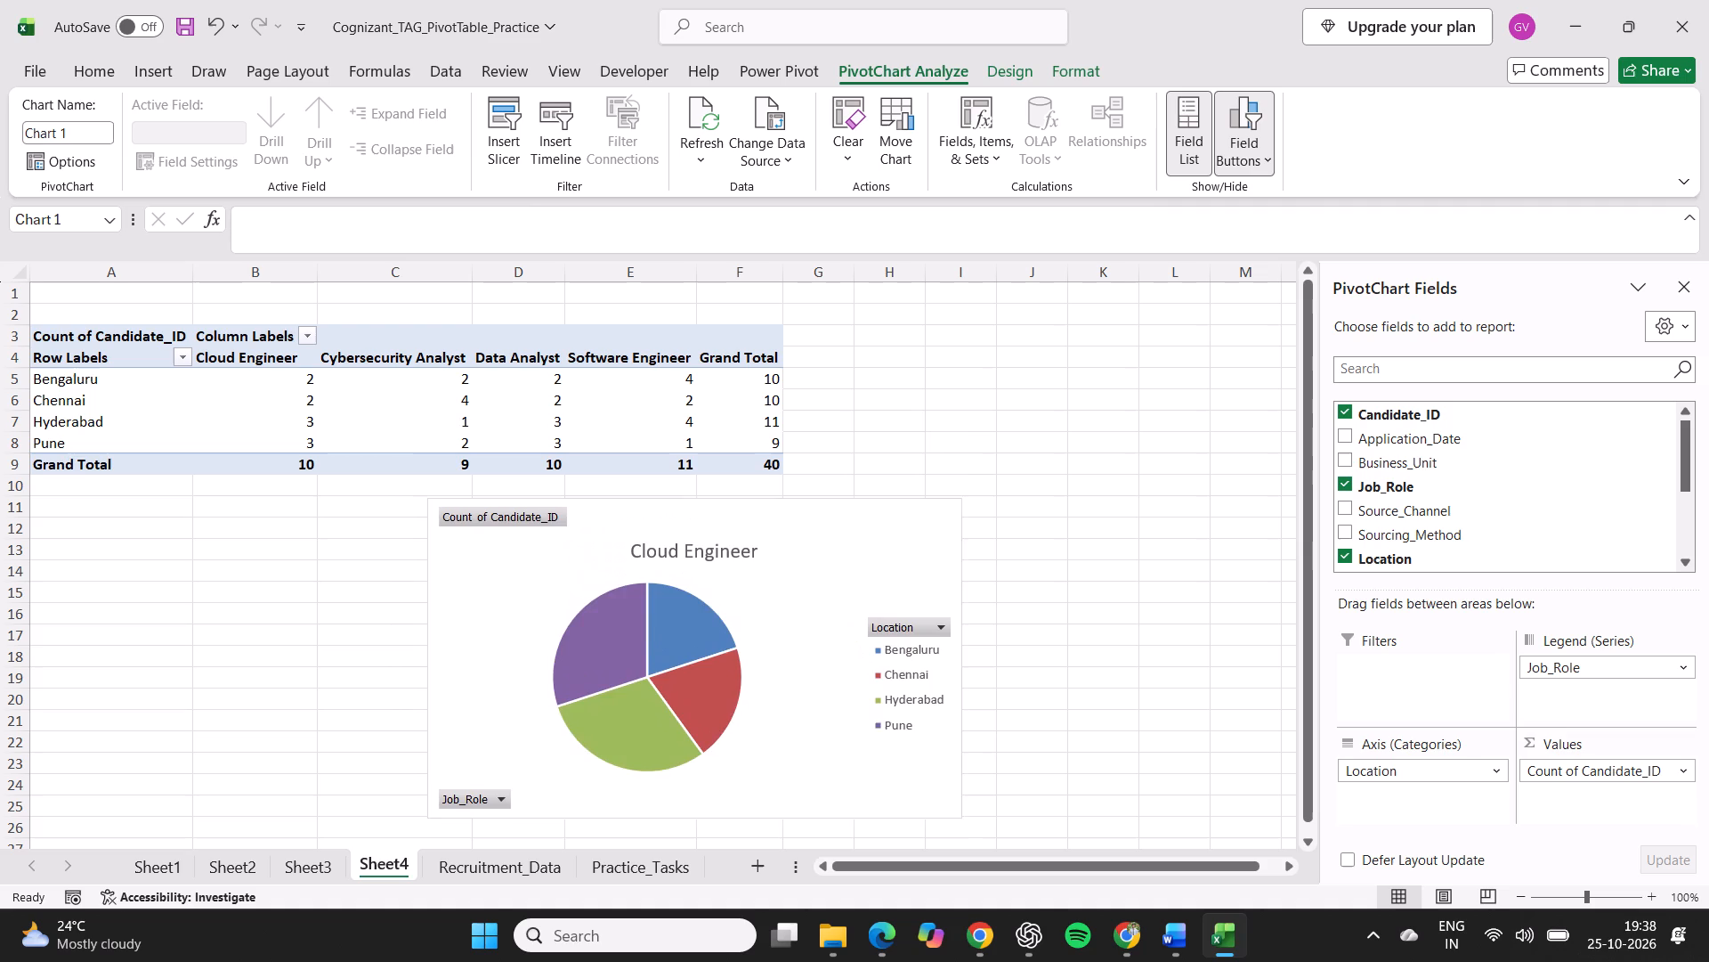
pyautogui.moveTo(885, 536); pyautogui.dragTo(919, 530)
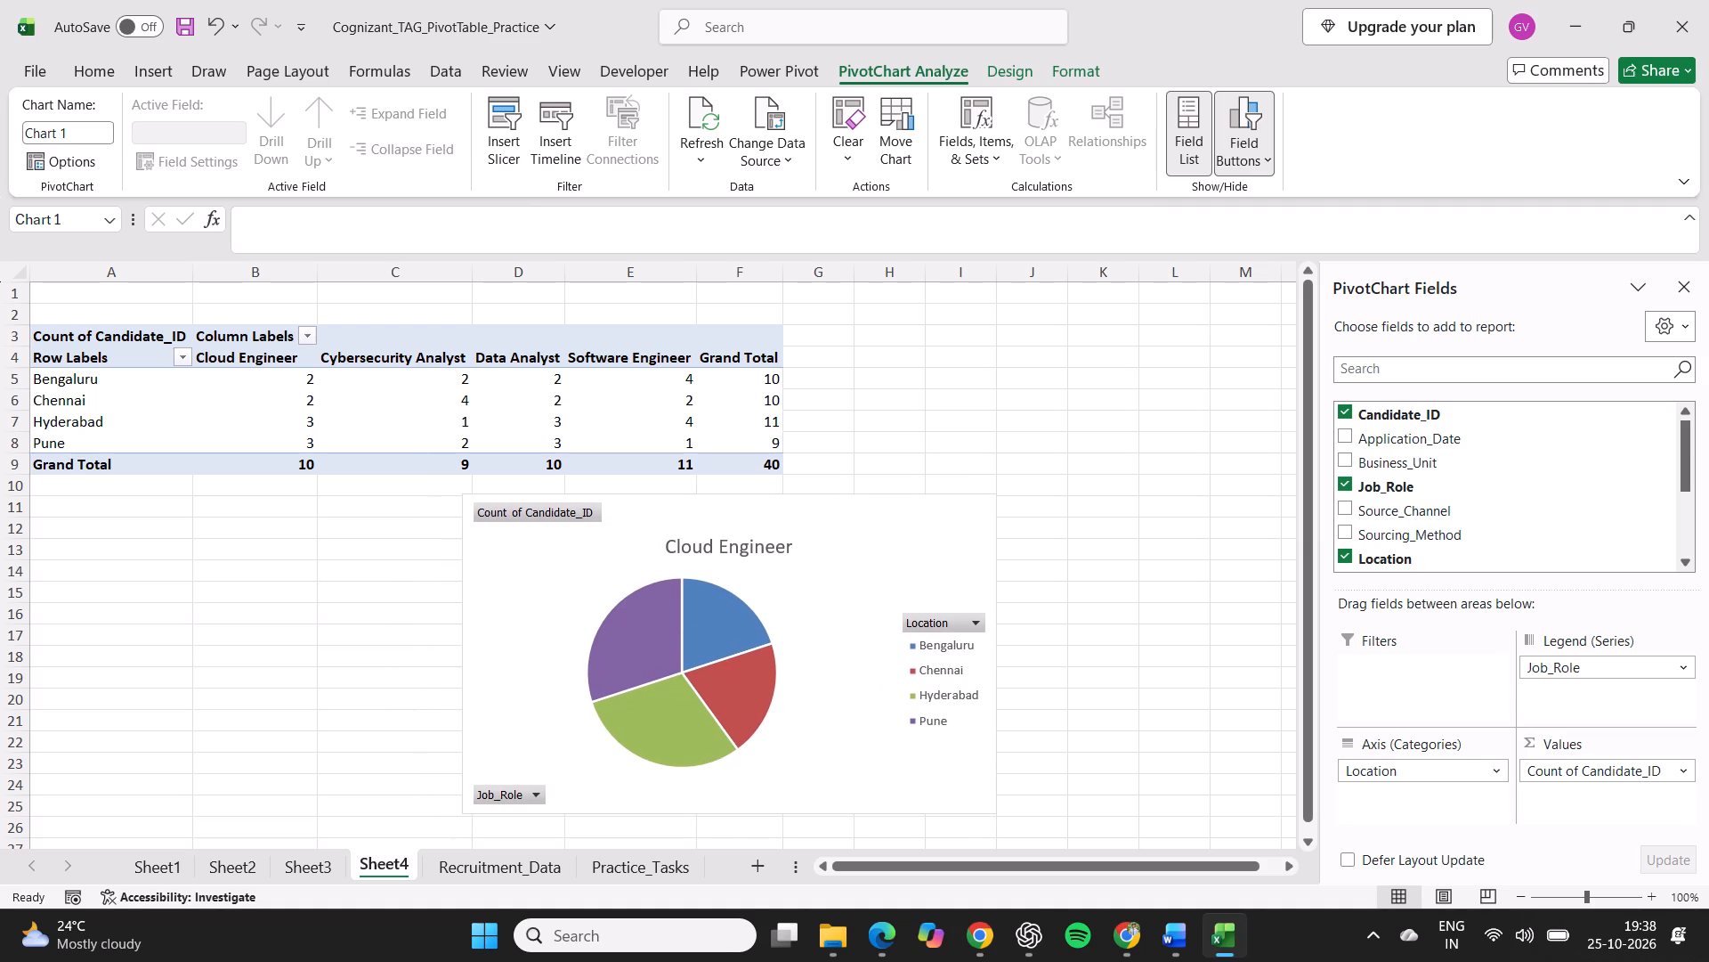
pyautogui.moveTo(919, 530); pyautogui.dragTo(919, 529)
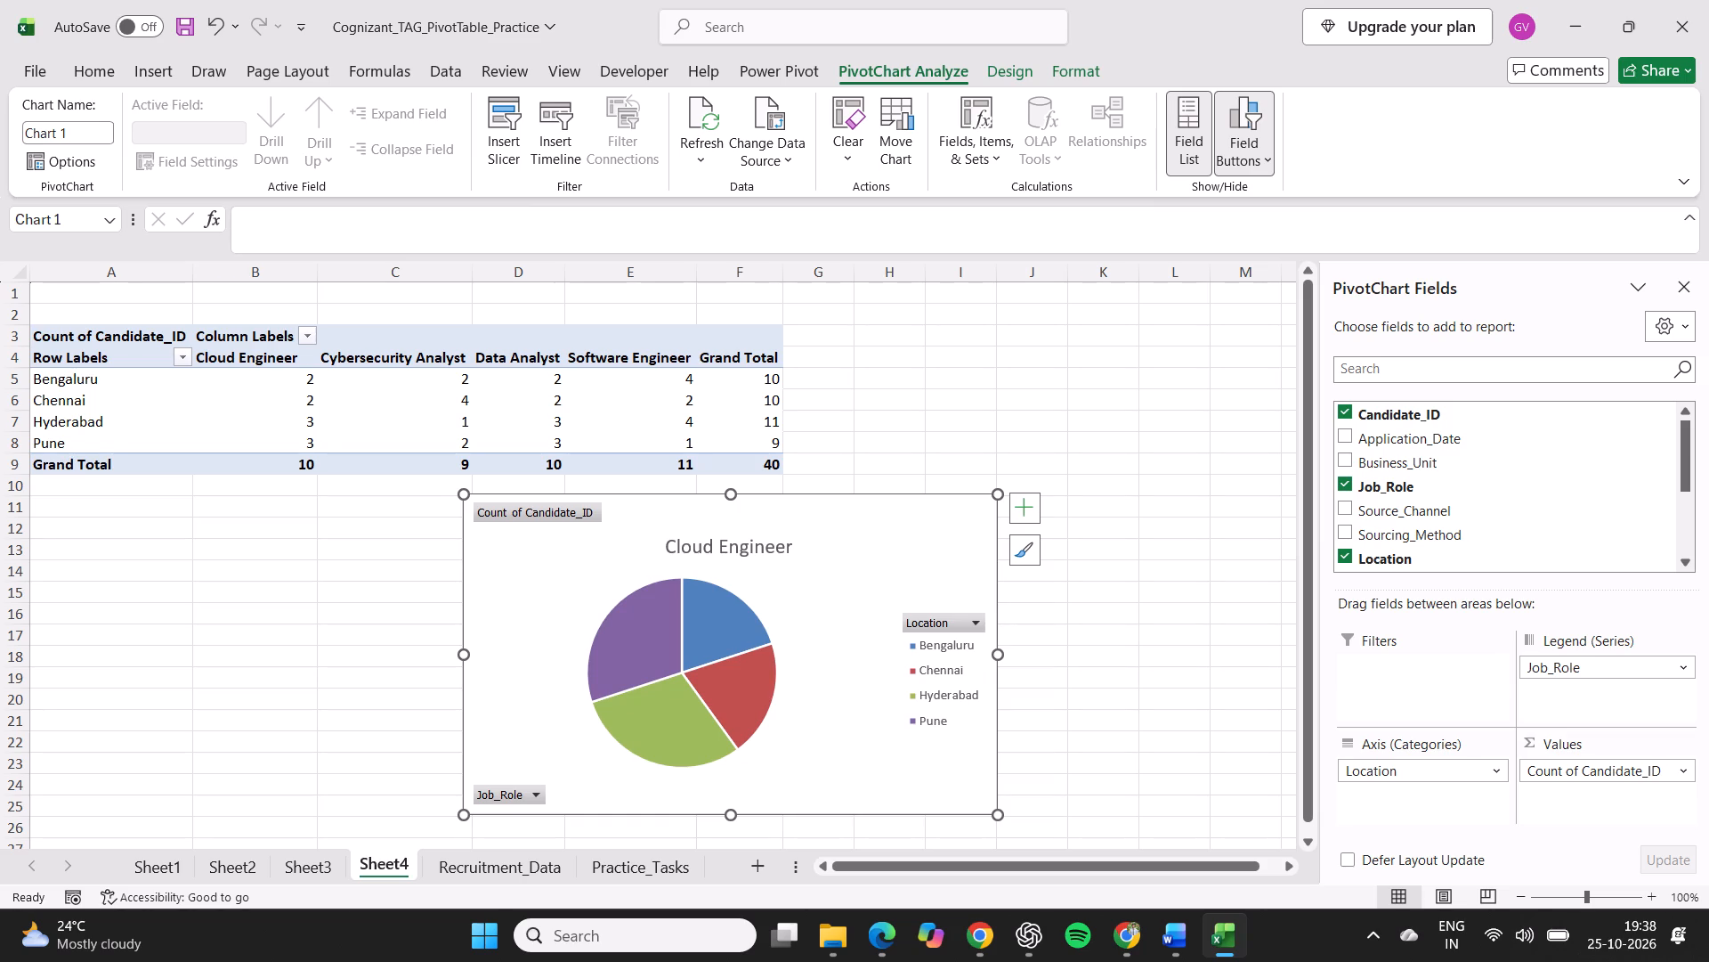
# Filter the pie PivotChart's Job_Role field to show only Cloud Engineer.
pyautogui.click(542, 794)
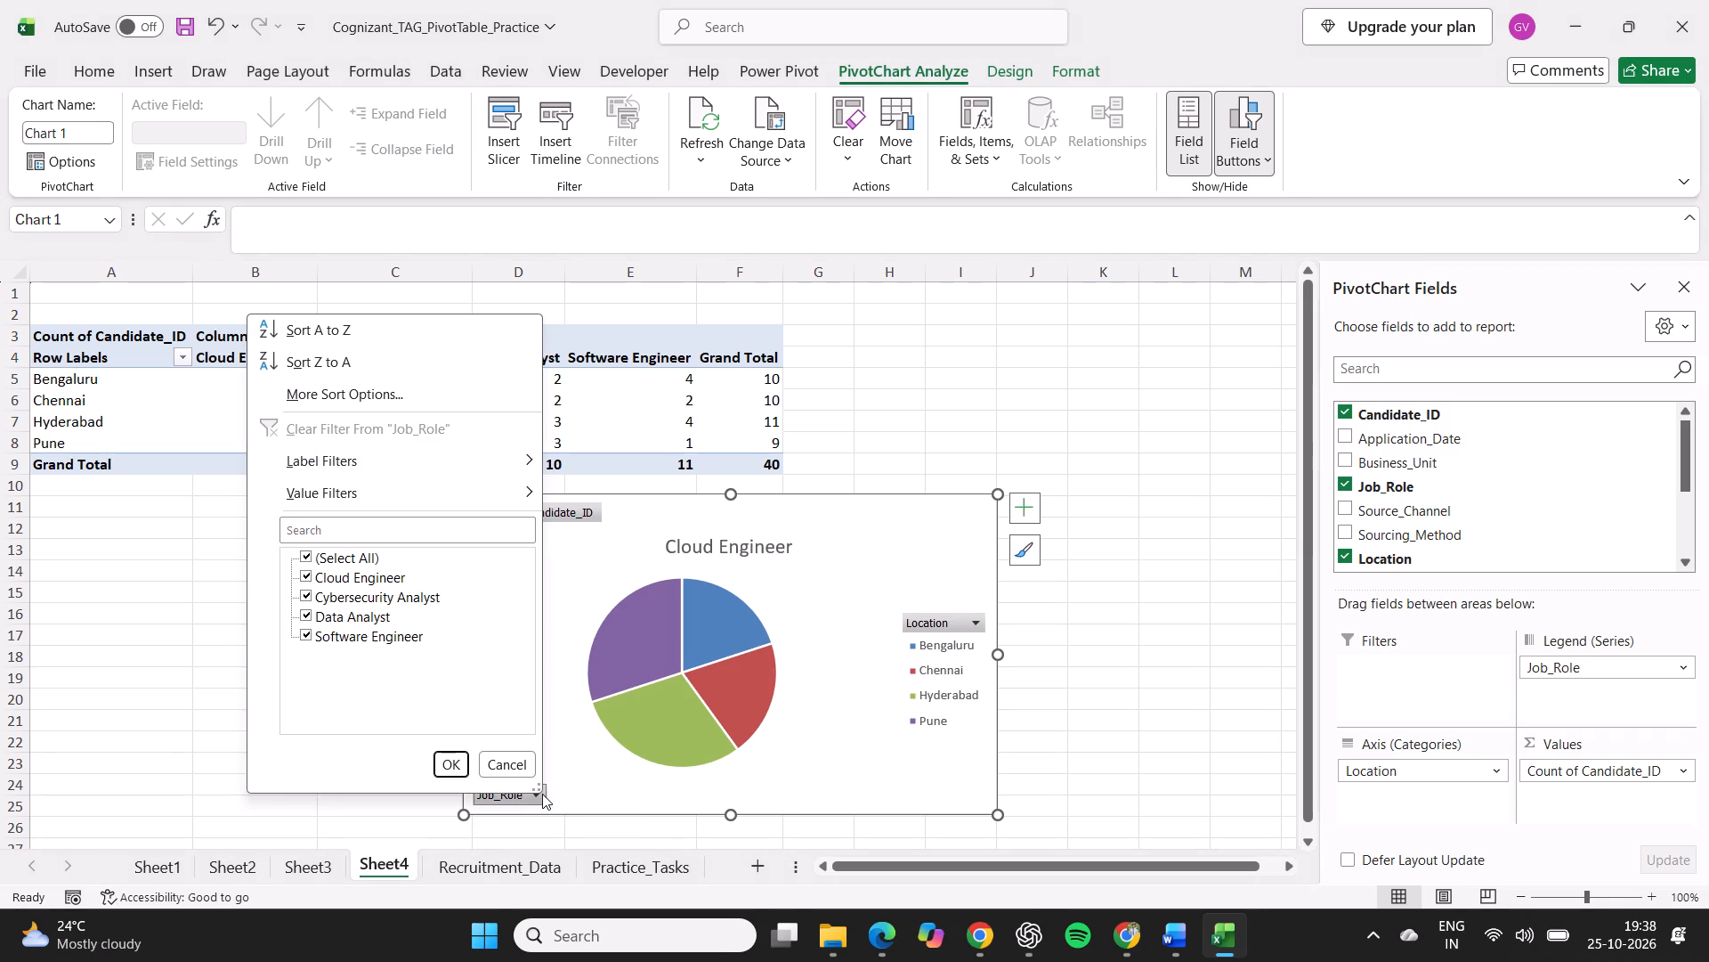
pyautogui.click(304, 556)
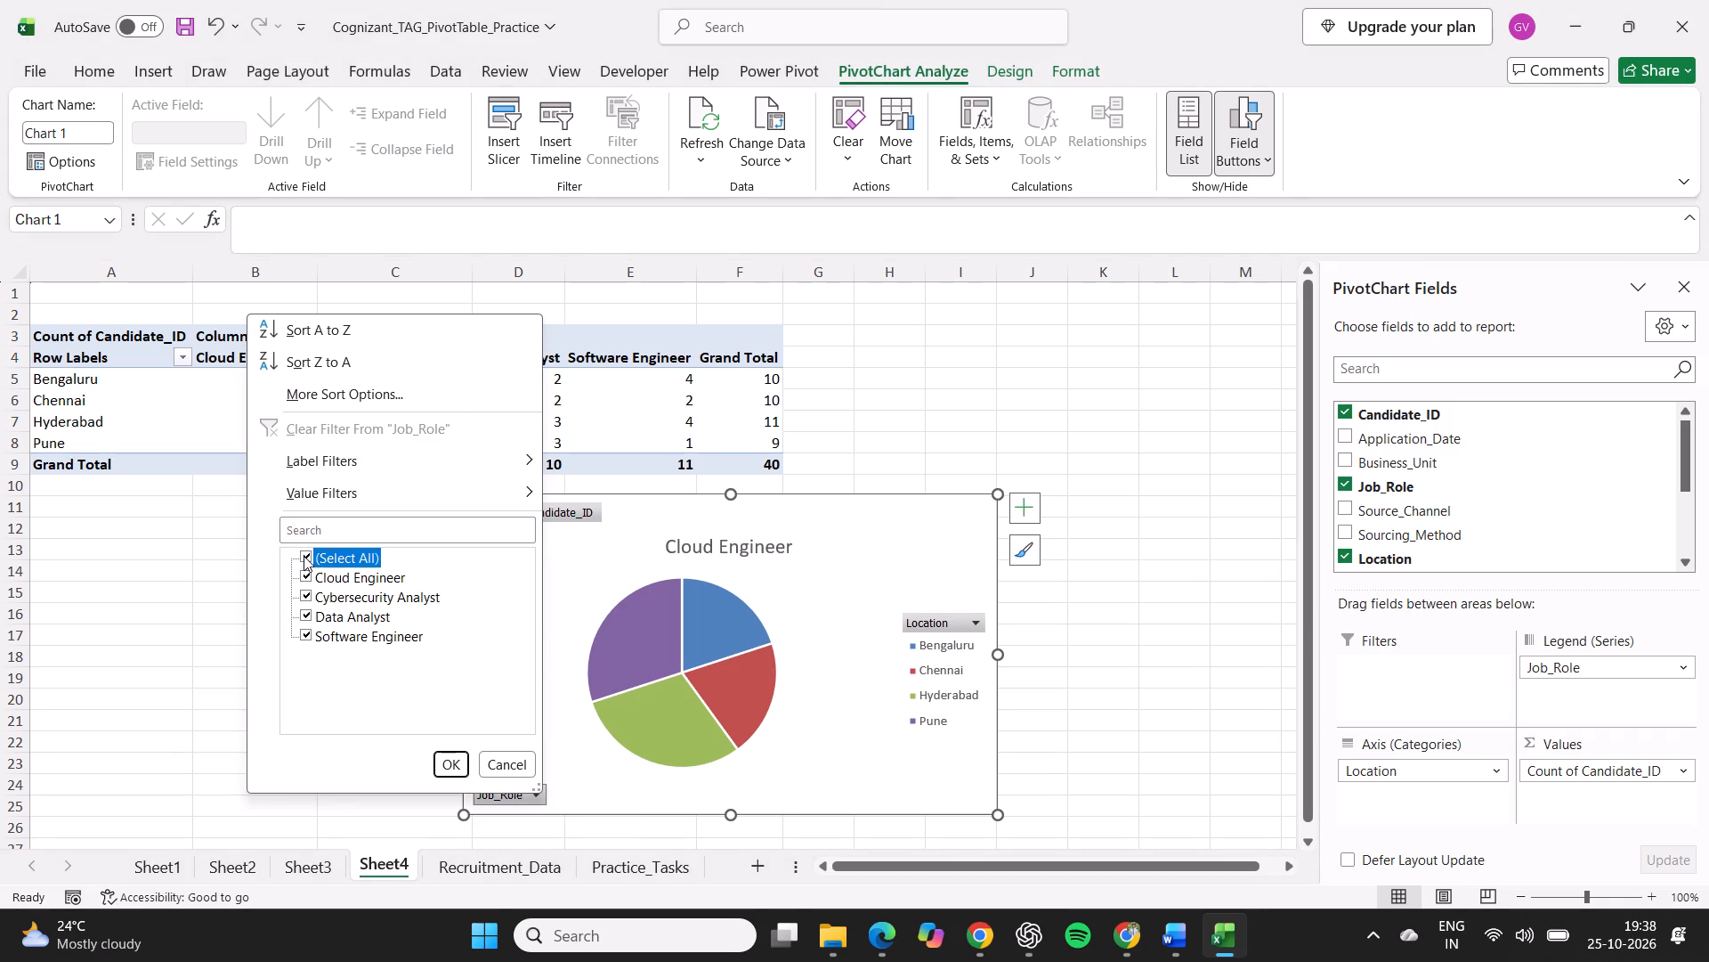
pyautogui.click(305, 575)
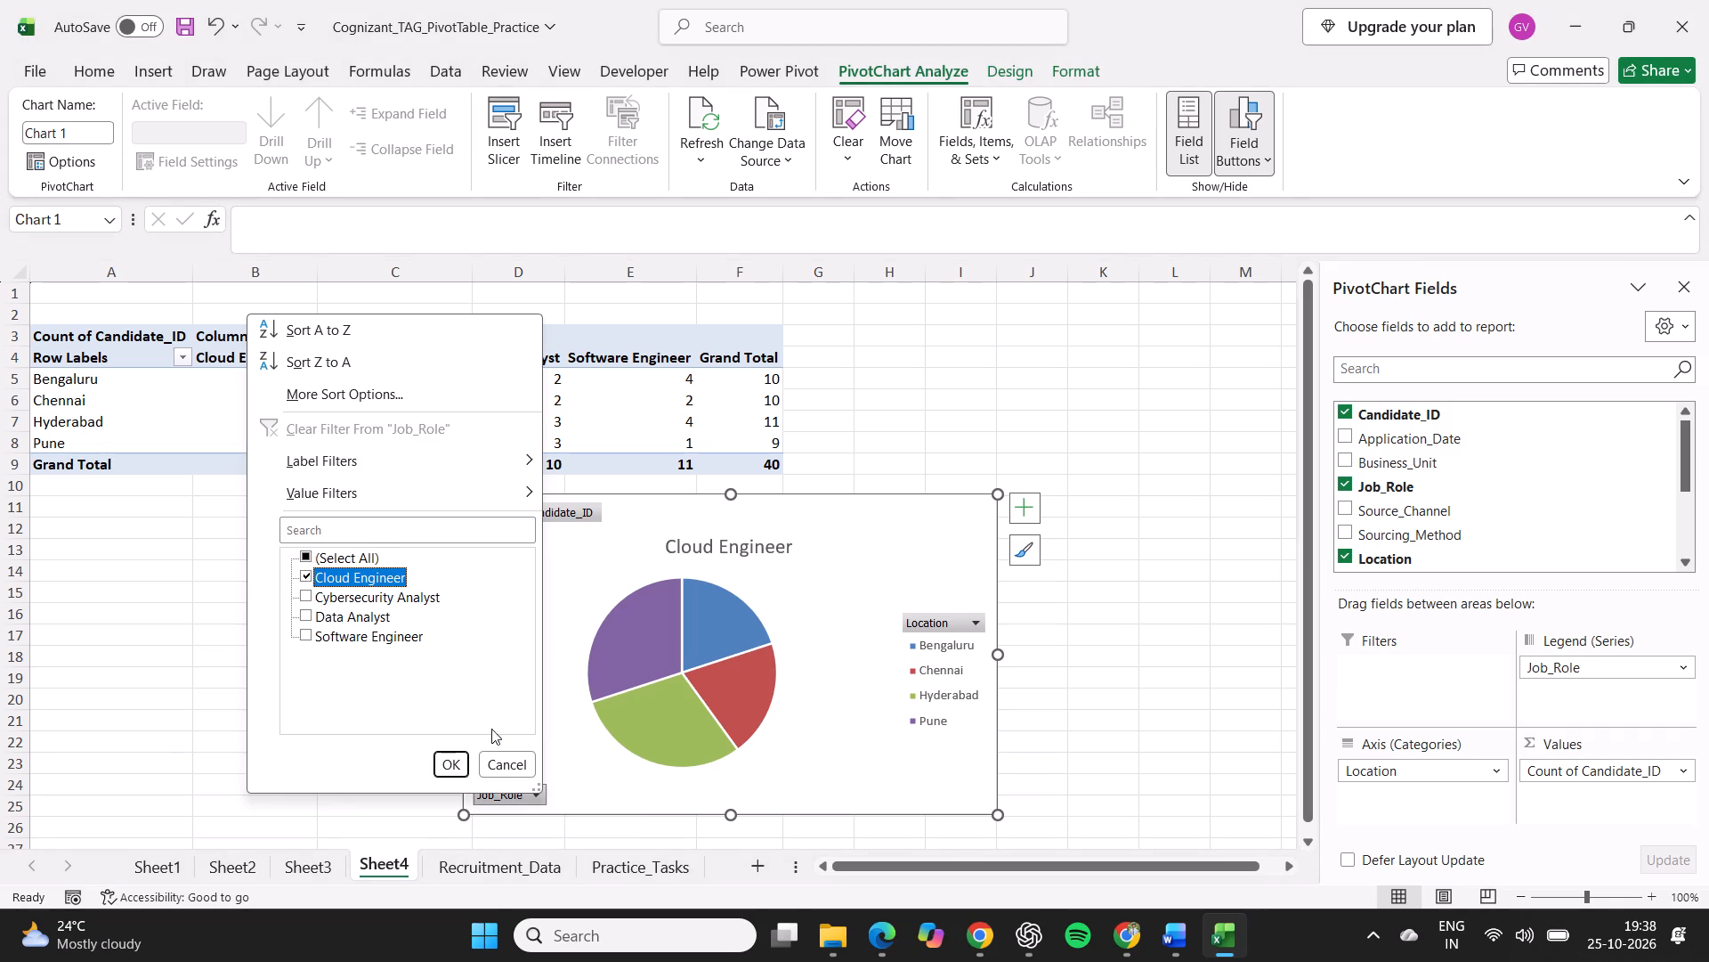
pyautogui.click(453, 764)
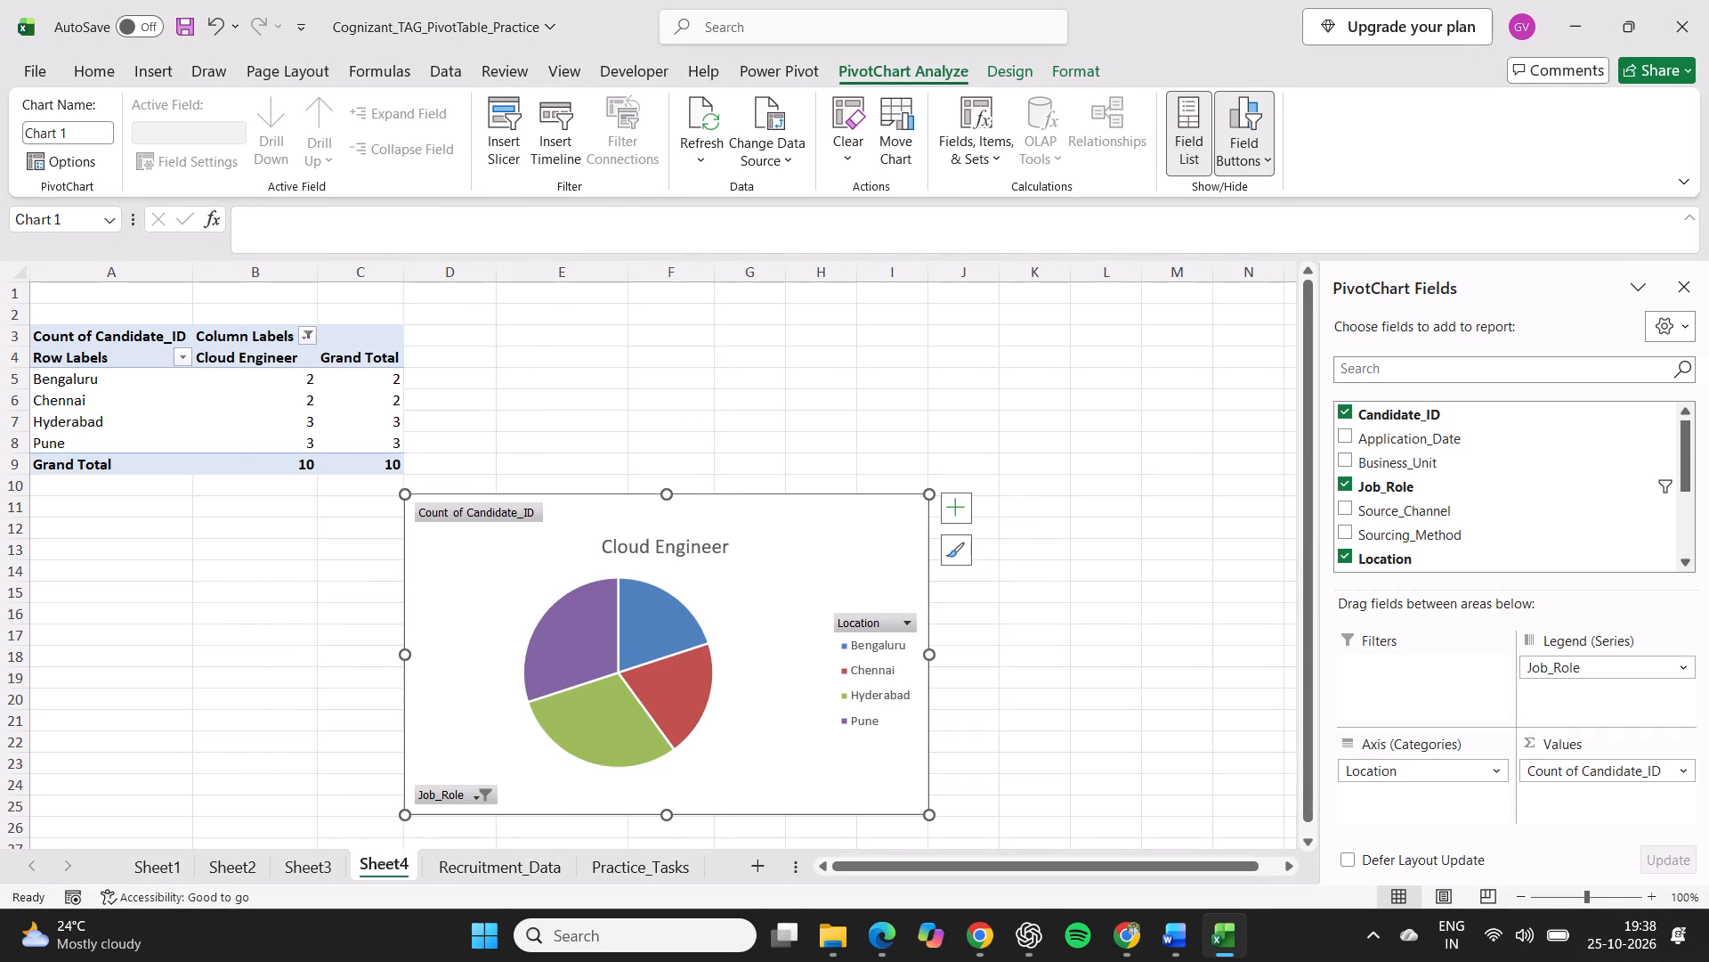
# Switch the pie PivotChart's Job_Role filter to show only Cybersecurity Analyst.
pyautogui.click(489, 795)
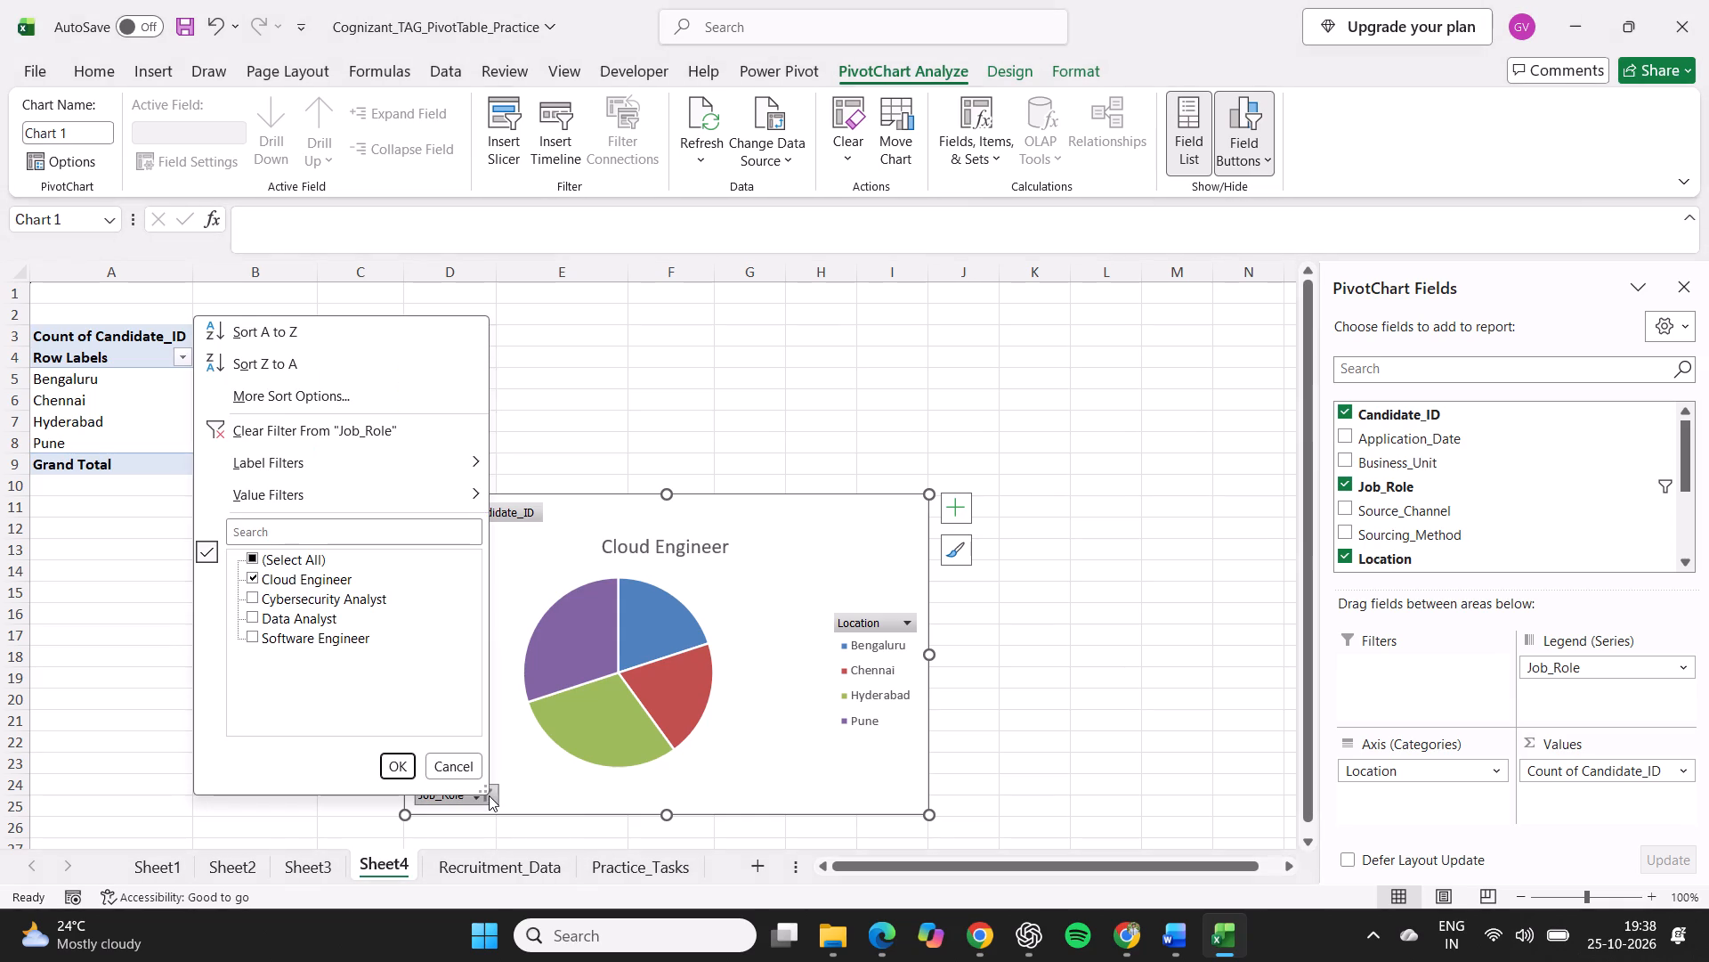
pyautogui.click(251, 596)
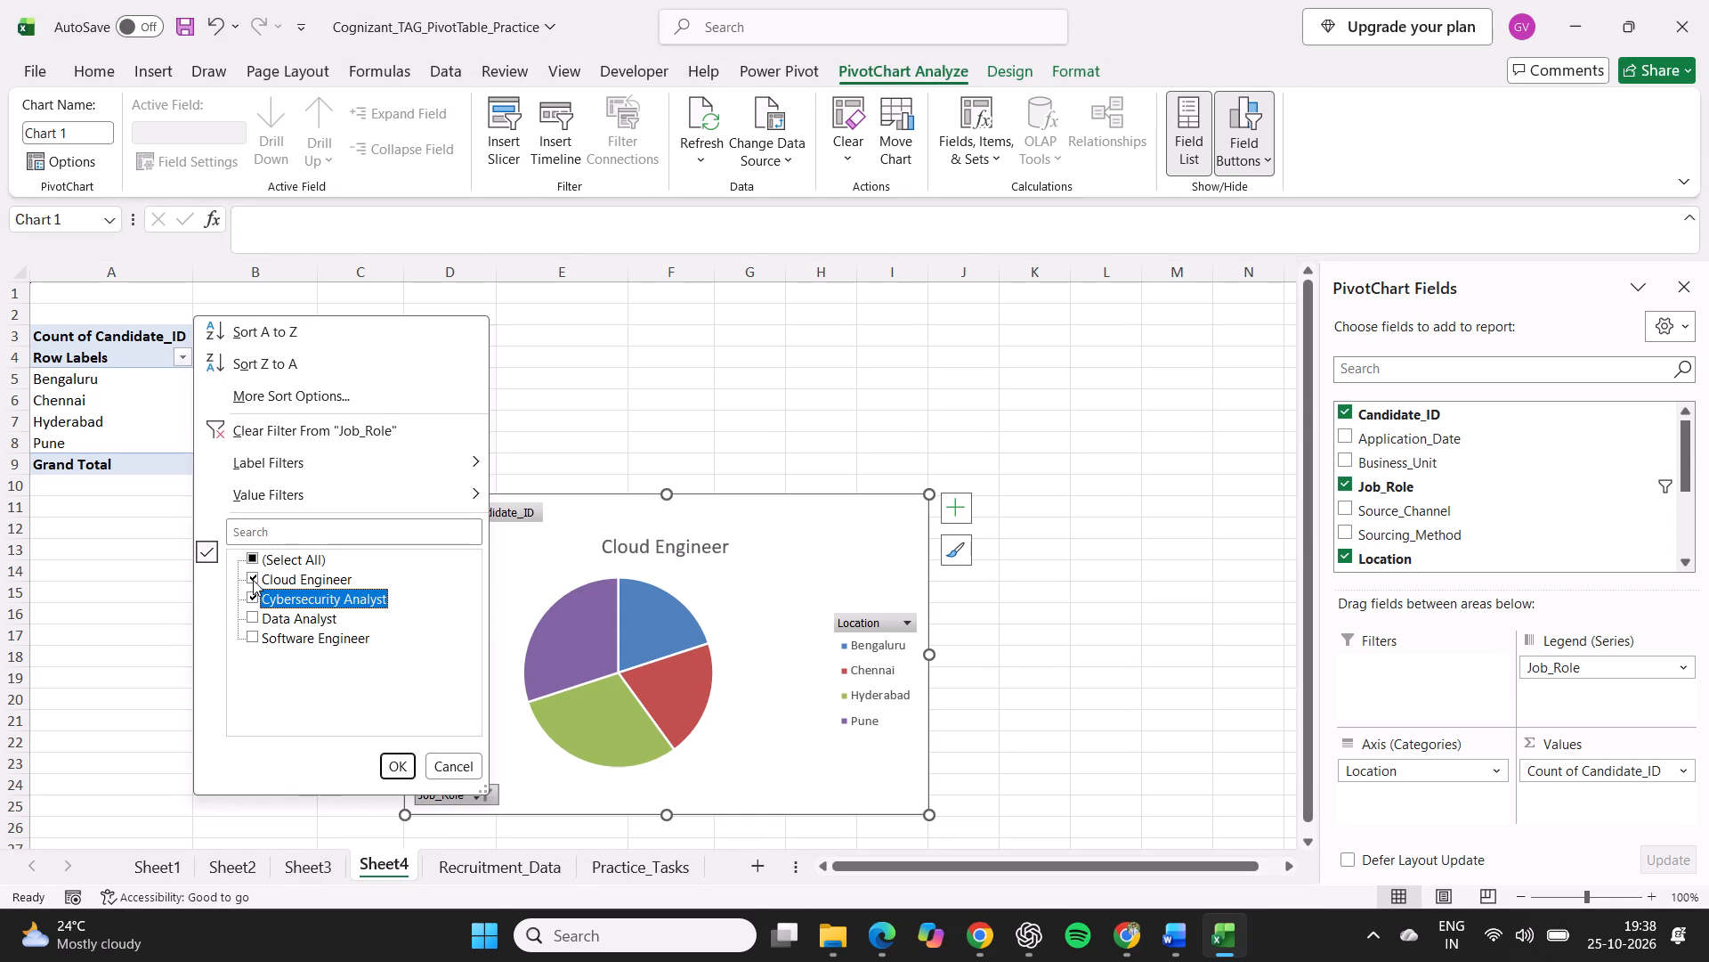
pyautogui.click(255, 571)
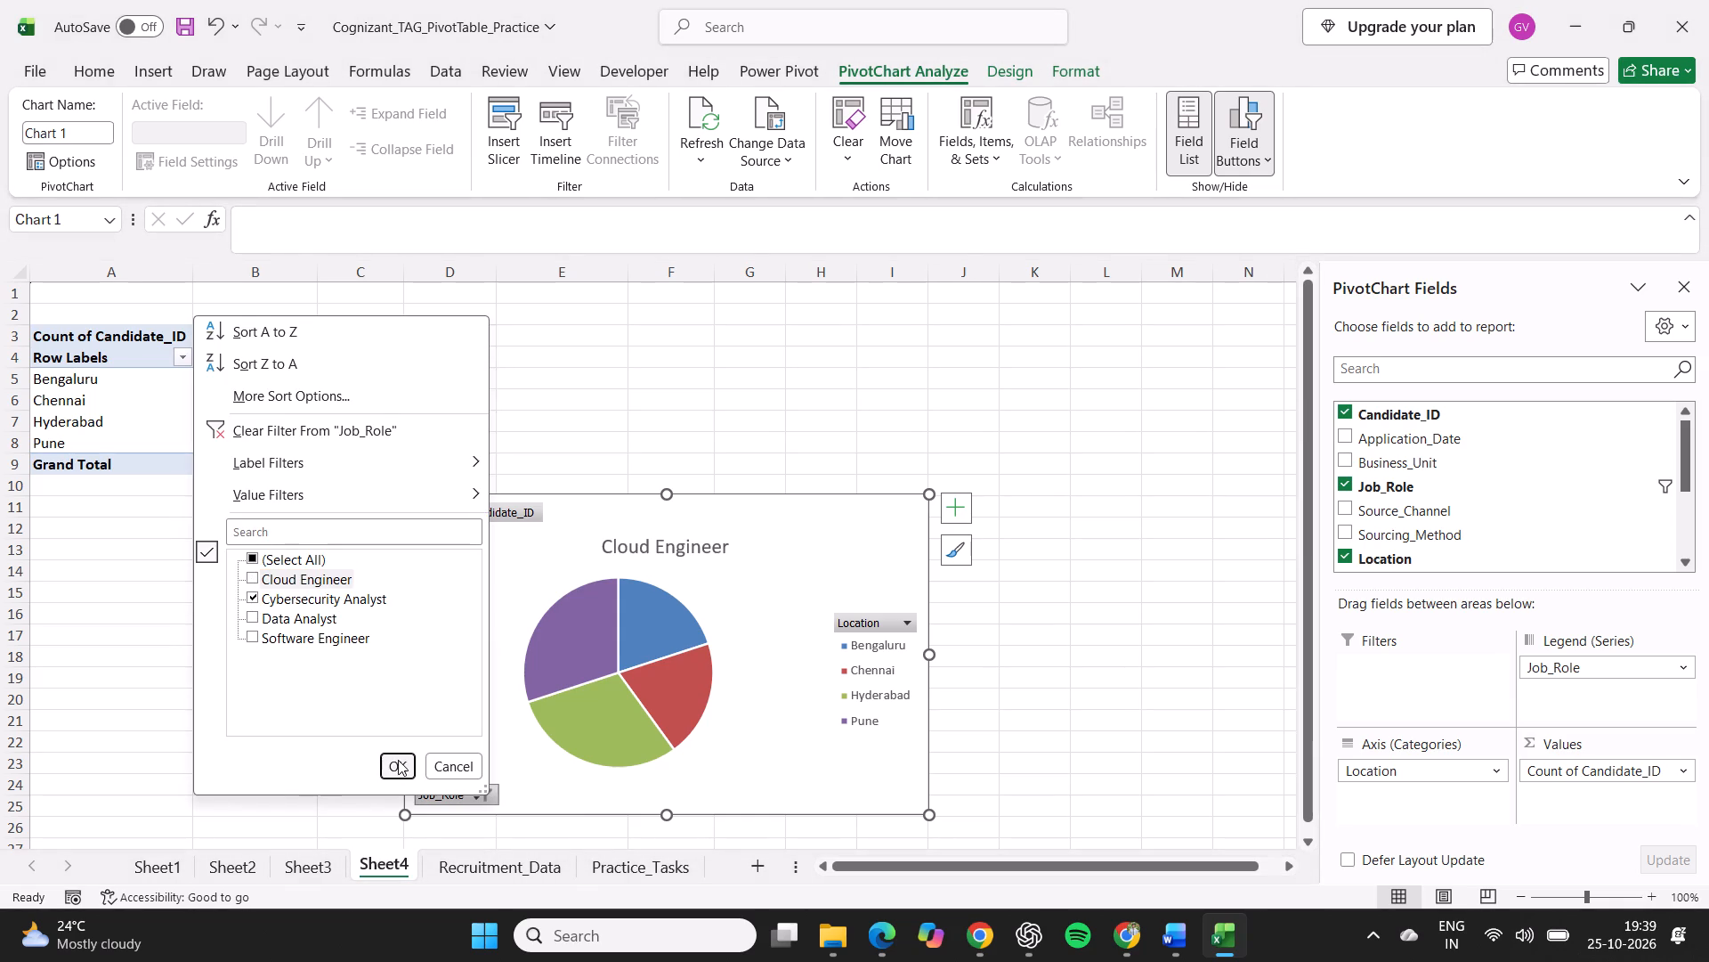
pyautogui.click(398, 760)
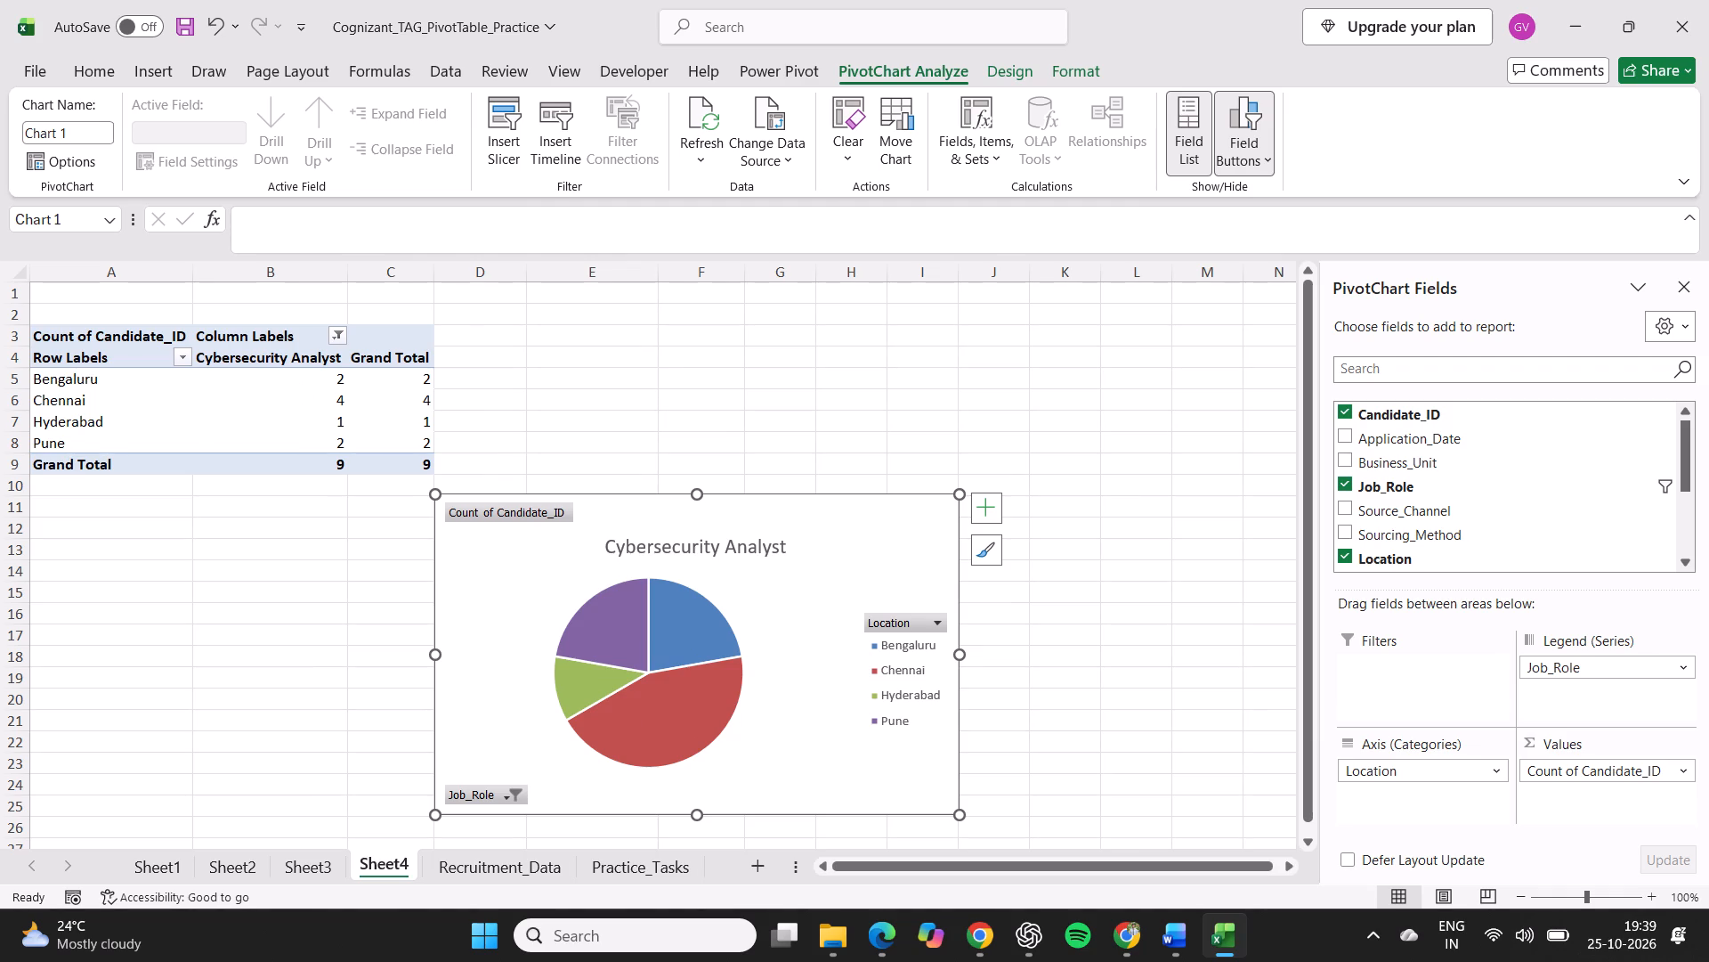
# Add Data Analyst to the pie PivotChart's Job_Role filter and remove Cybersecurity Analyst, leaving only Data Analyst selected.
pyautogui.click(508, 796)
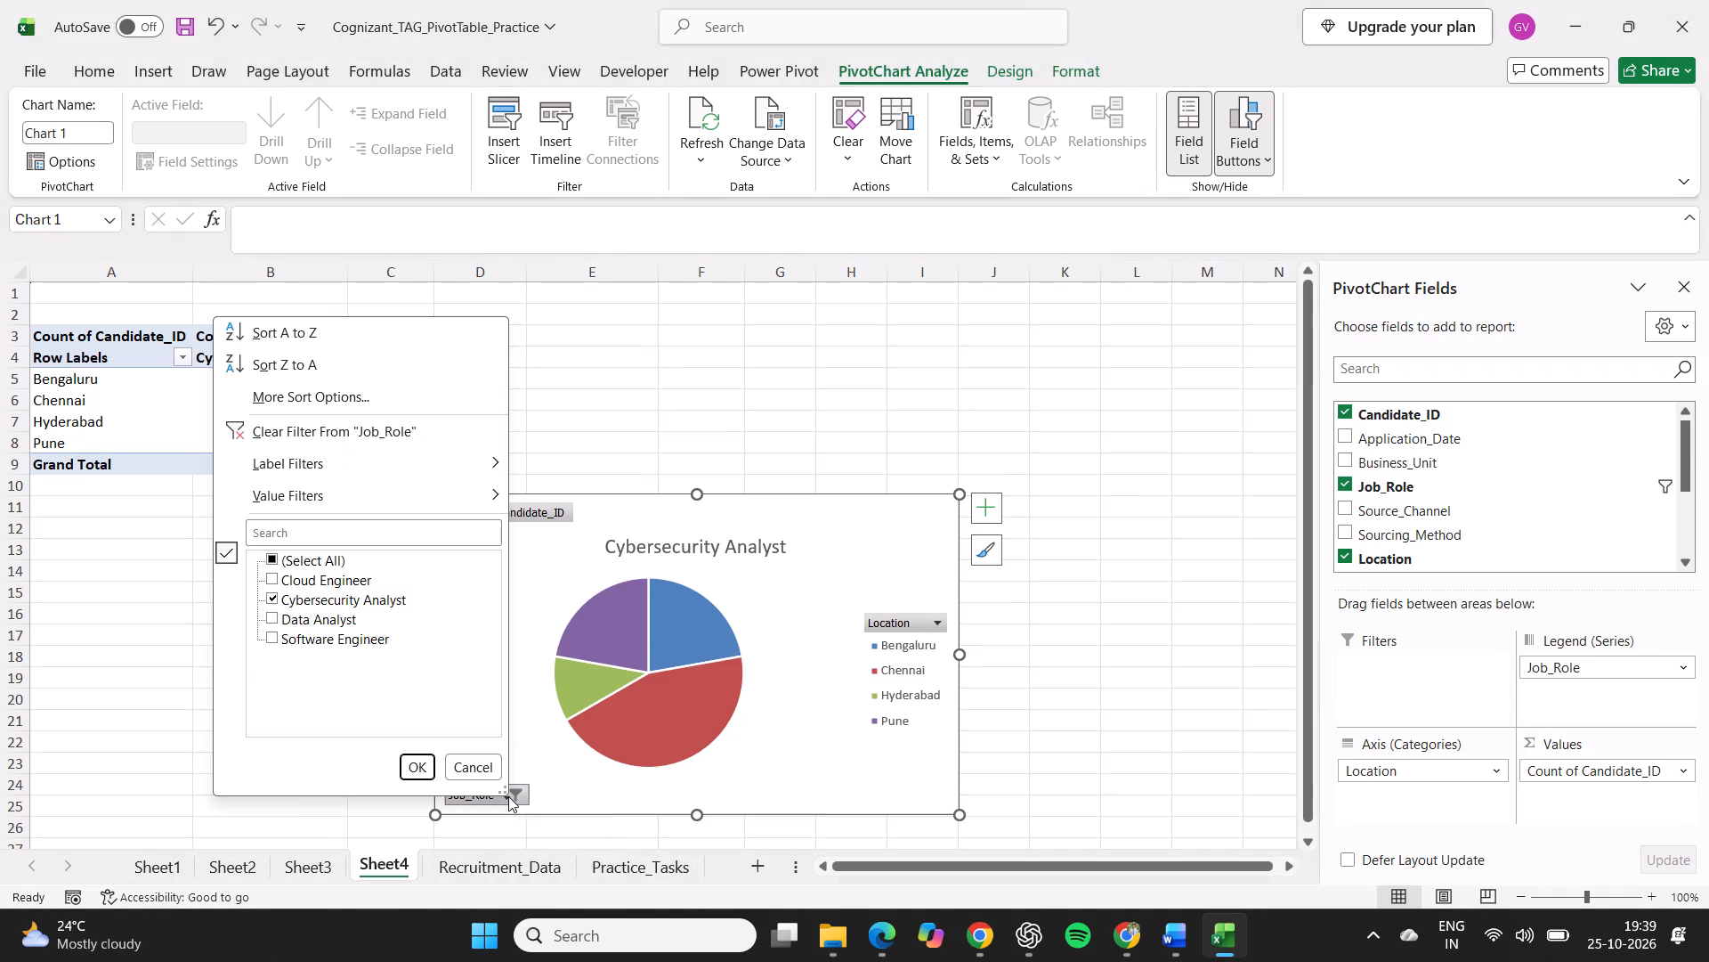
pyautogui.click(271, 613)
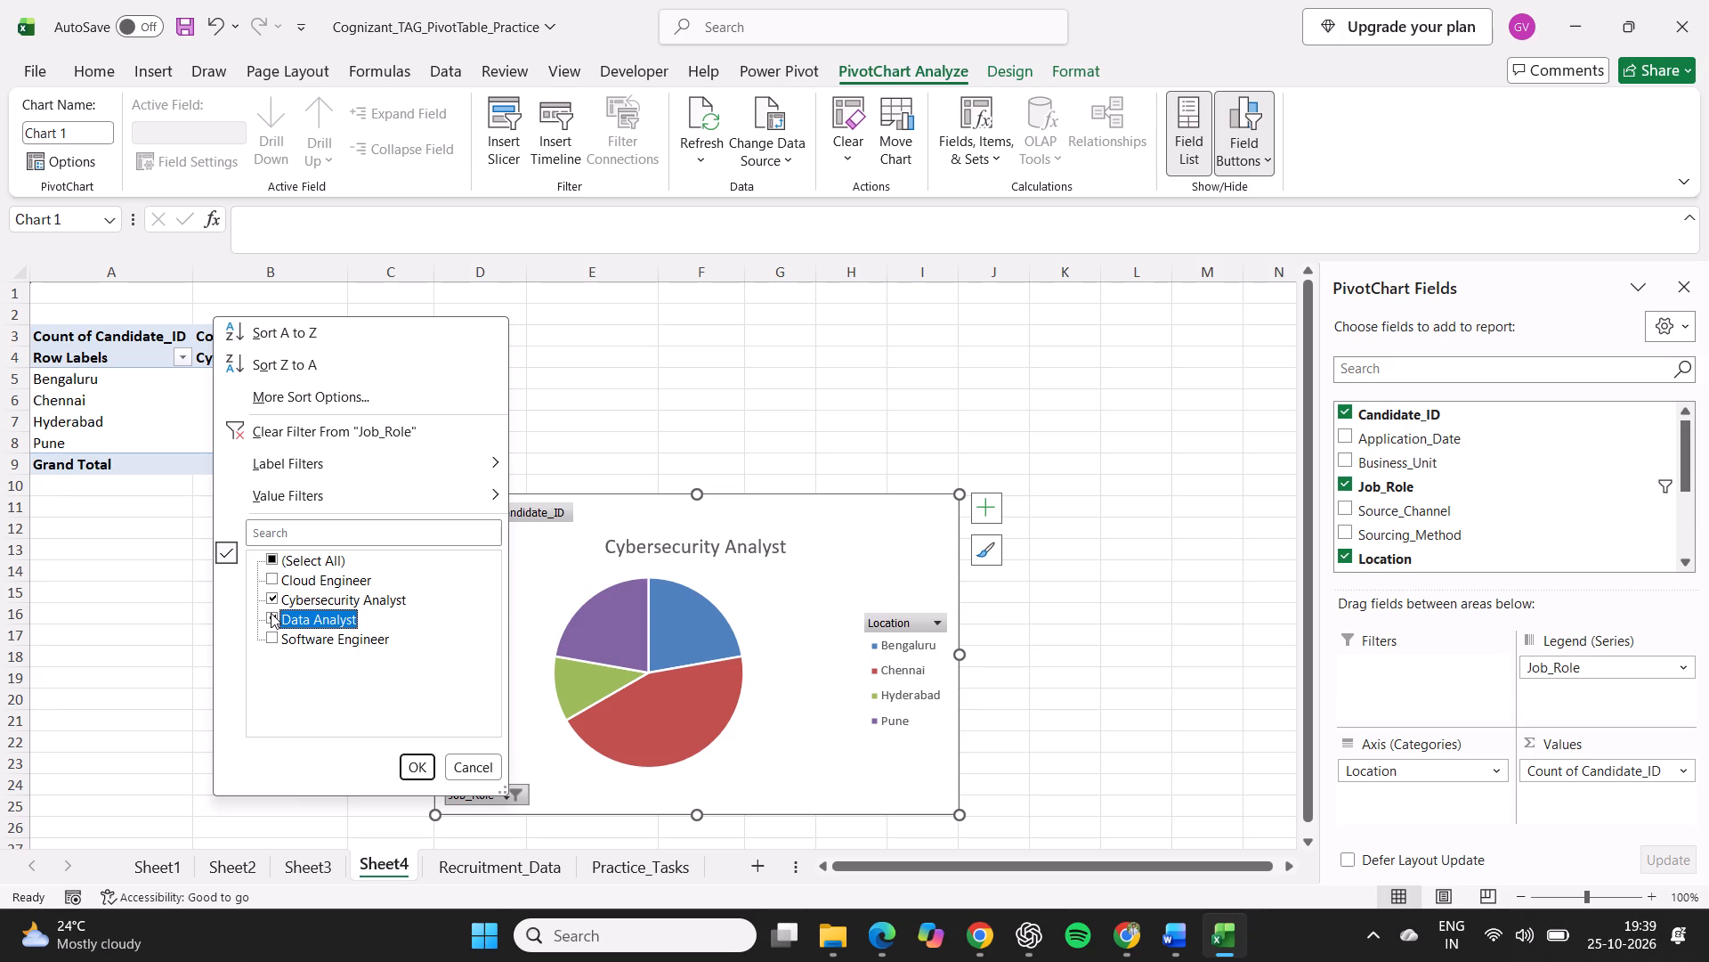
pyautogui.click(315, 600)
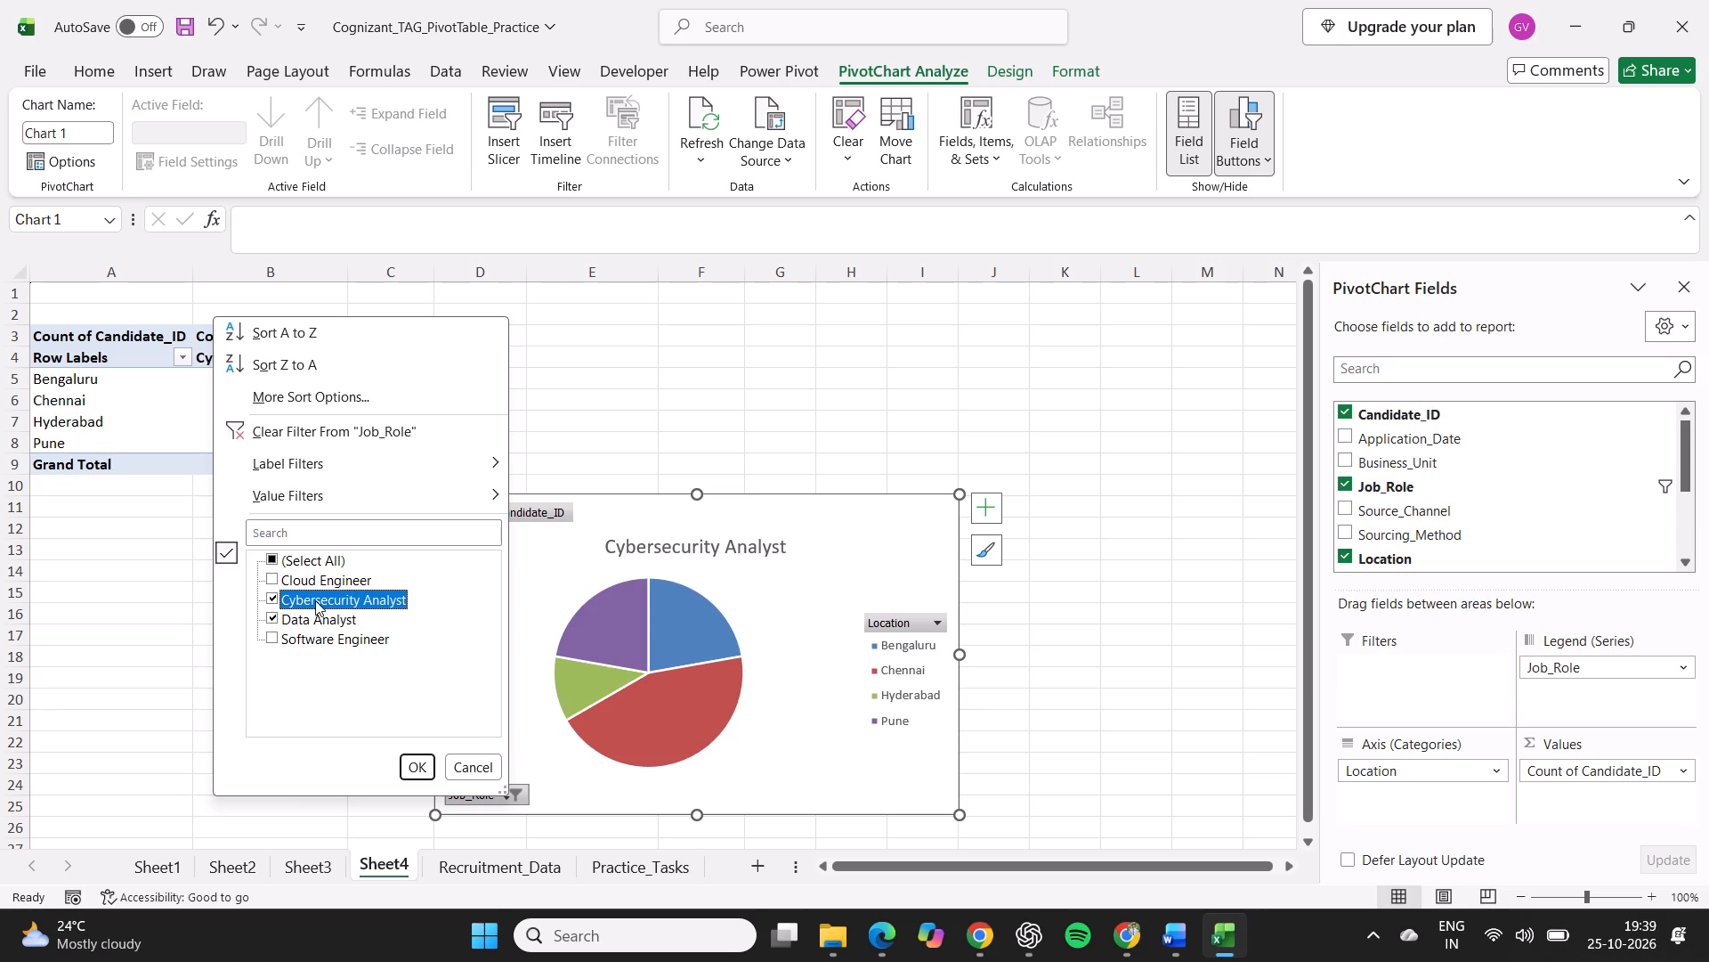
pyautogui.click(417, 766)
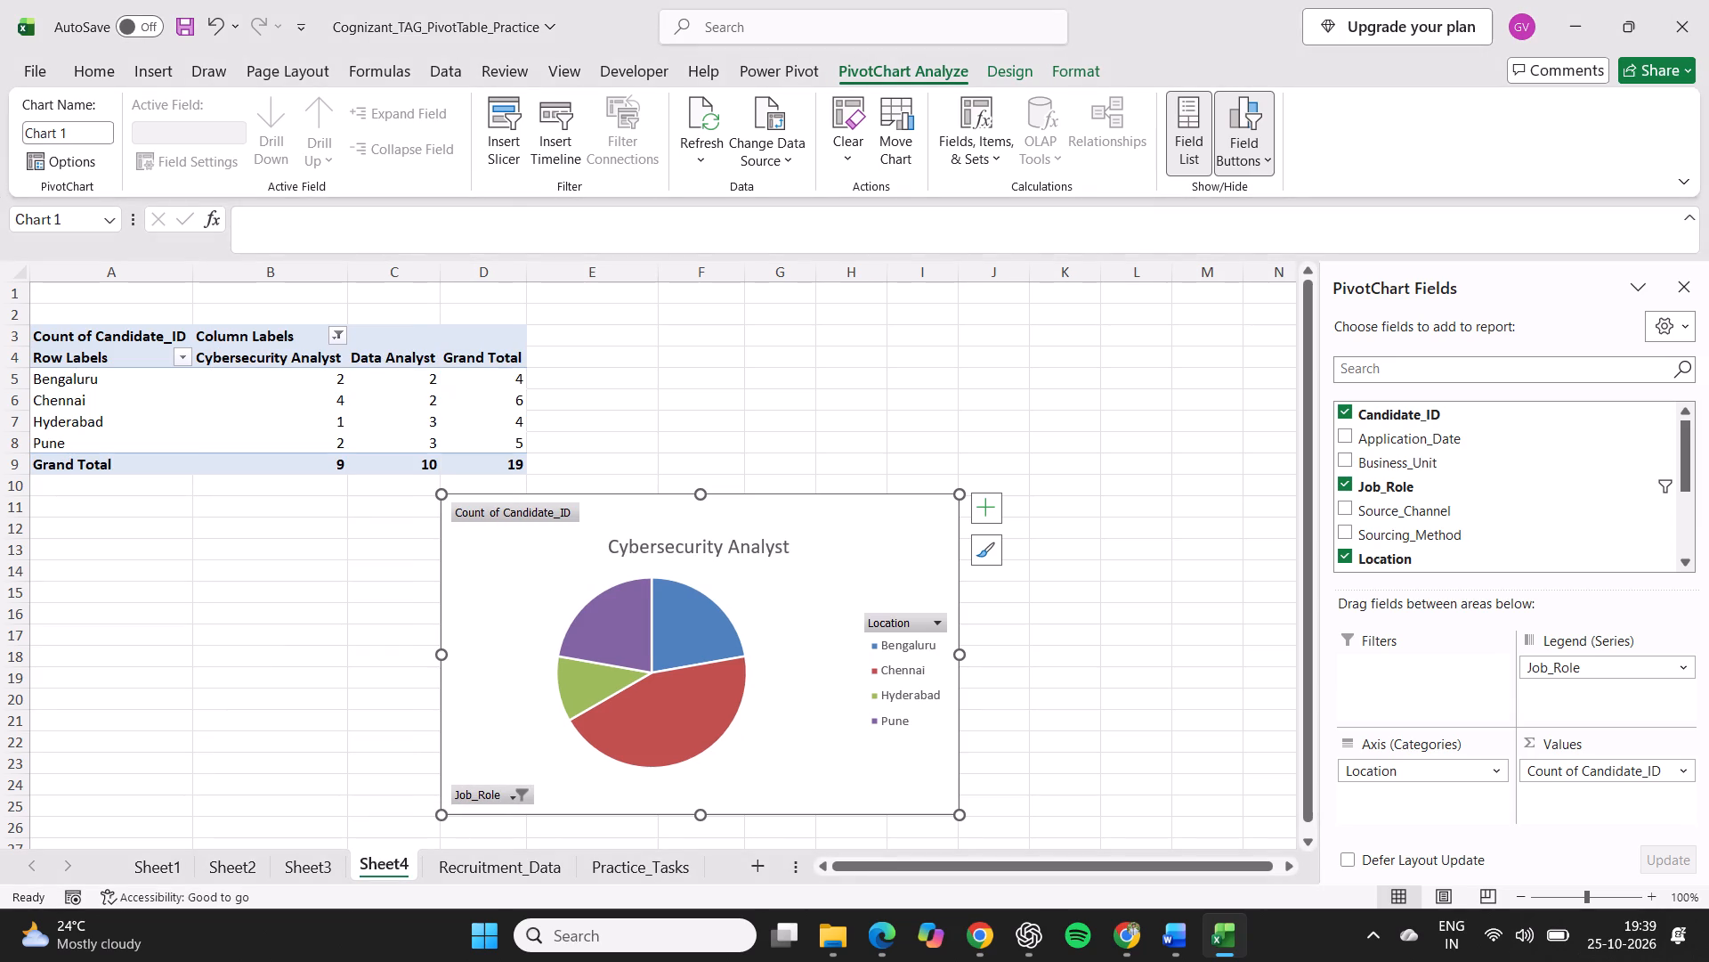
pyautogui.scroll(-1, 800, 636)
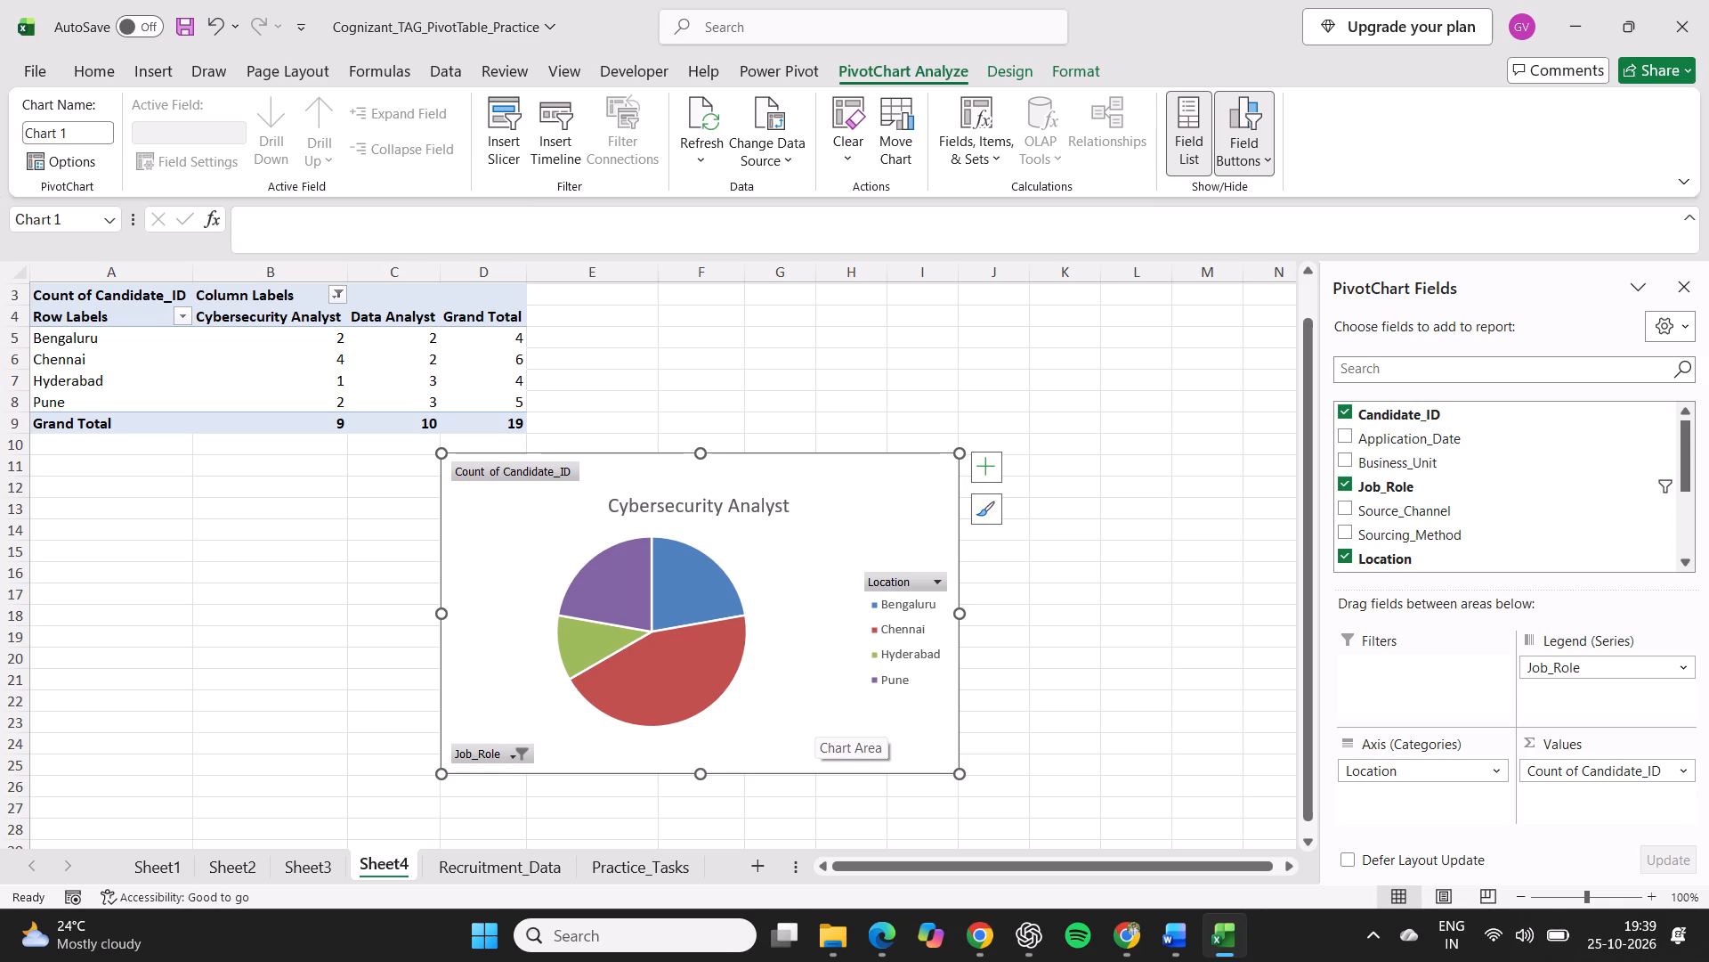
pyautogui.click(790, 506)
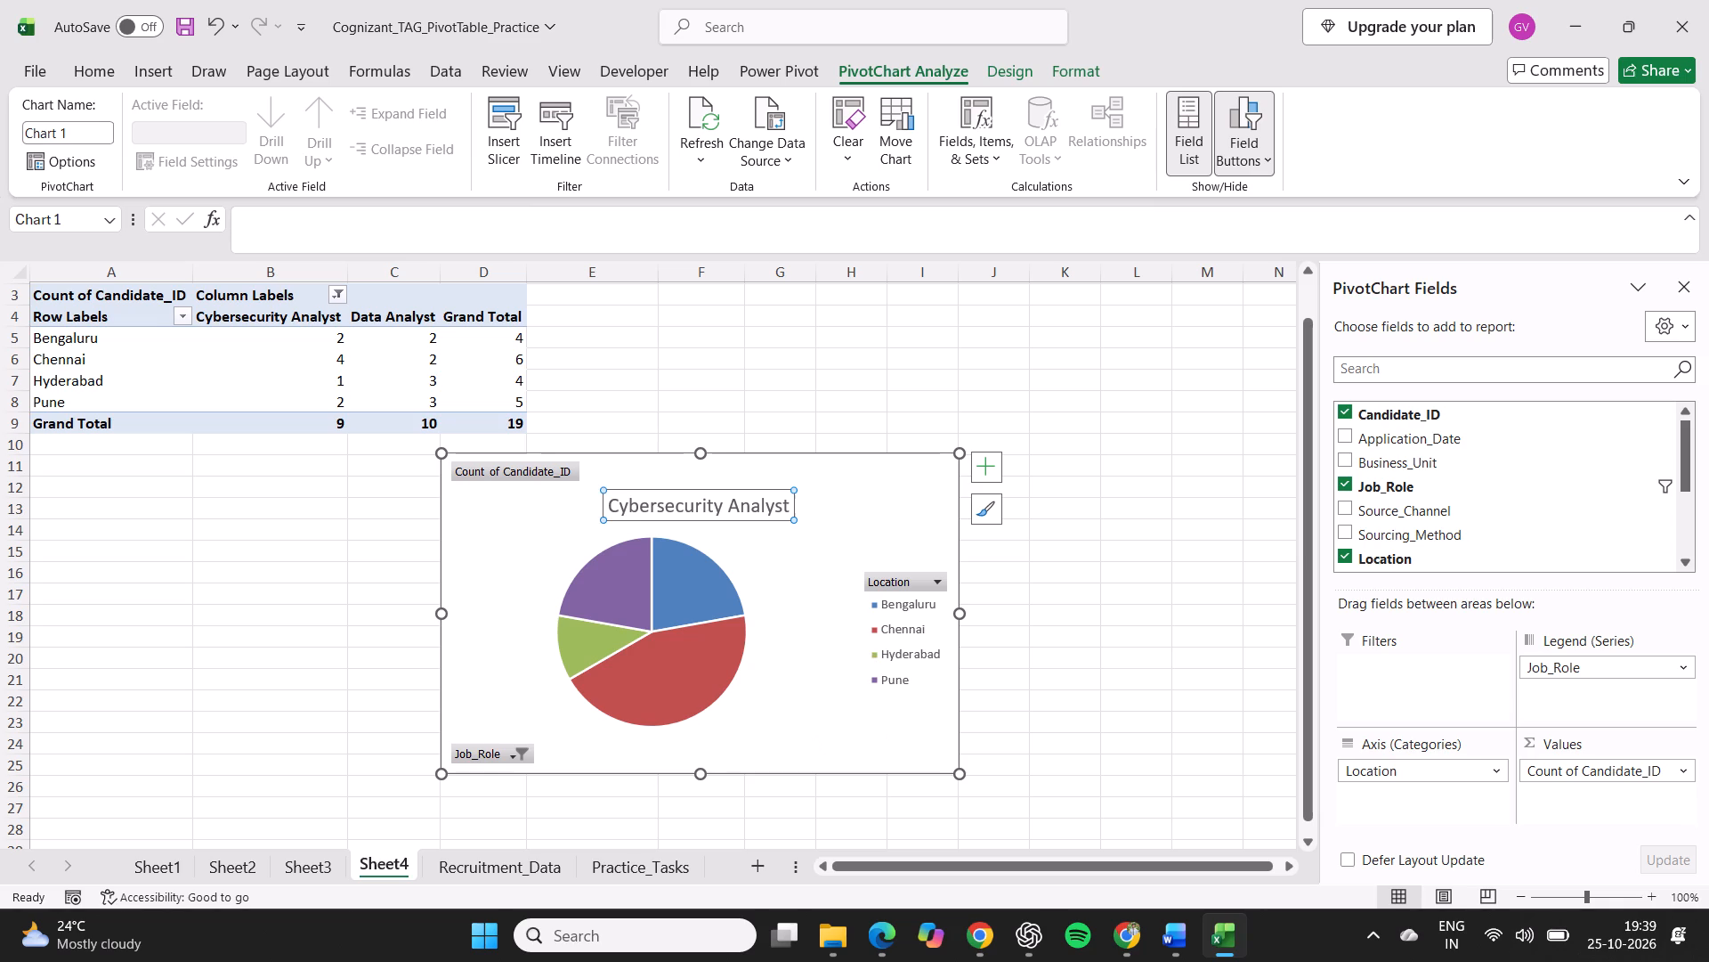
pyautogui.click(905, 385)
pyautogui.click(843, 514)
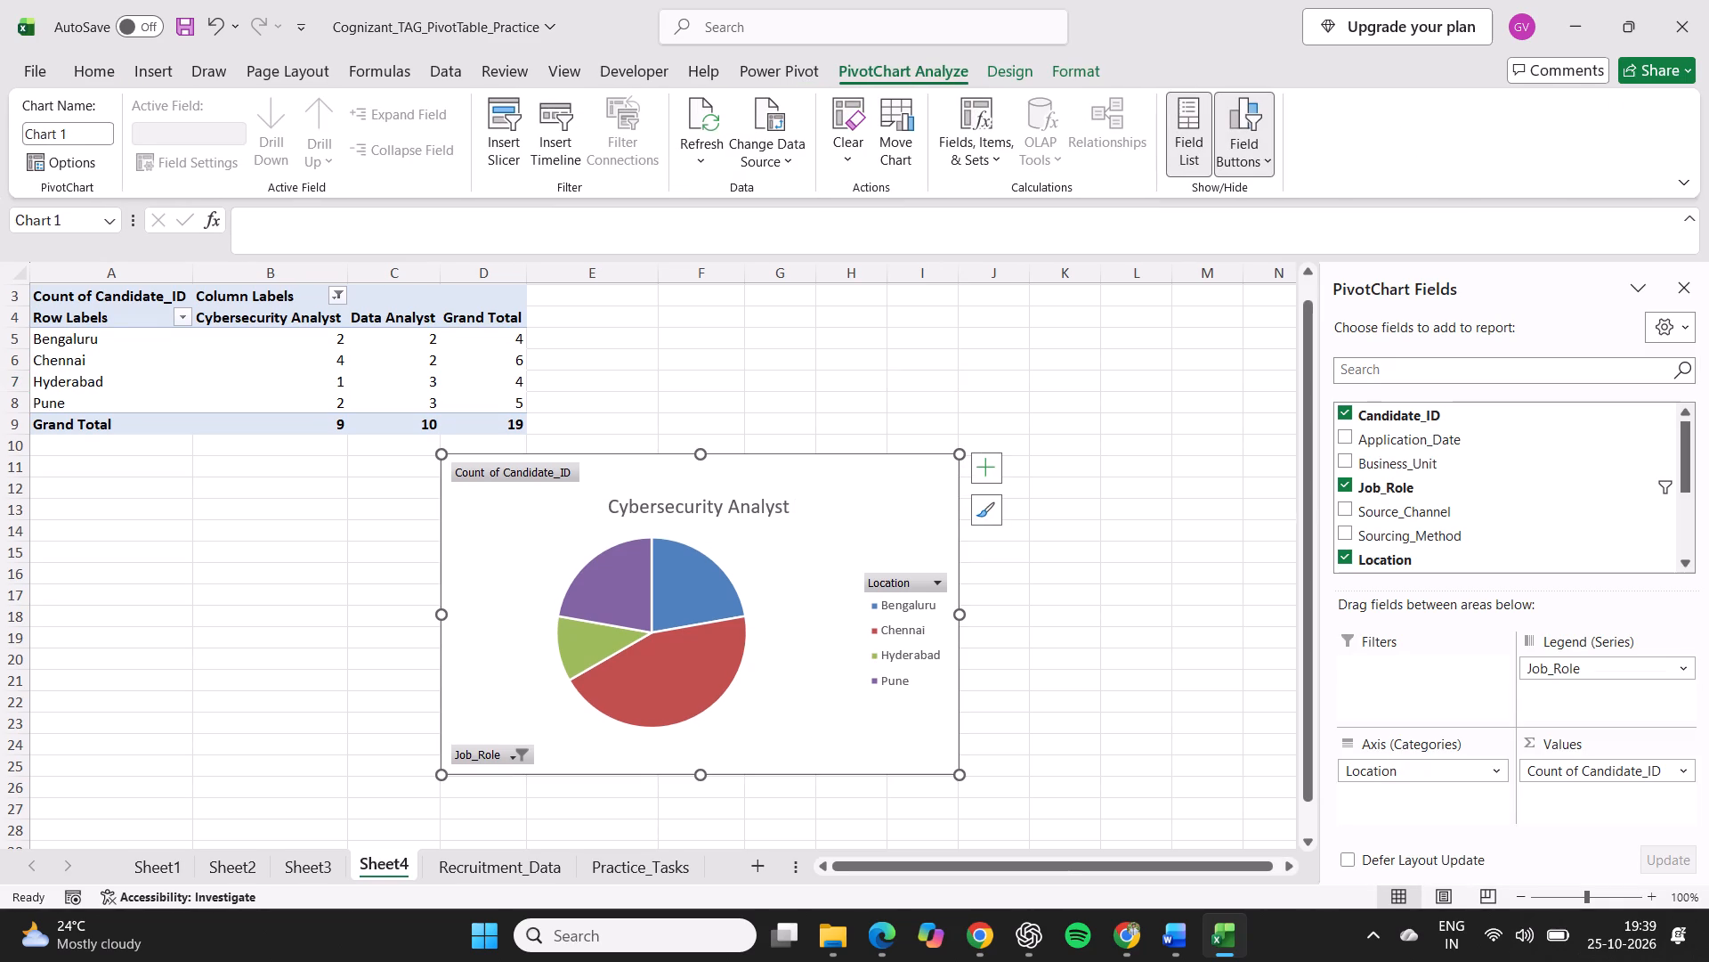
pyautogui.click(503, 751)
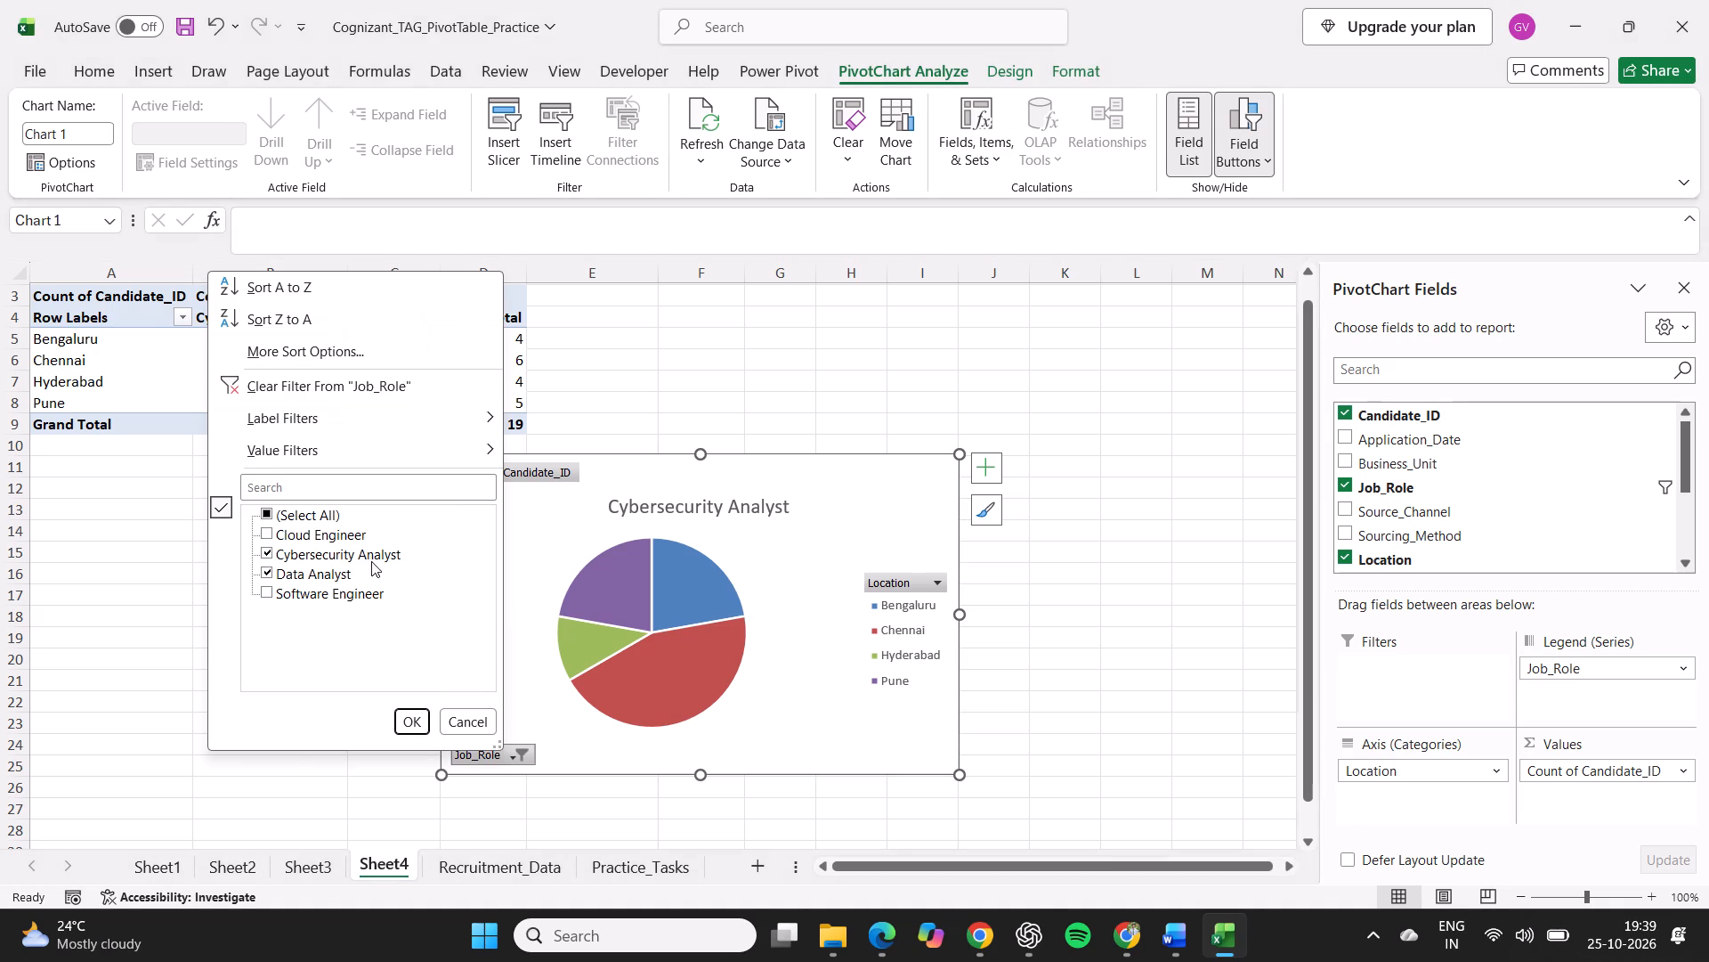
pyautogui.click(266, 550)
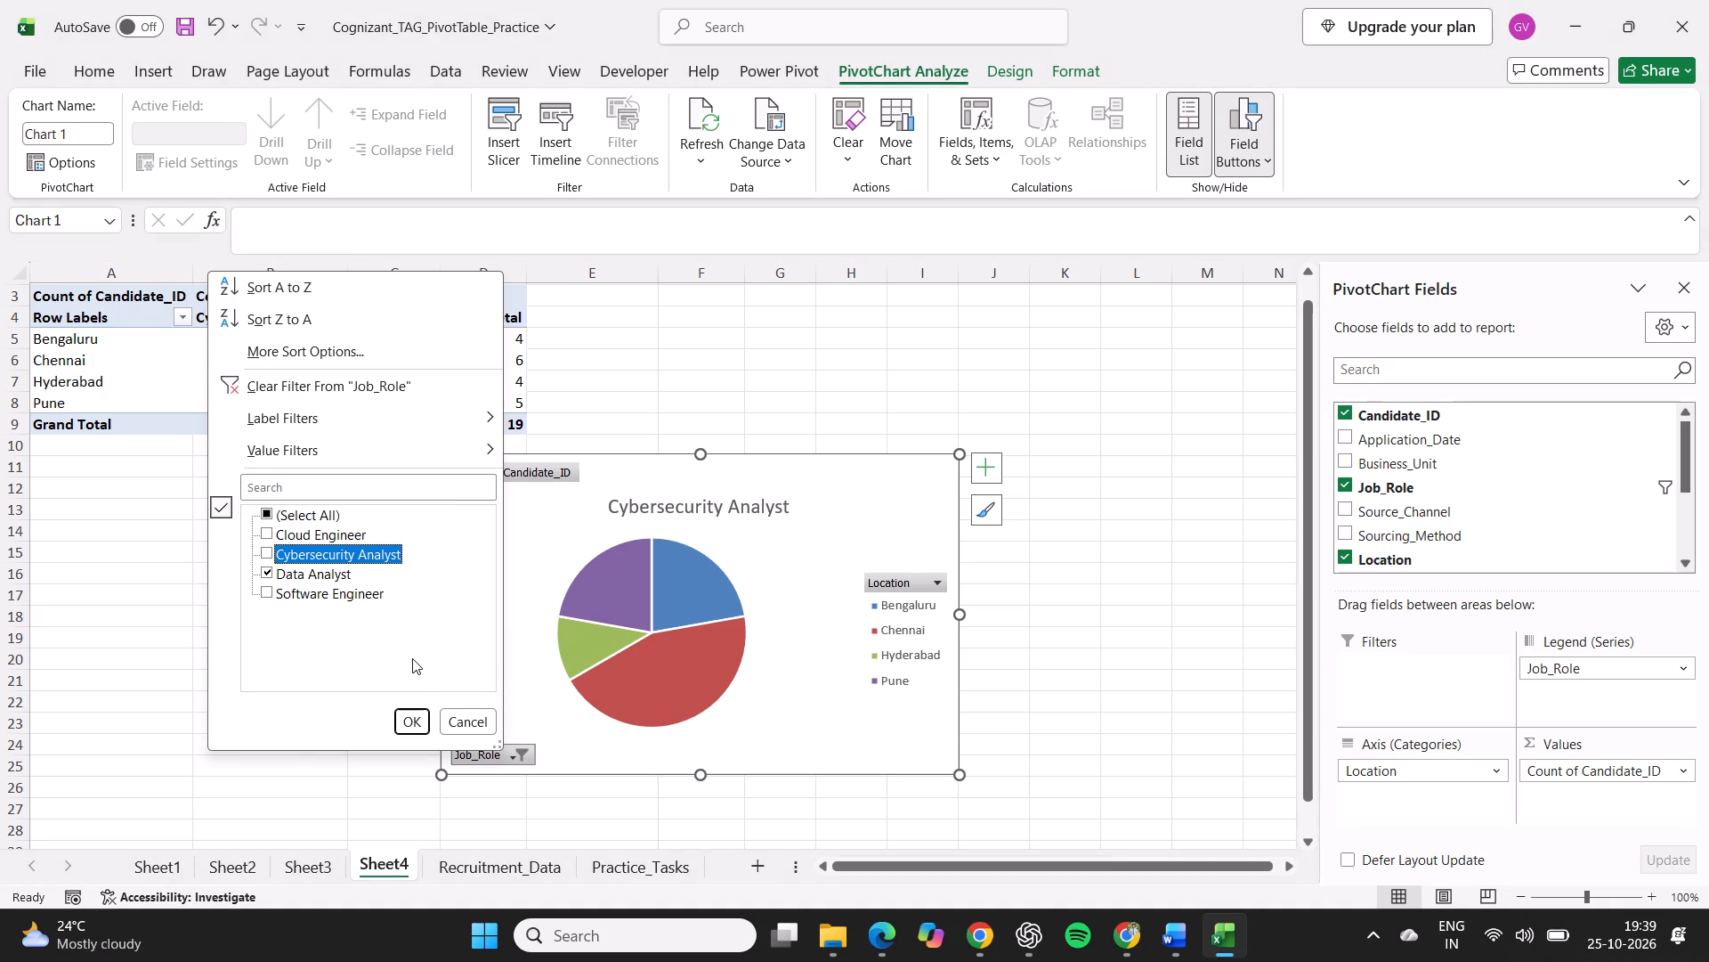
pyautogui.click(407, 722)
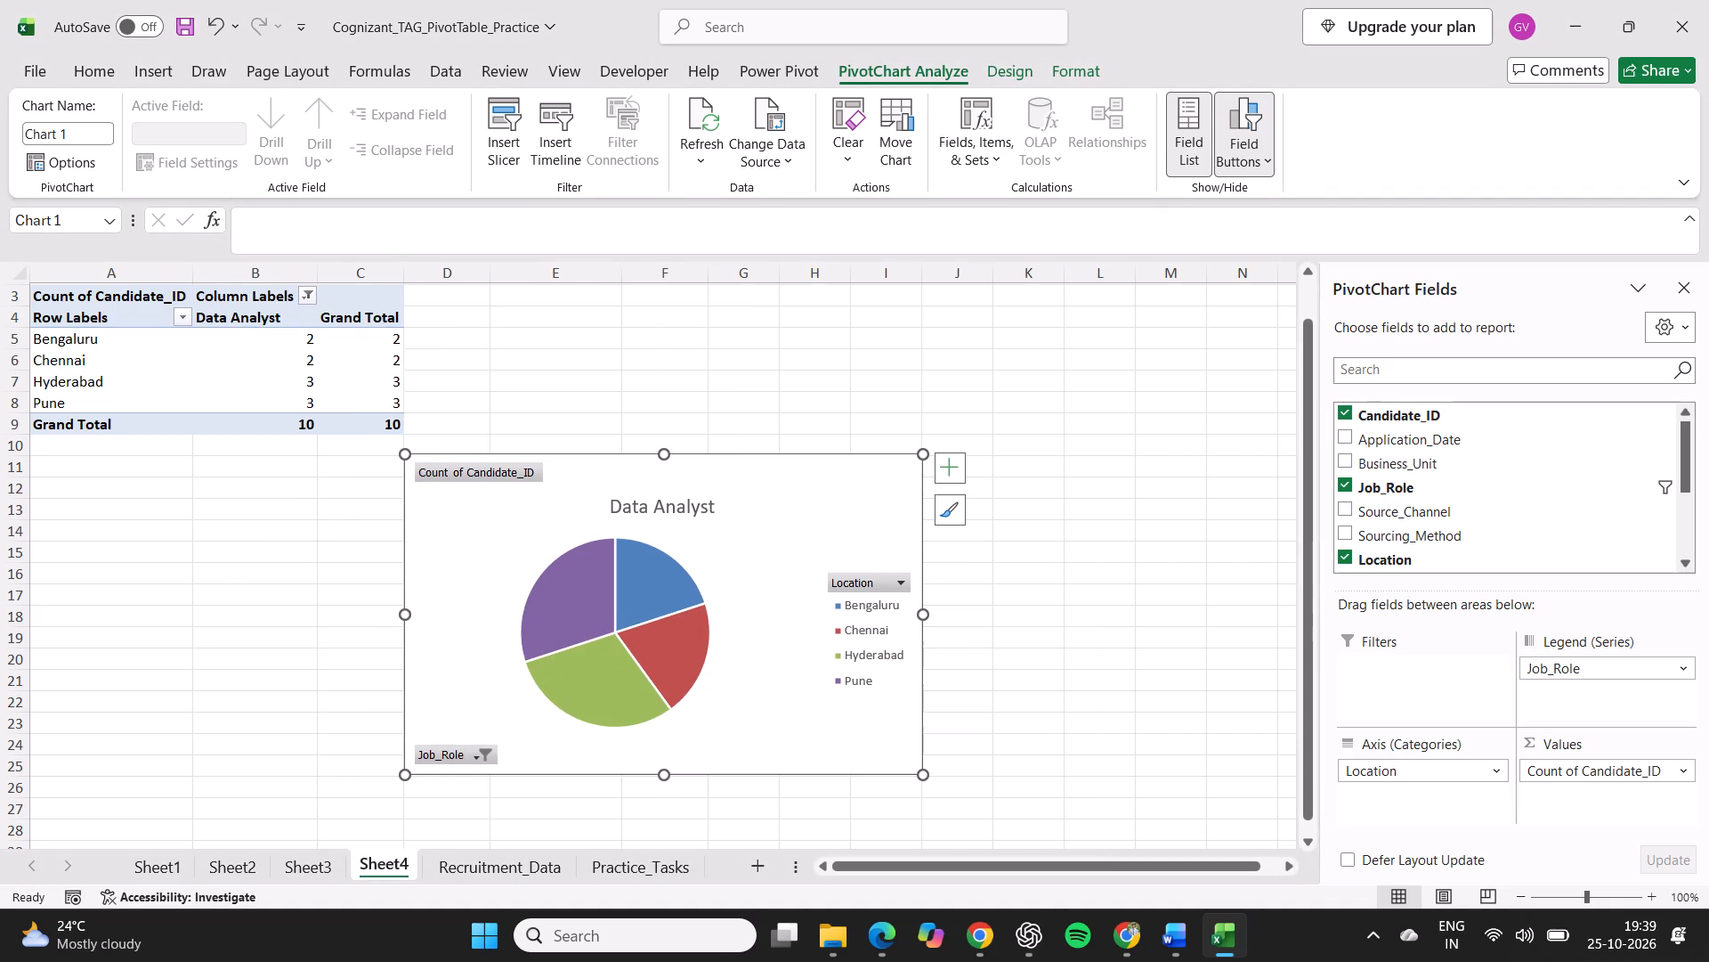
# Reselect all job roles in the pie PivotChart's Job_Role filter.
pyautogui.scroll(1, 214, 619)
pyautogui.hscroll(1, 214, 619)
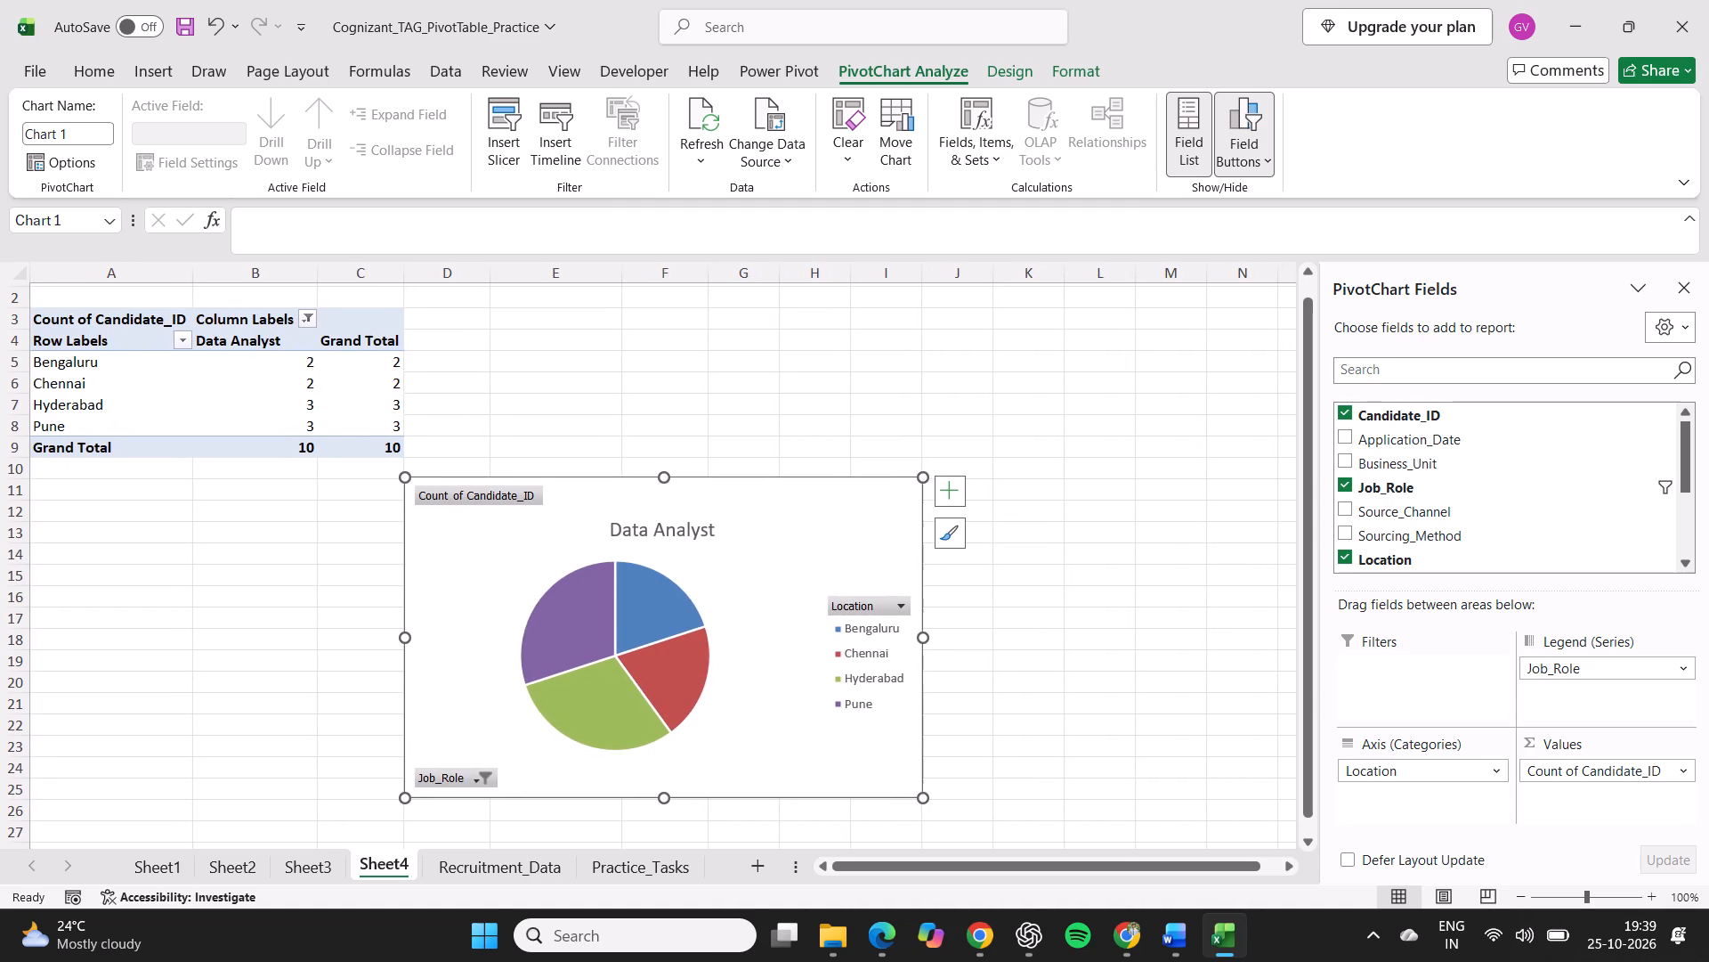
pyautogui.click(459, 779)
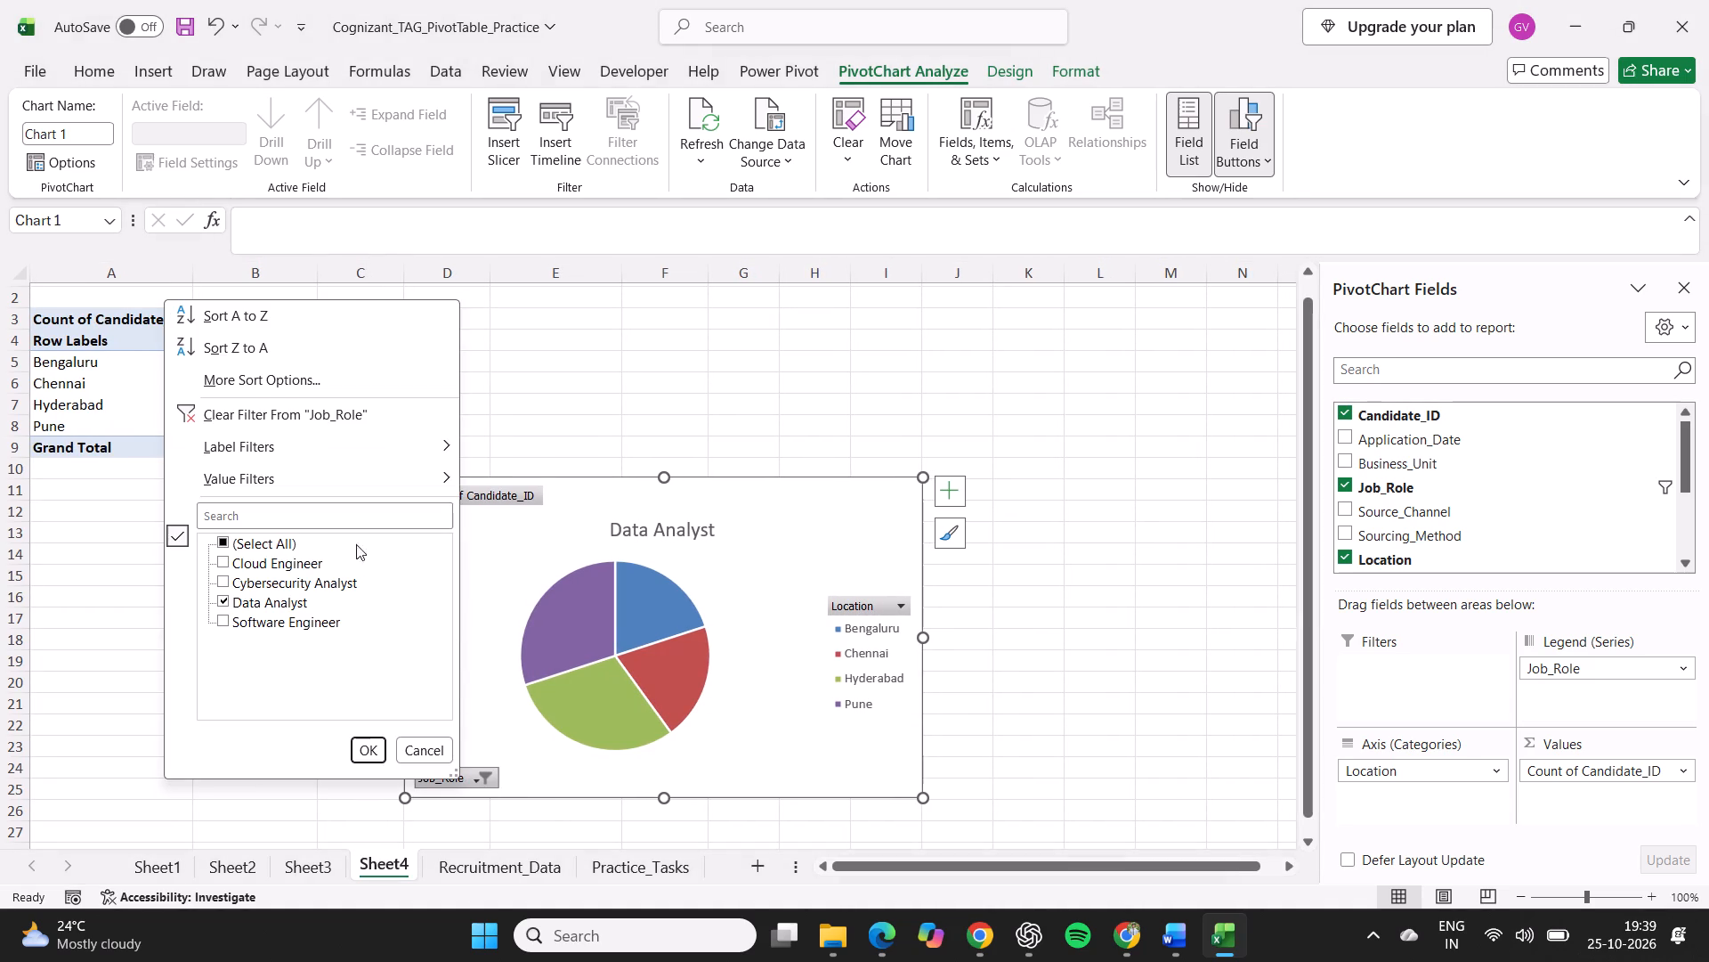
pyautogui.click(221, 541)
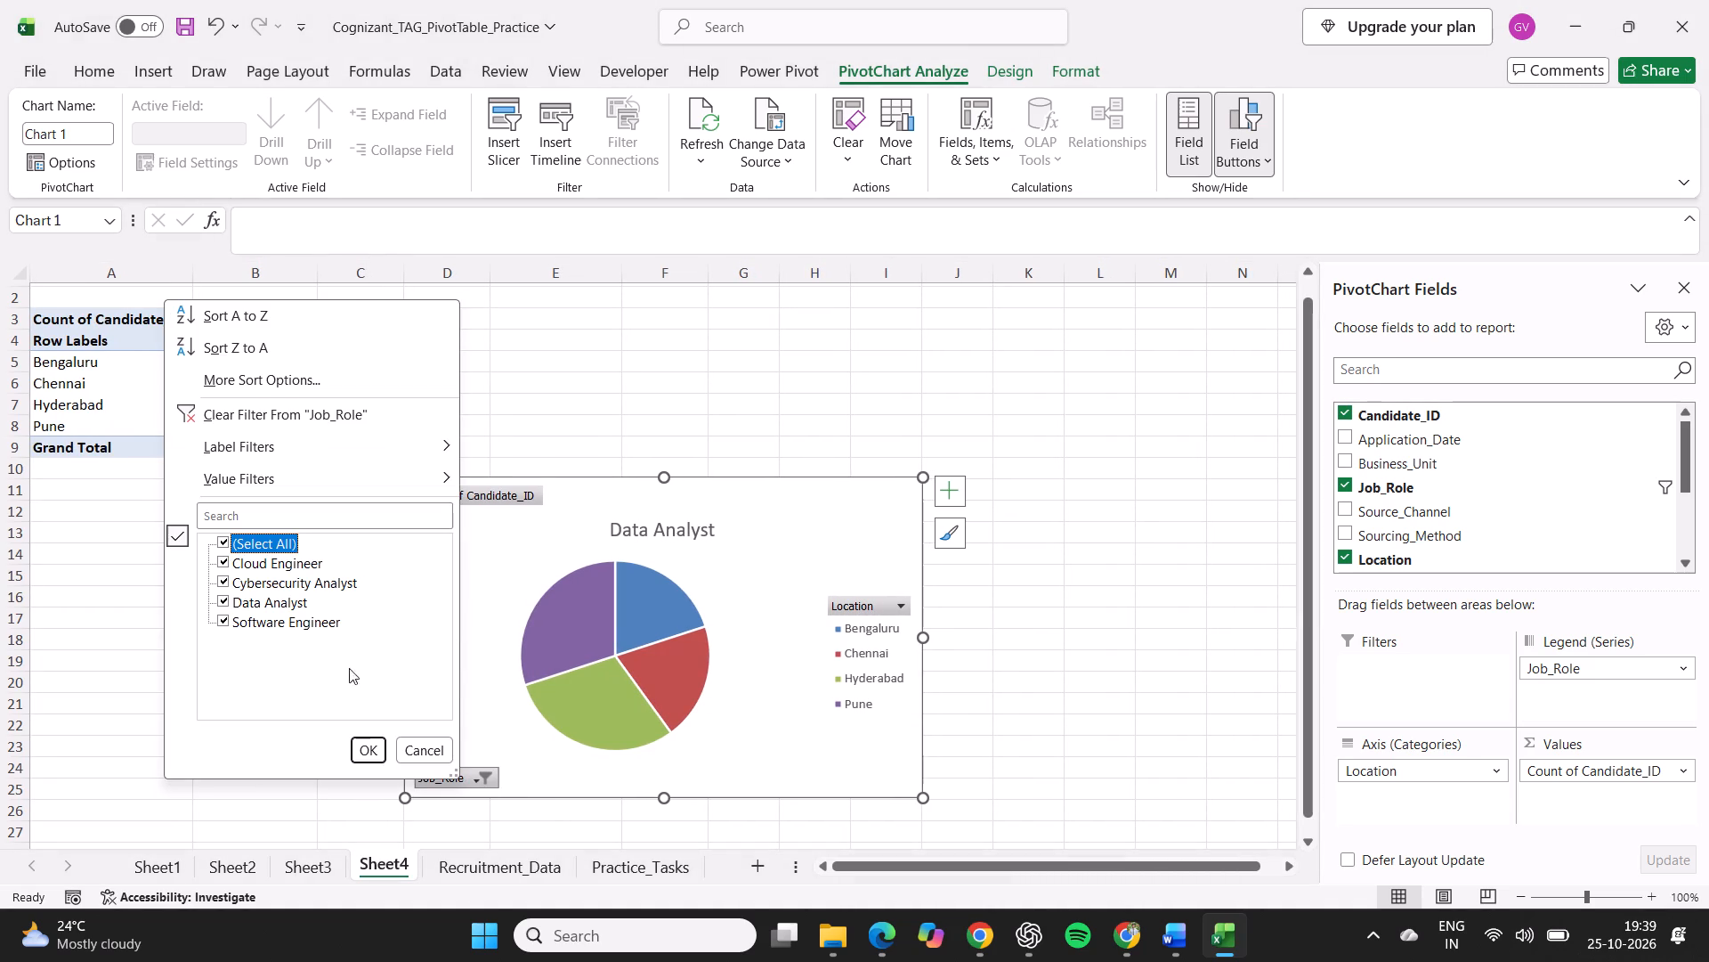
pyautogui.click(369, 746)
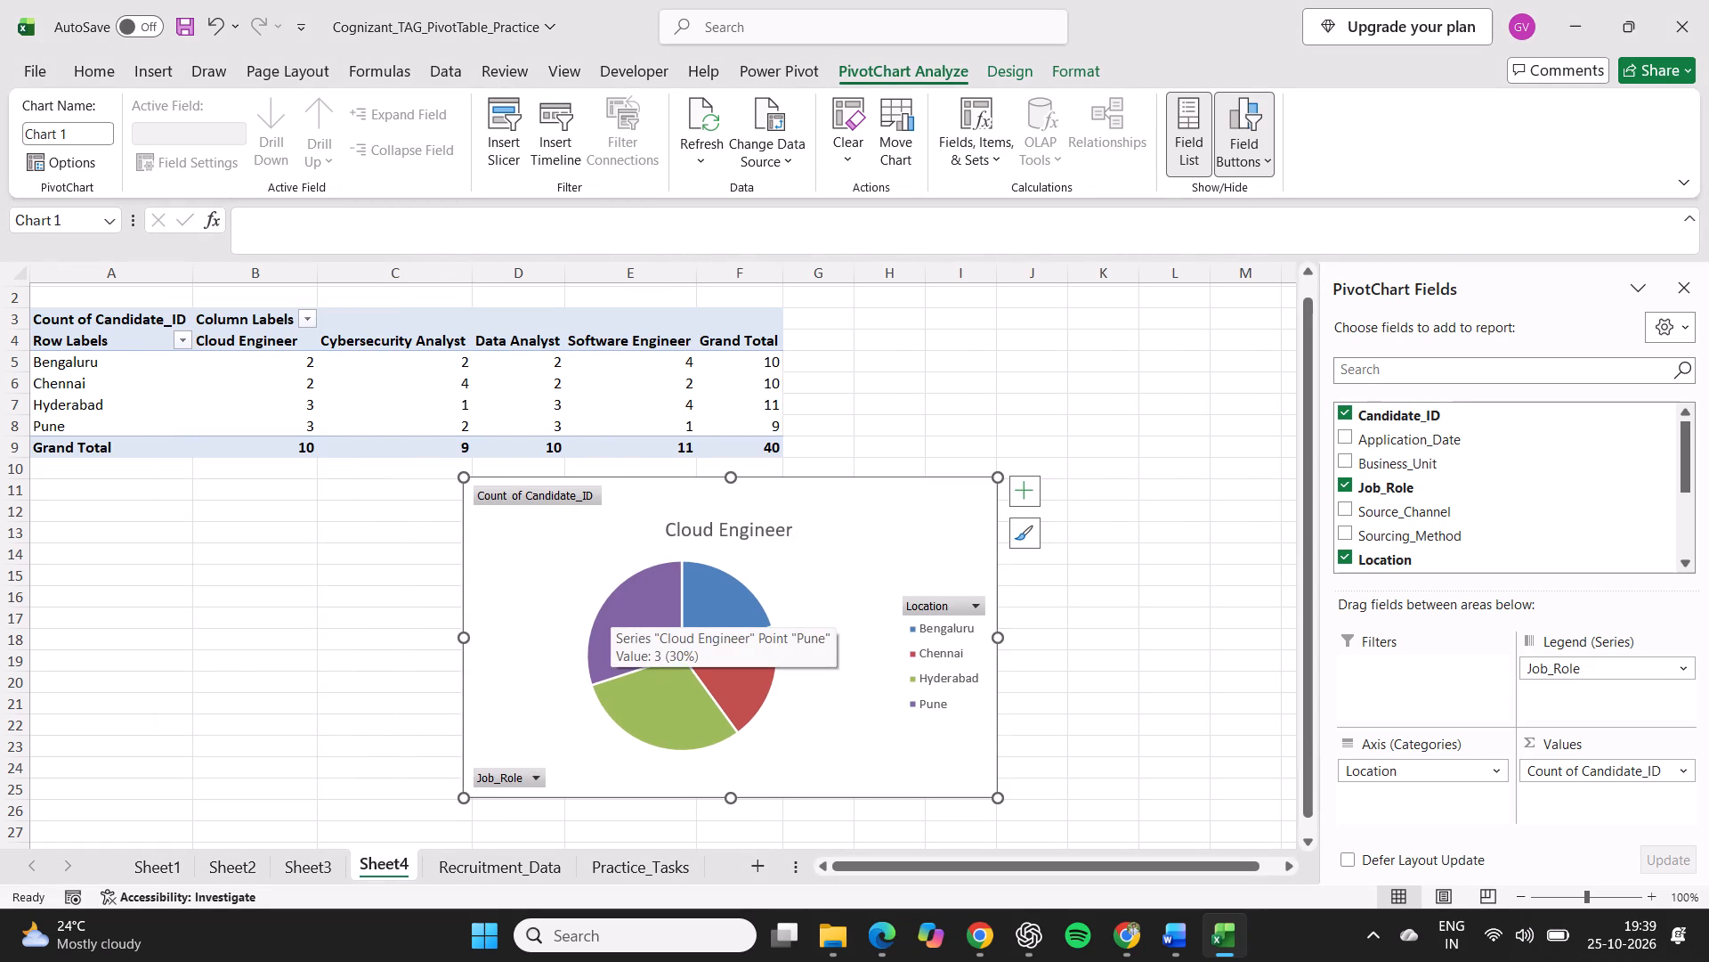
# Nudge the pie PivotChart slightly to the right beneath the Sheet4 PivotTable and select its pie plot.
pyautogui.press('Right')
pyautogui.press('Right')
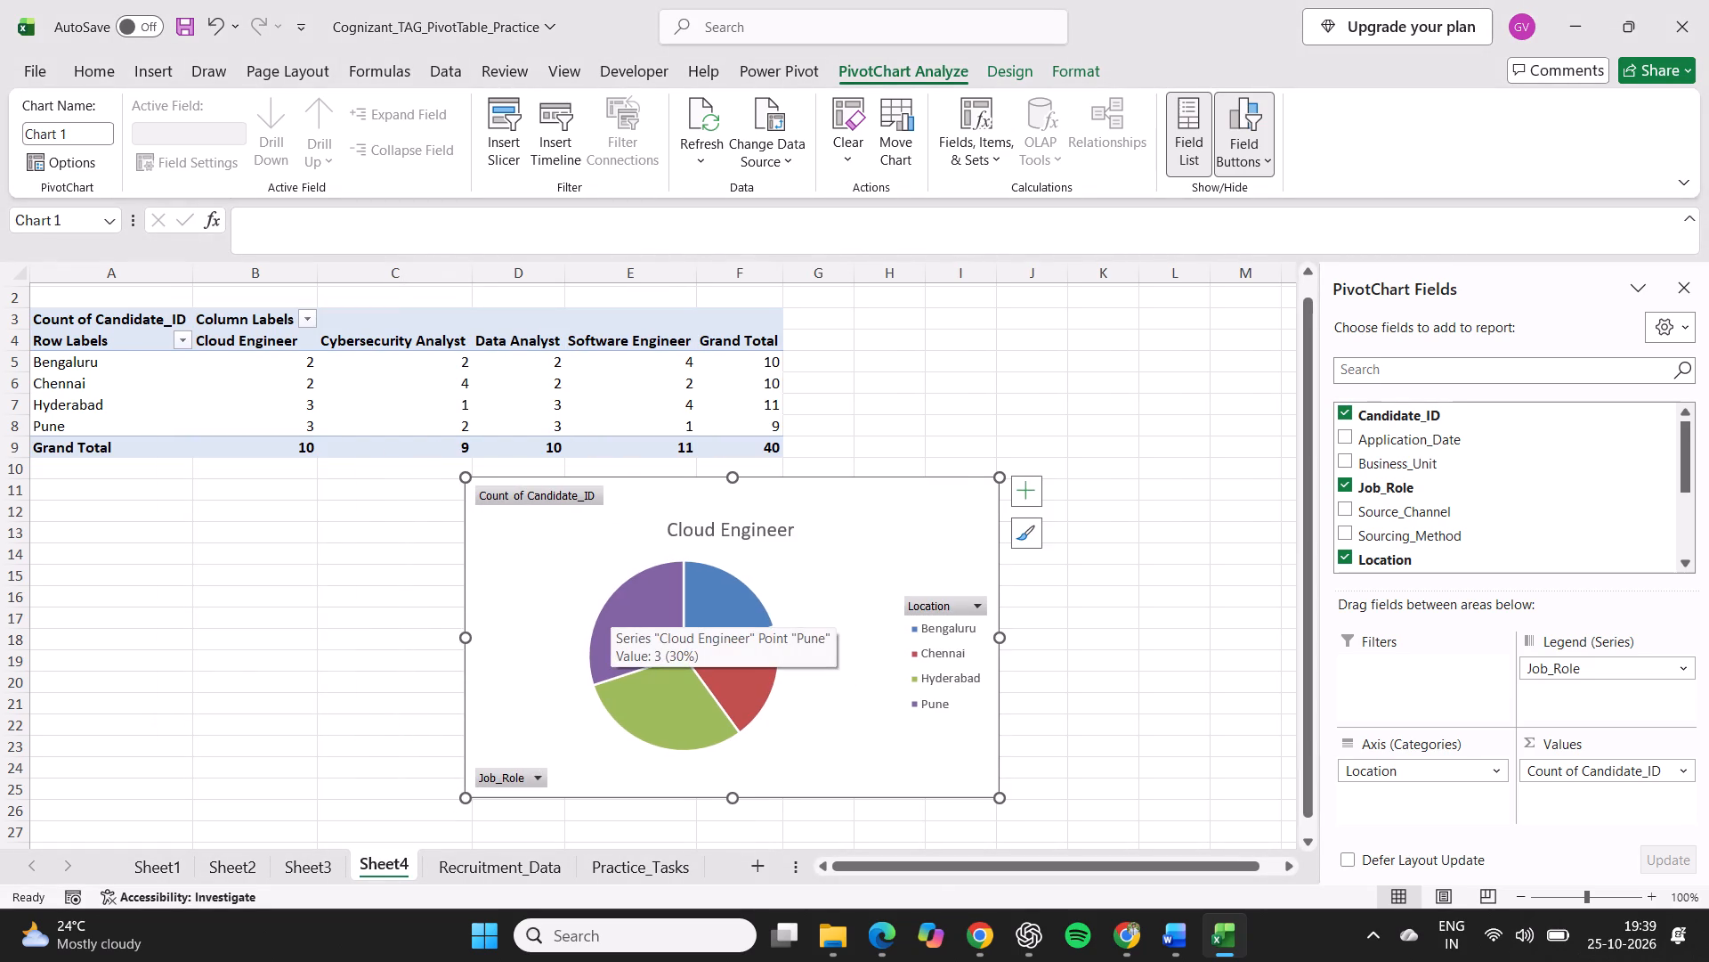
pyautogui.press('Right')
pyautogui.press('Right')
pyautogui.press('Right')
pyautogui.press('Right')
pyautogui.press('Right')
pyautogui.press('Right')
pyautogui.press('Right')
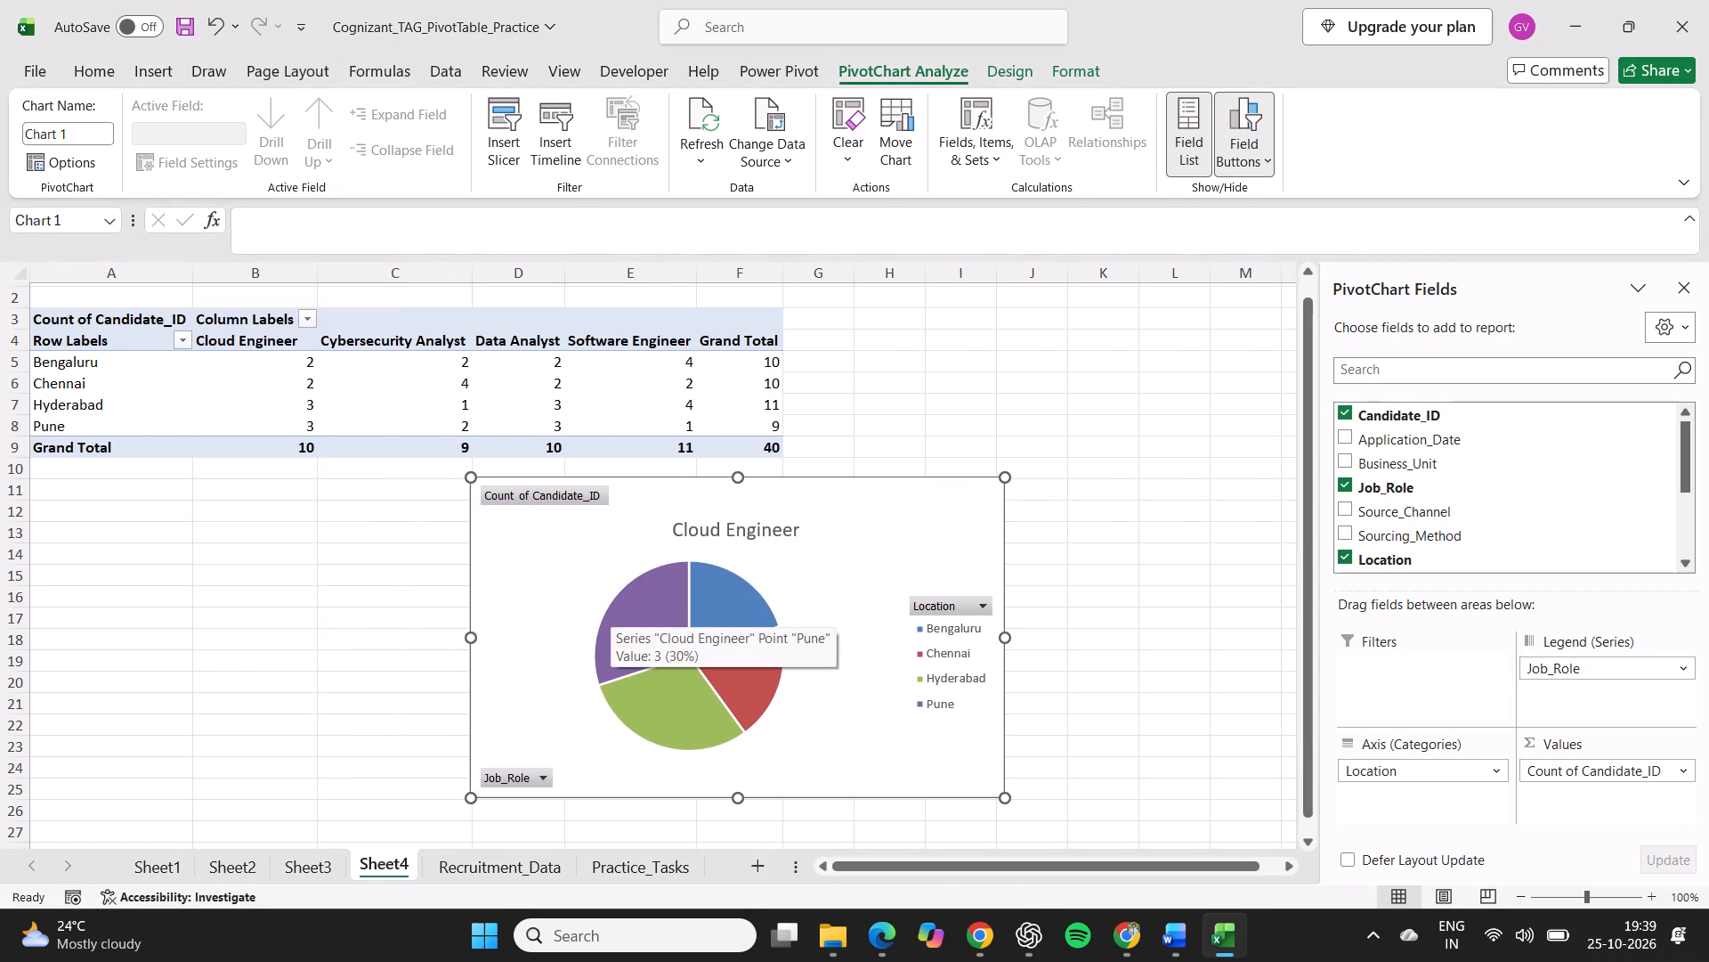
pyautogui.press('Right')
pyautogui.press('Right')
pyautogui.press('Right')
pyautogui.press('Right')
pyautogui.press('Right')
pyautogui.press('Right')
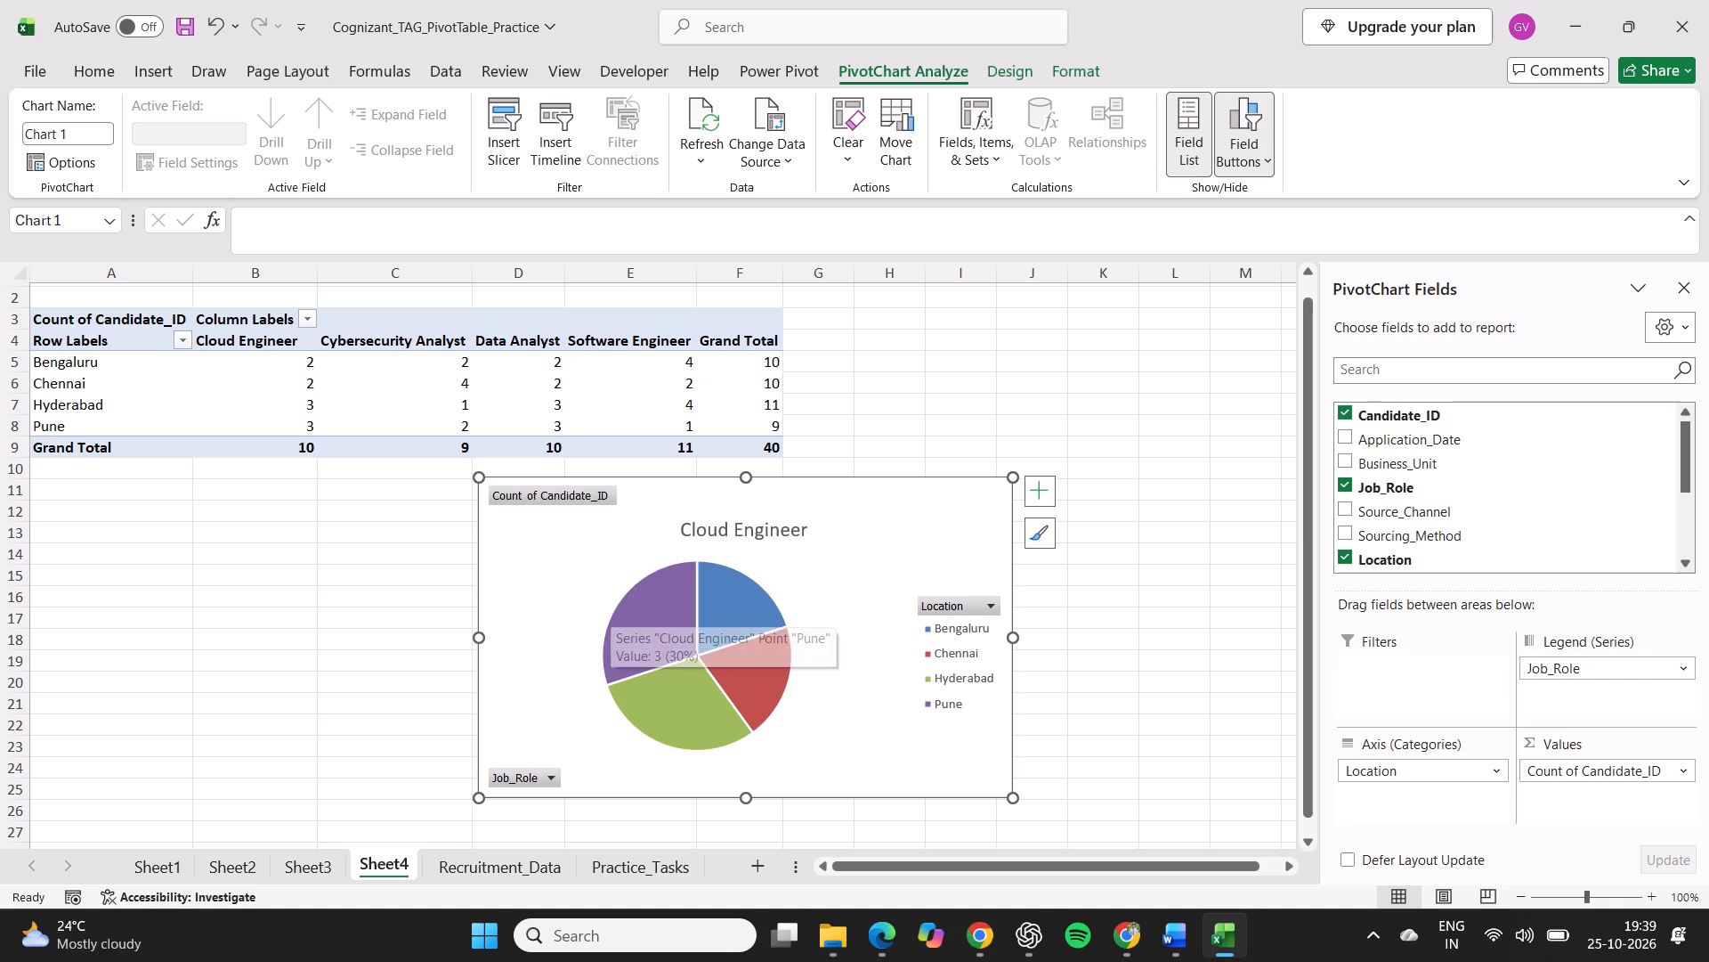
pyautogui.click(365, 602)
pyautogui.click(603, 593)
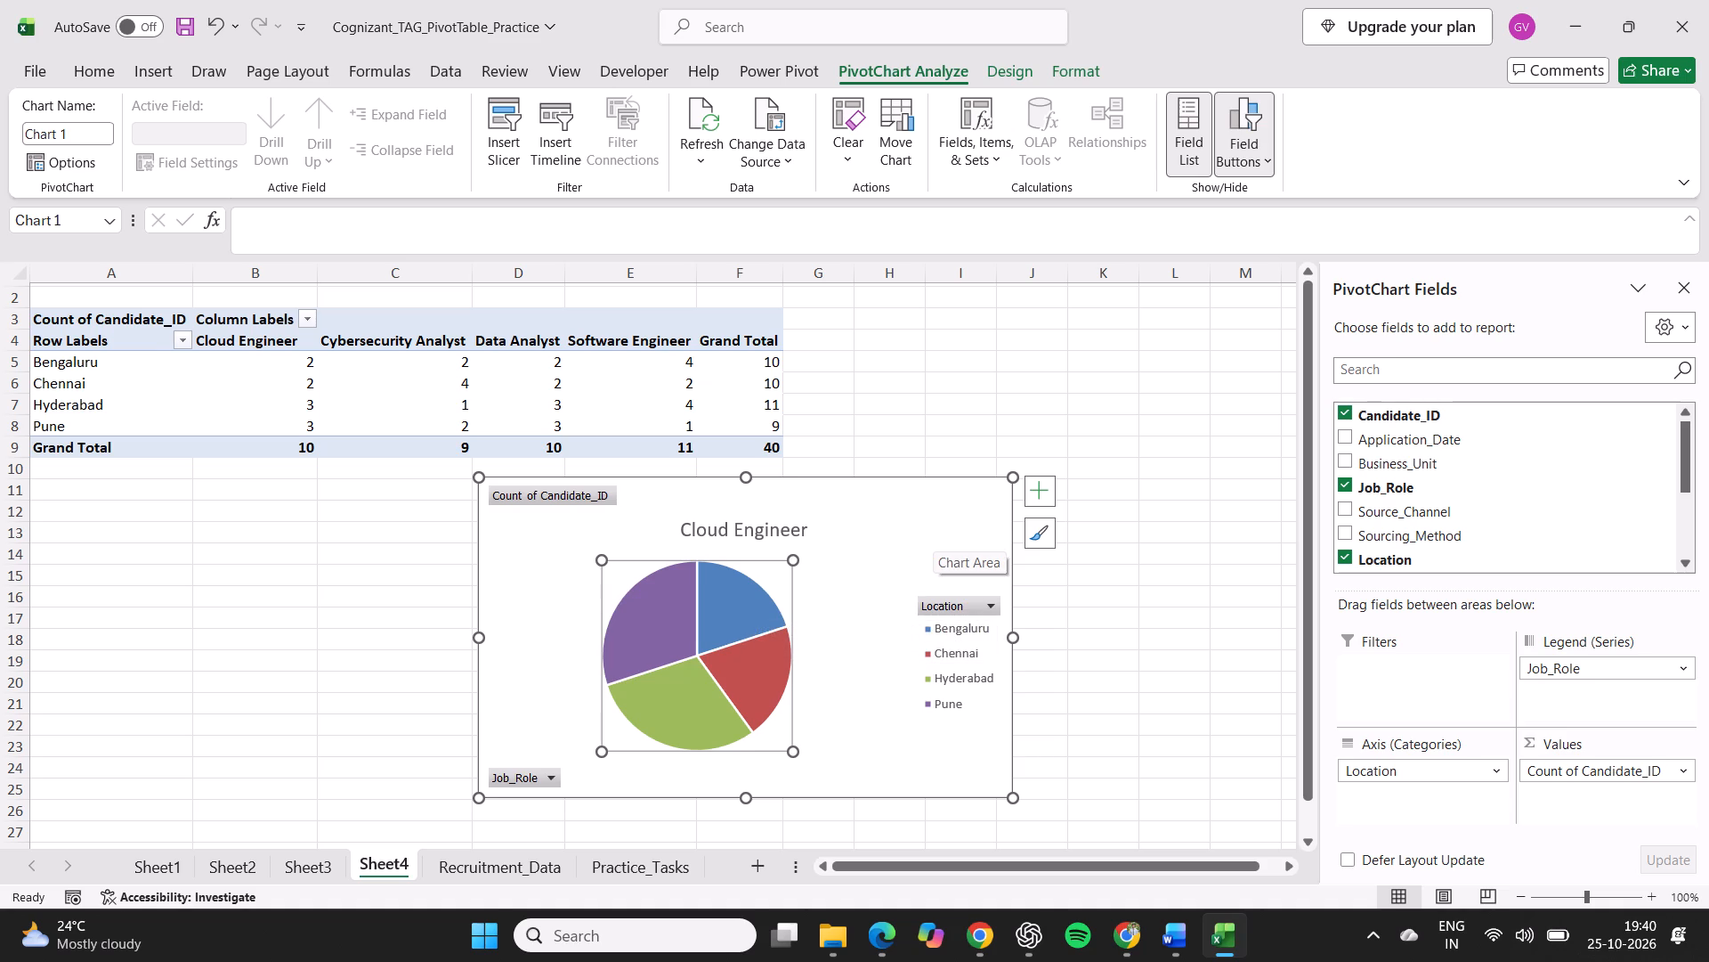
# Add data labels at the Outside End position to the Cloud Engineer pie PivotChart.
pyautogui.click(1045, 503)
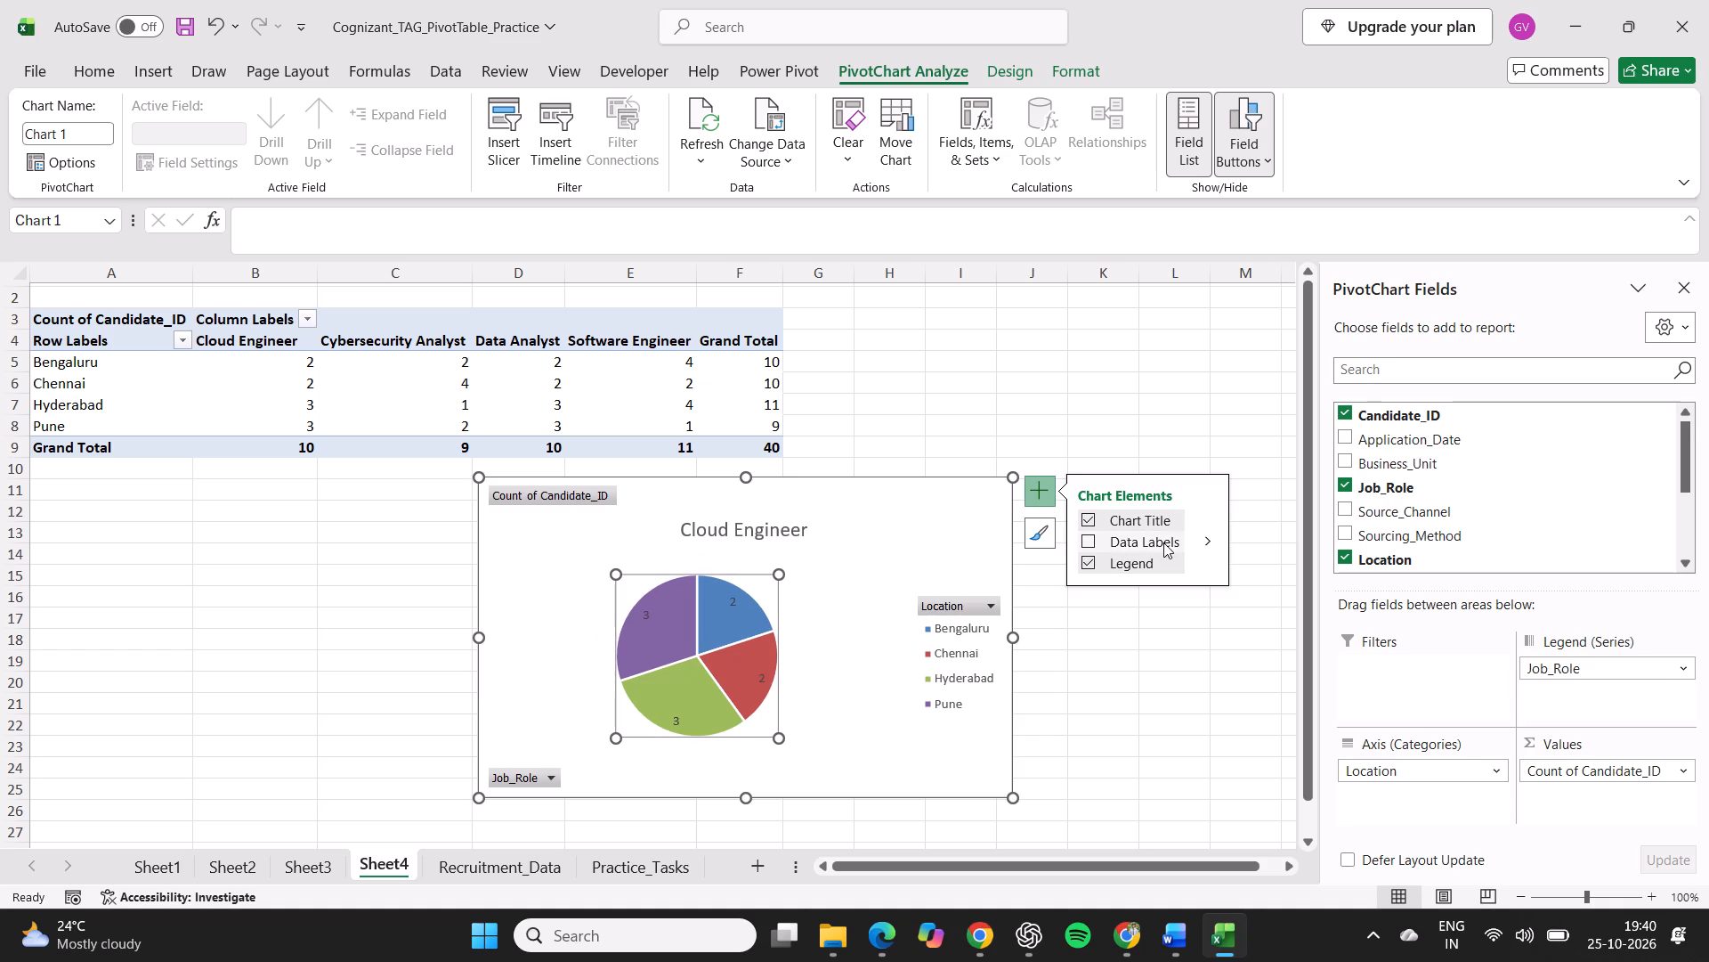
pyautogui.click(1200, 536)
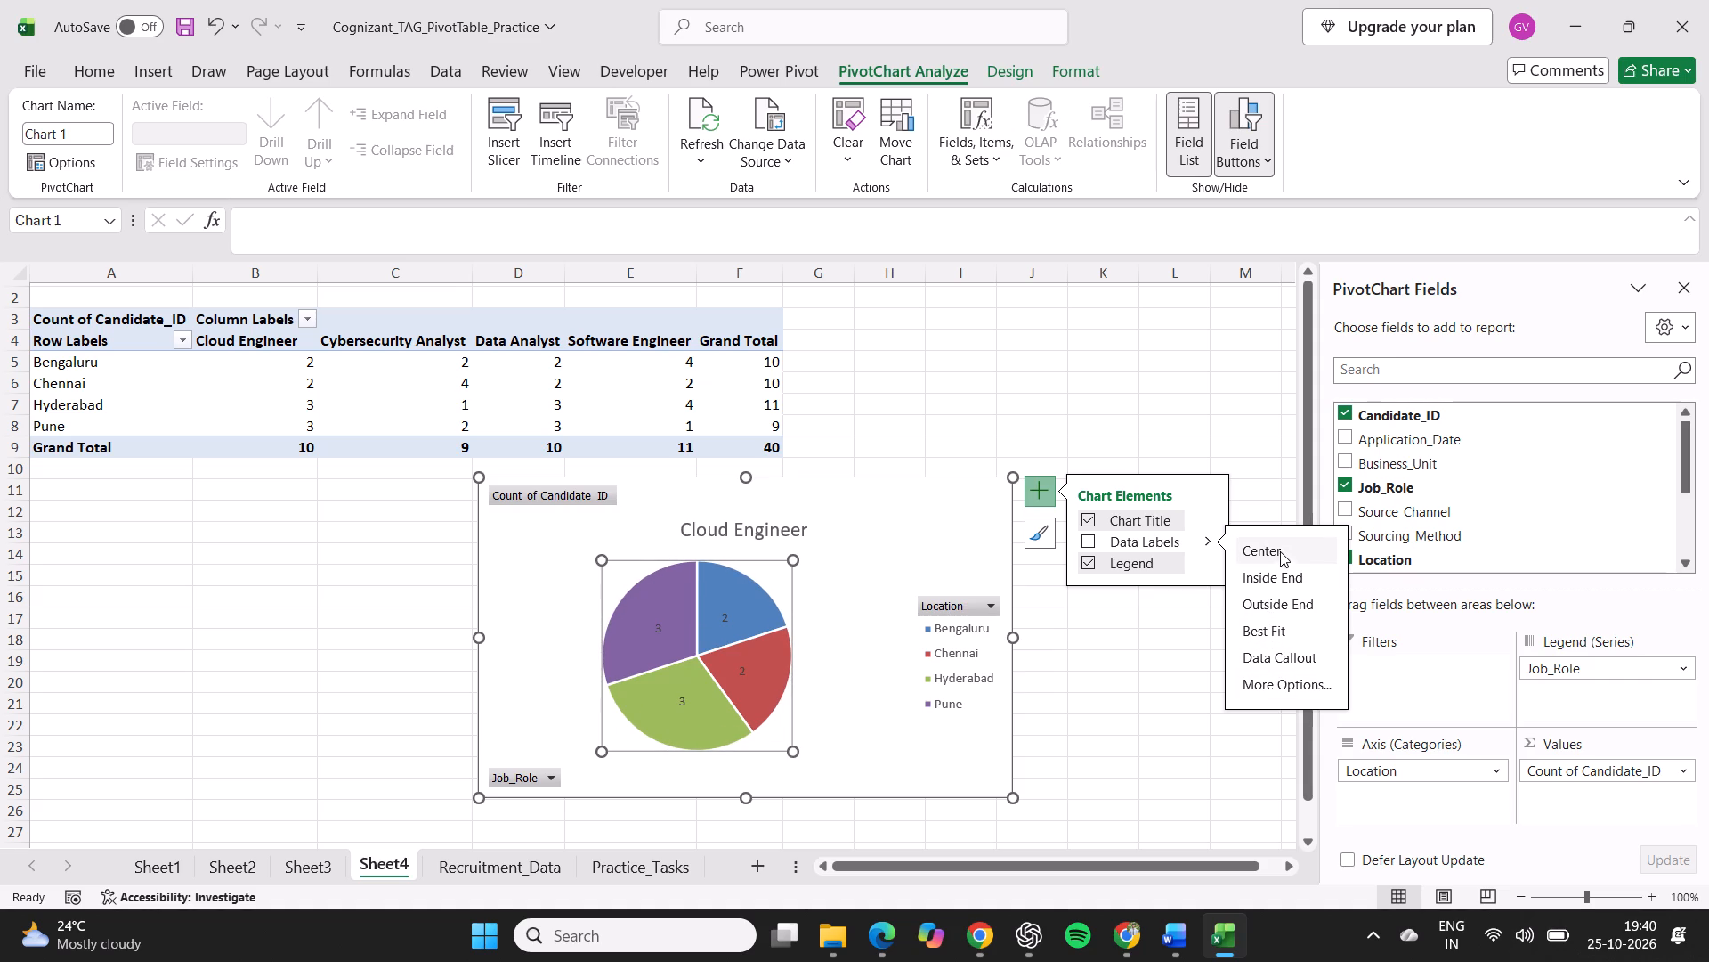
pyautogui.click(1278, 604)
pyautogui.click(965, 408)
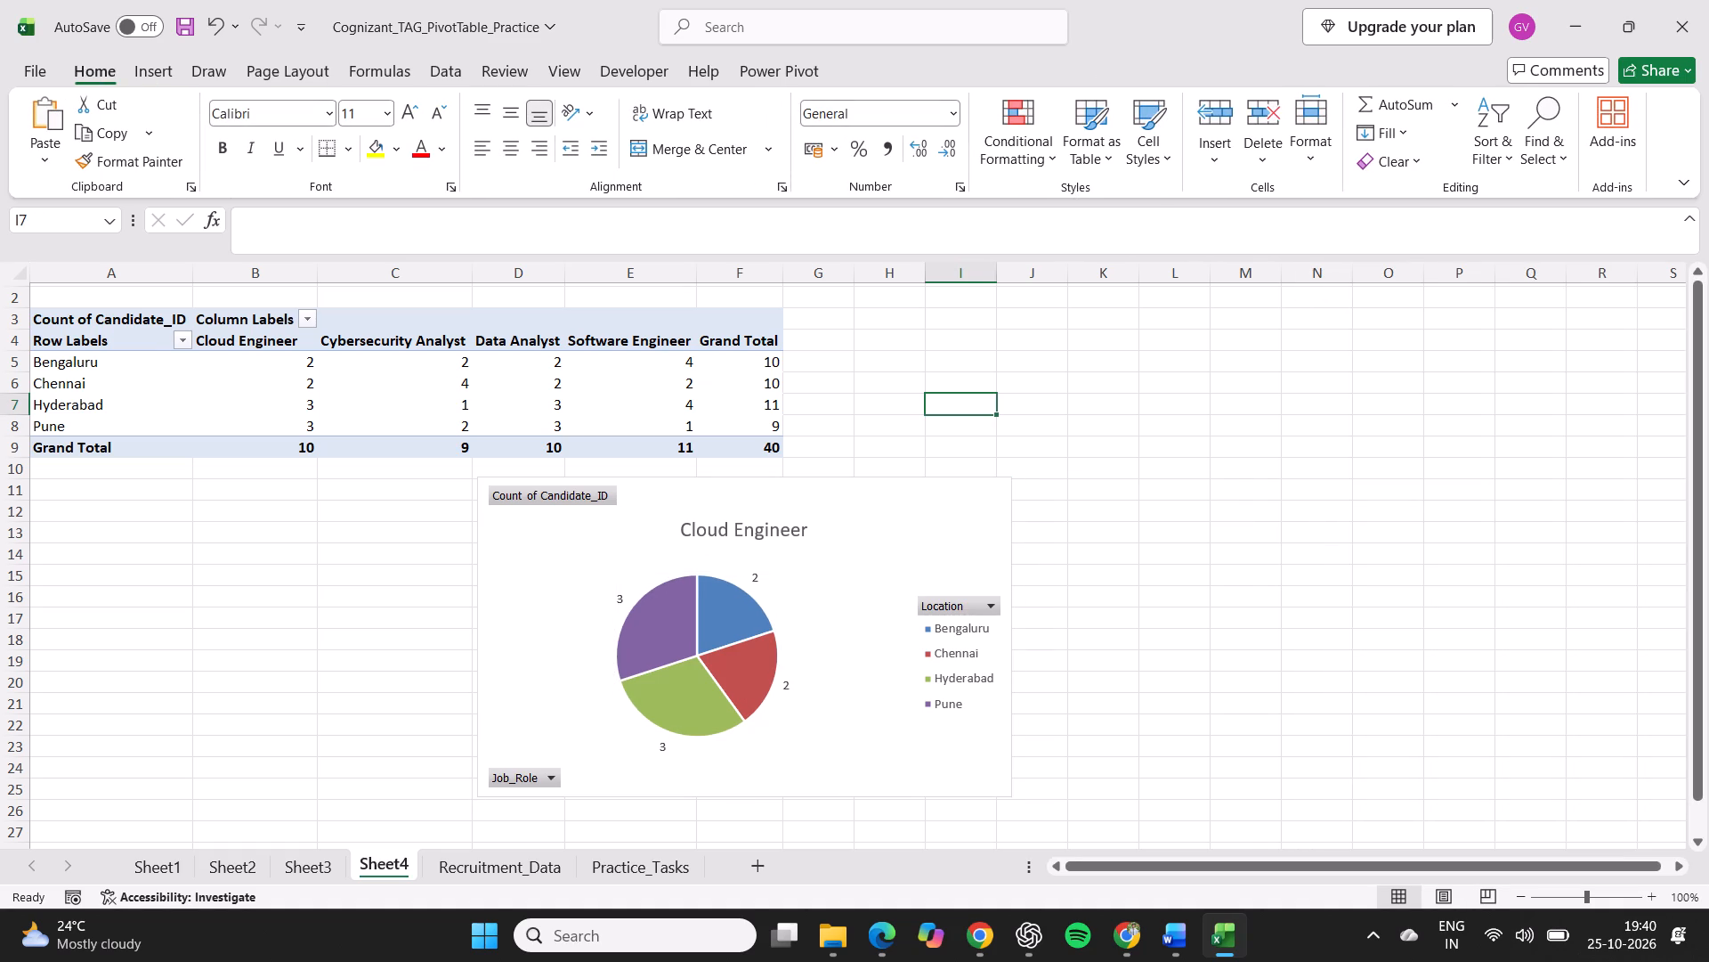
pyautogui.click(892, 521)
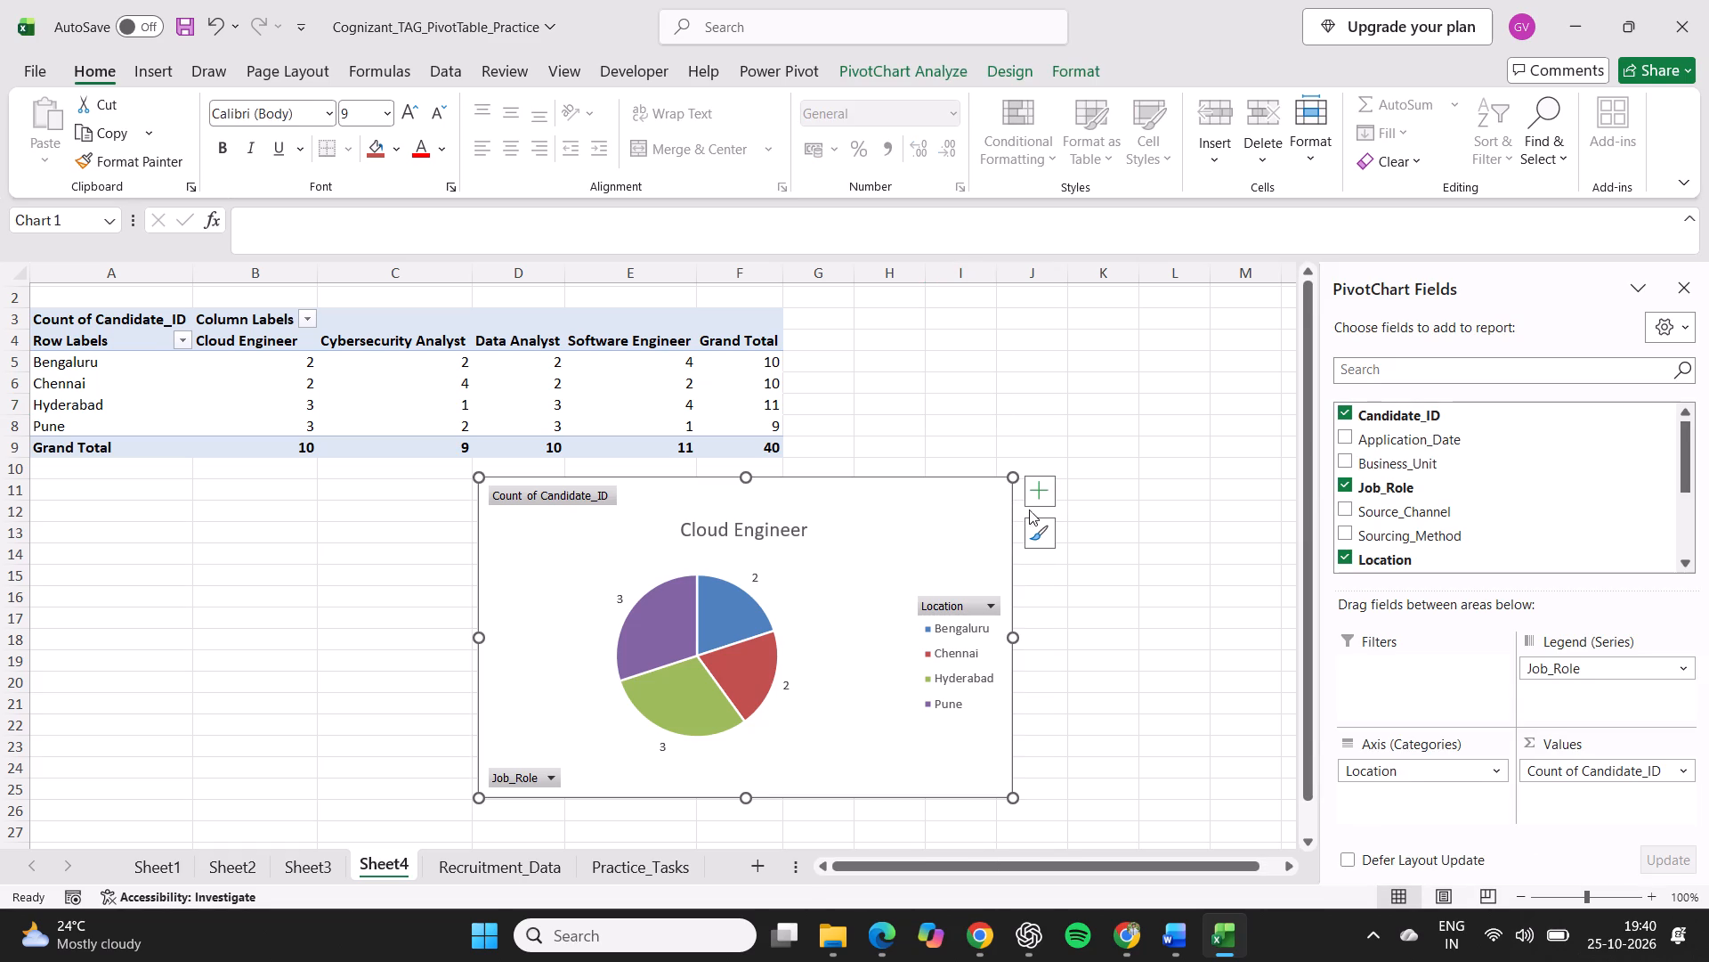
# Check the practice task list, then insert a PivotTable from the Recruitment_Data table (Table1) on a new worksheet.
pyautogui.click(651, 860)
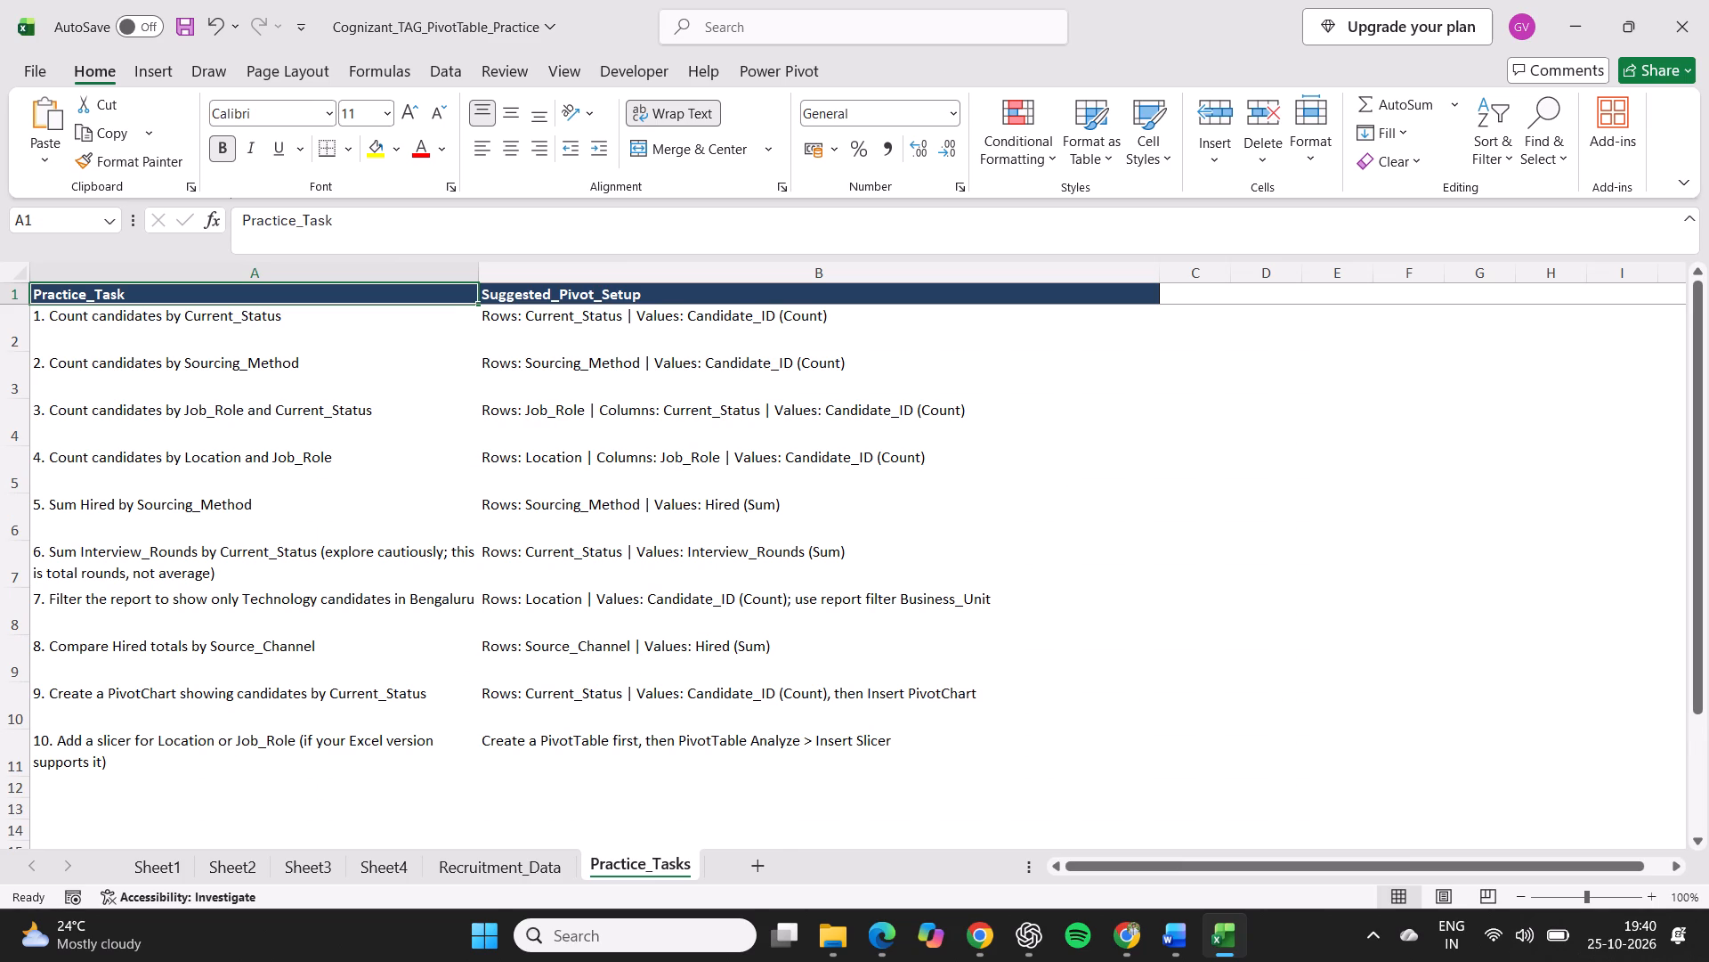
pyautogui.click(514, 873)
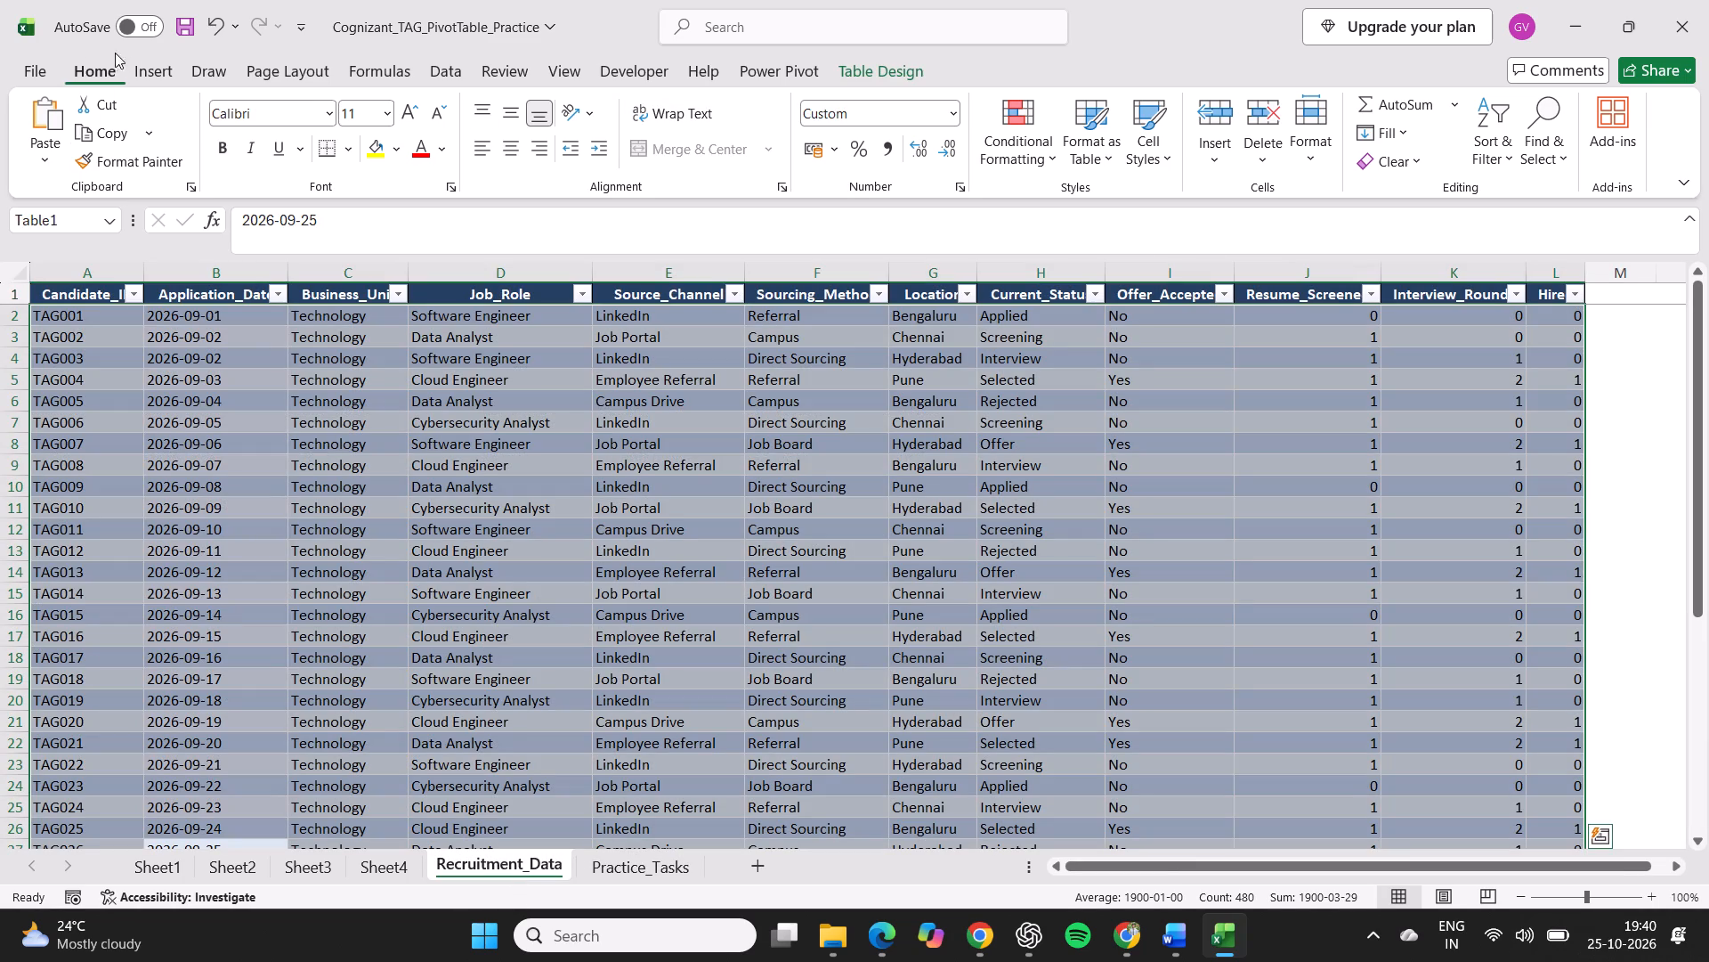
pyautogui.click(159, 62)
pyautogui.click(60, 120)
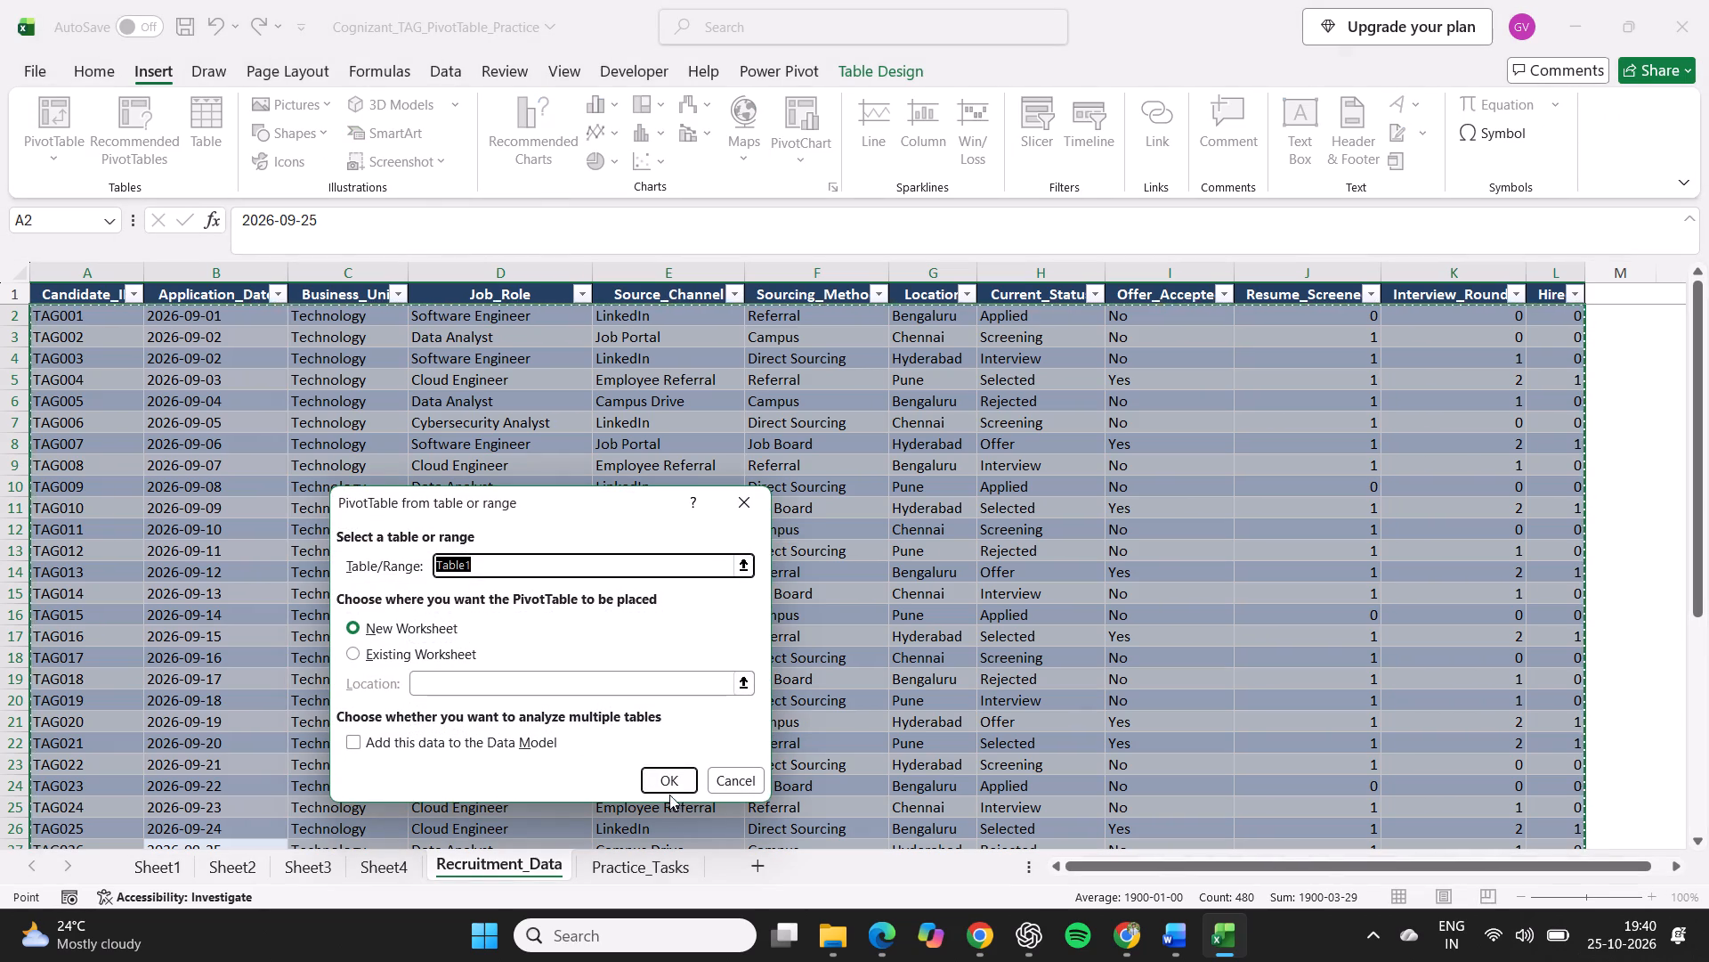
pyautogui.click(670, 786)
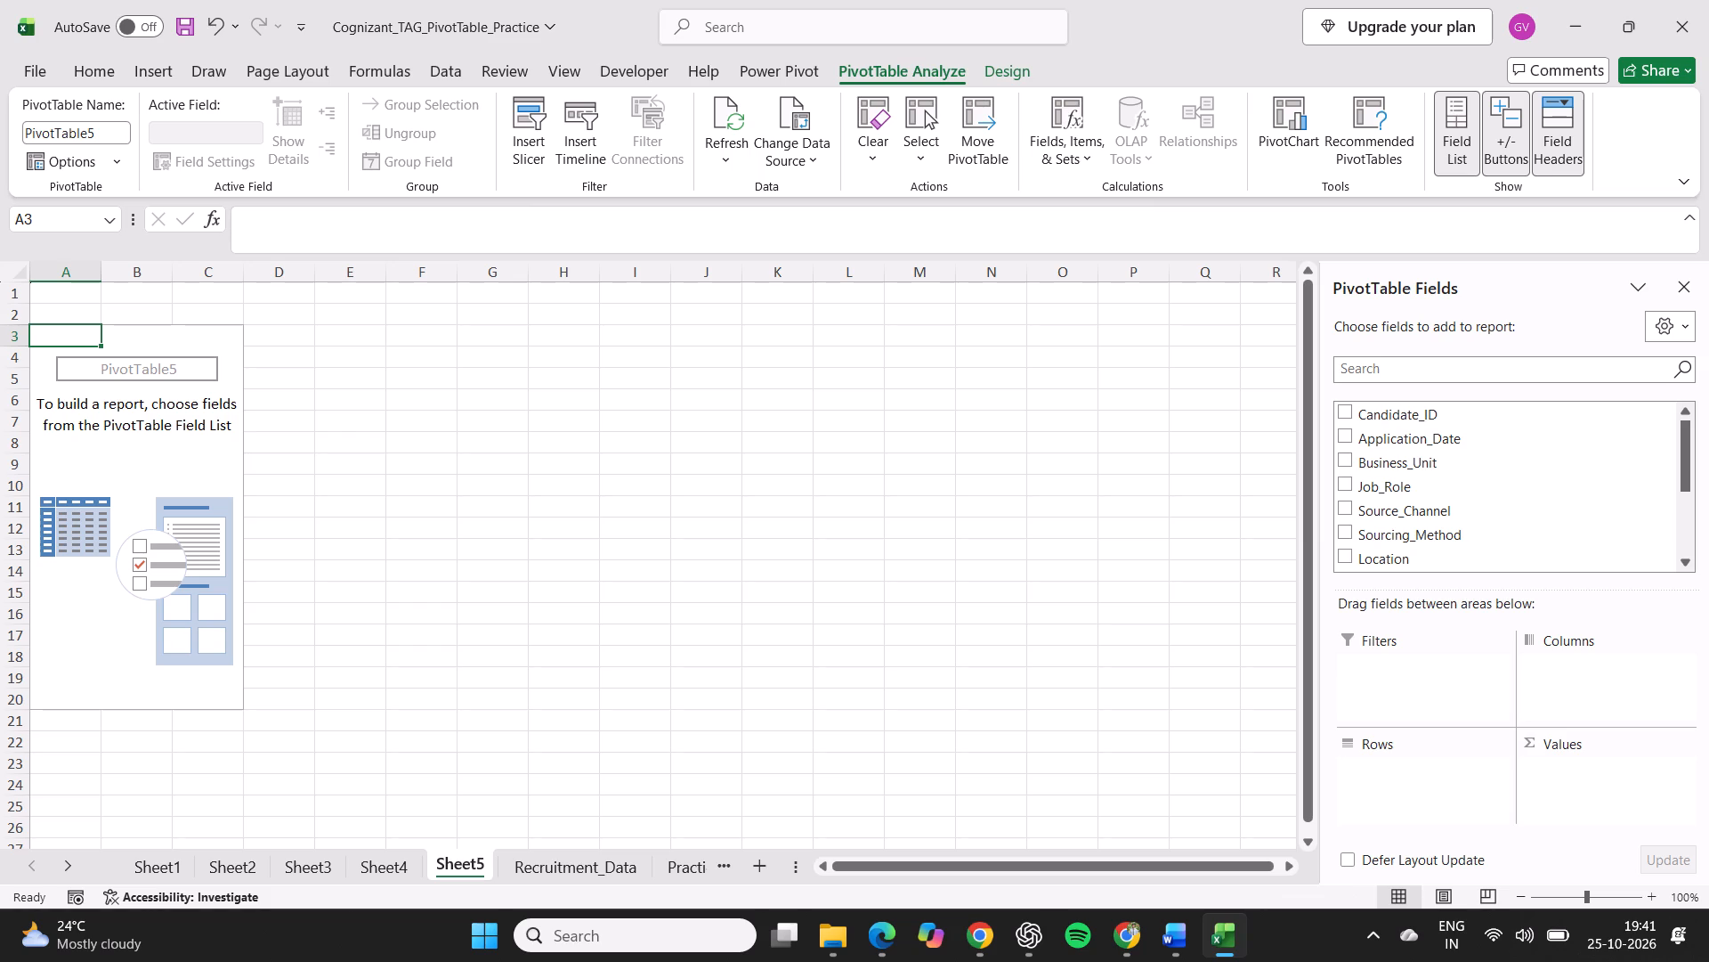
# Lay out the new PivotTable for practice task 5, with Sourcing_Method as rows and the sum of Hired as values.
pyautogui.moveTo(1454, 536); pyautogui.dragTo(1589, 769)
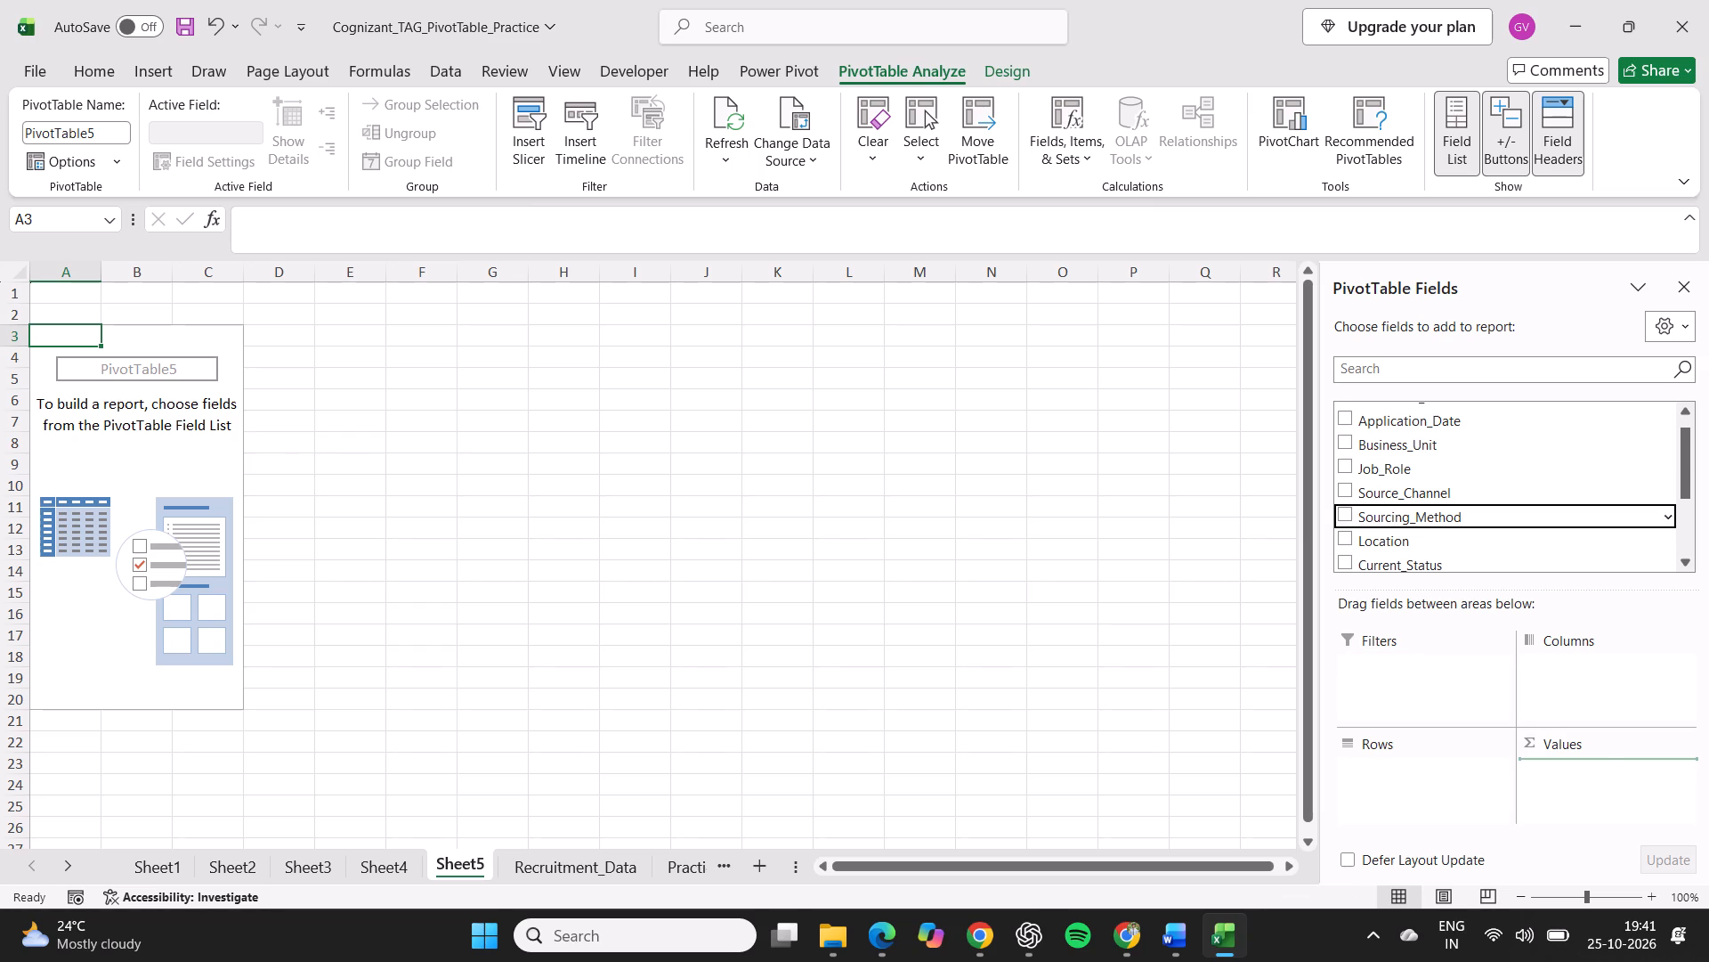
pyautogui.moveTo(1589, 769); pyautogui.dragTo(1601, 770)
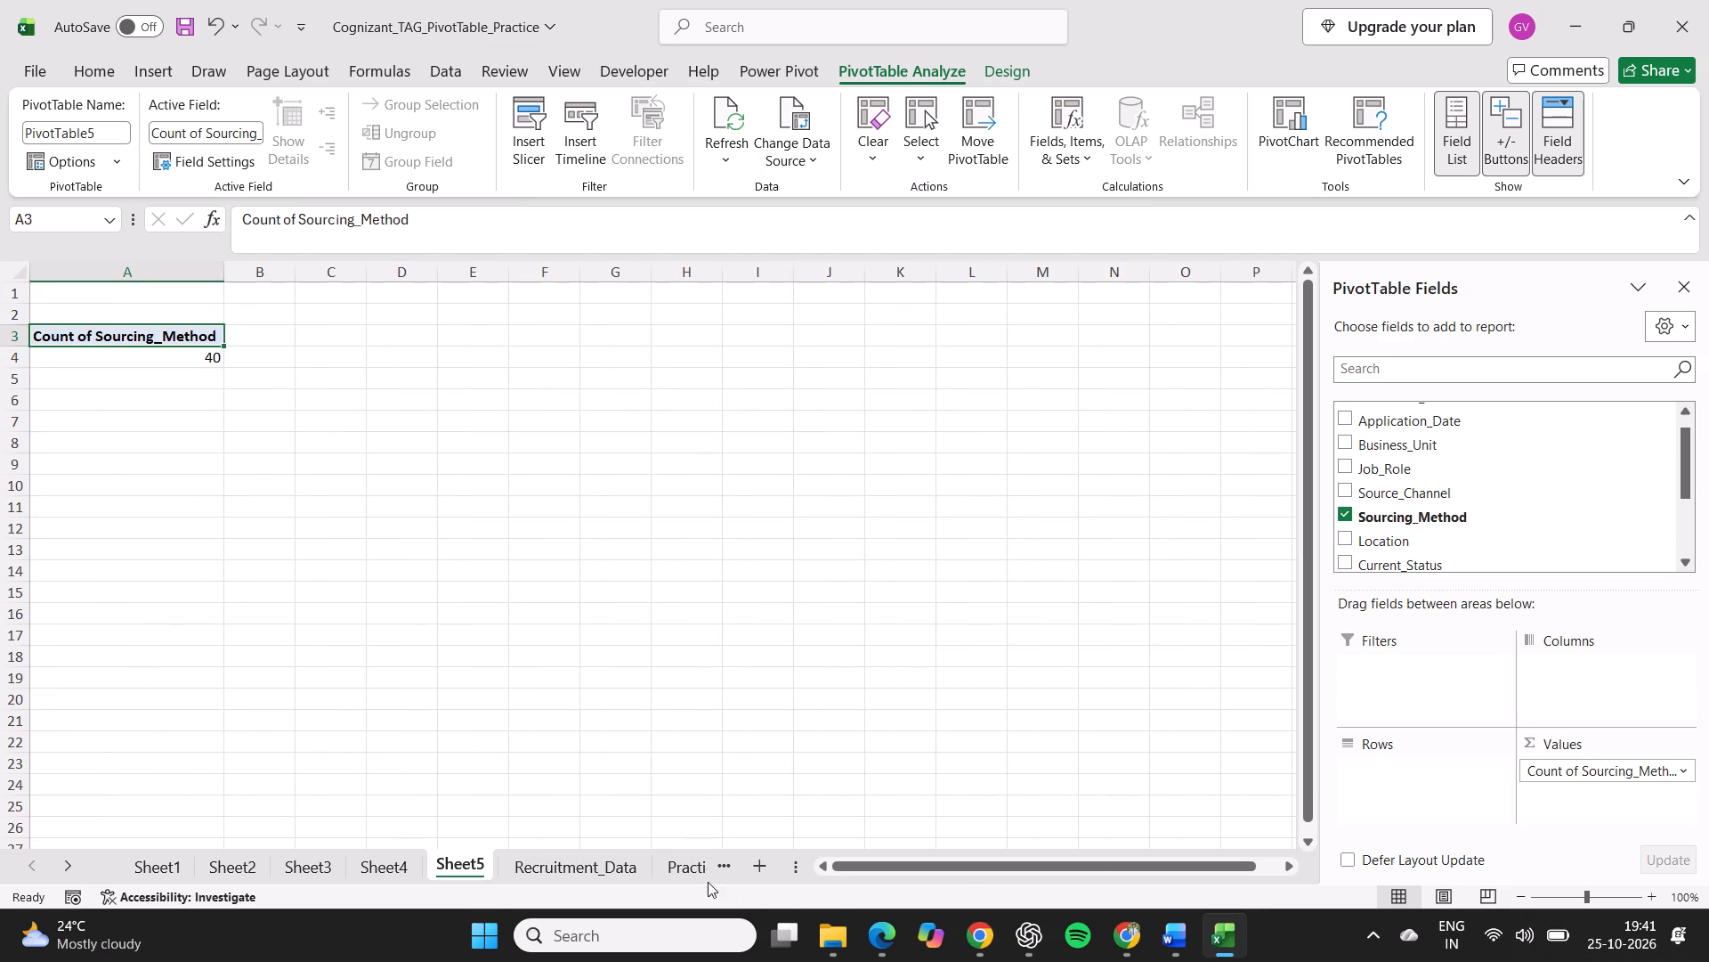
pyautogui.click(676, 868)
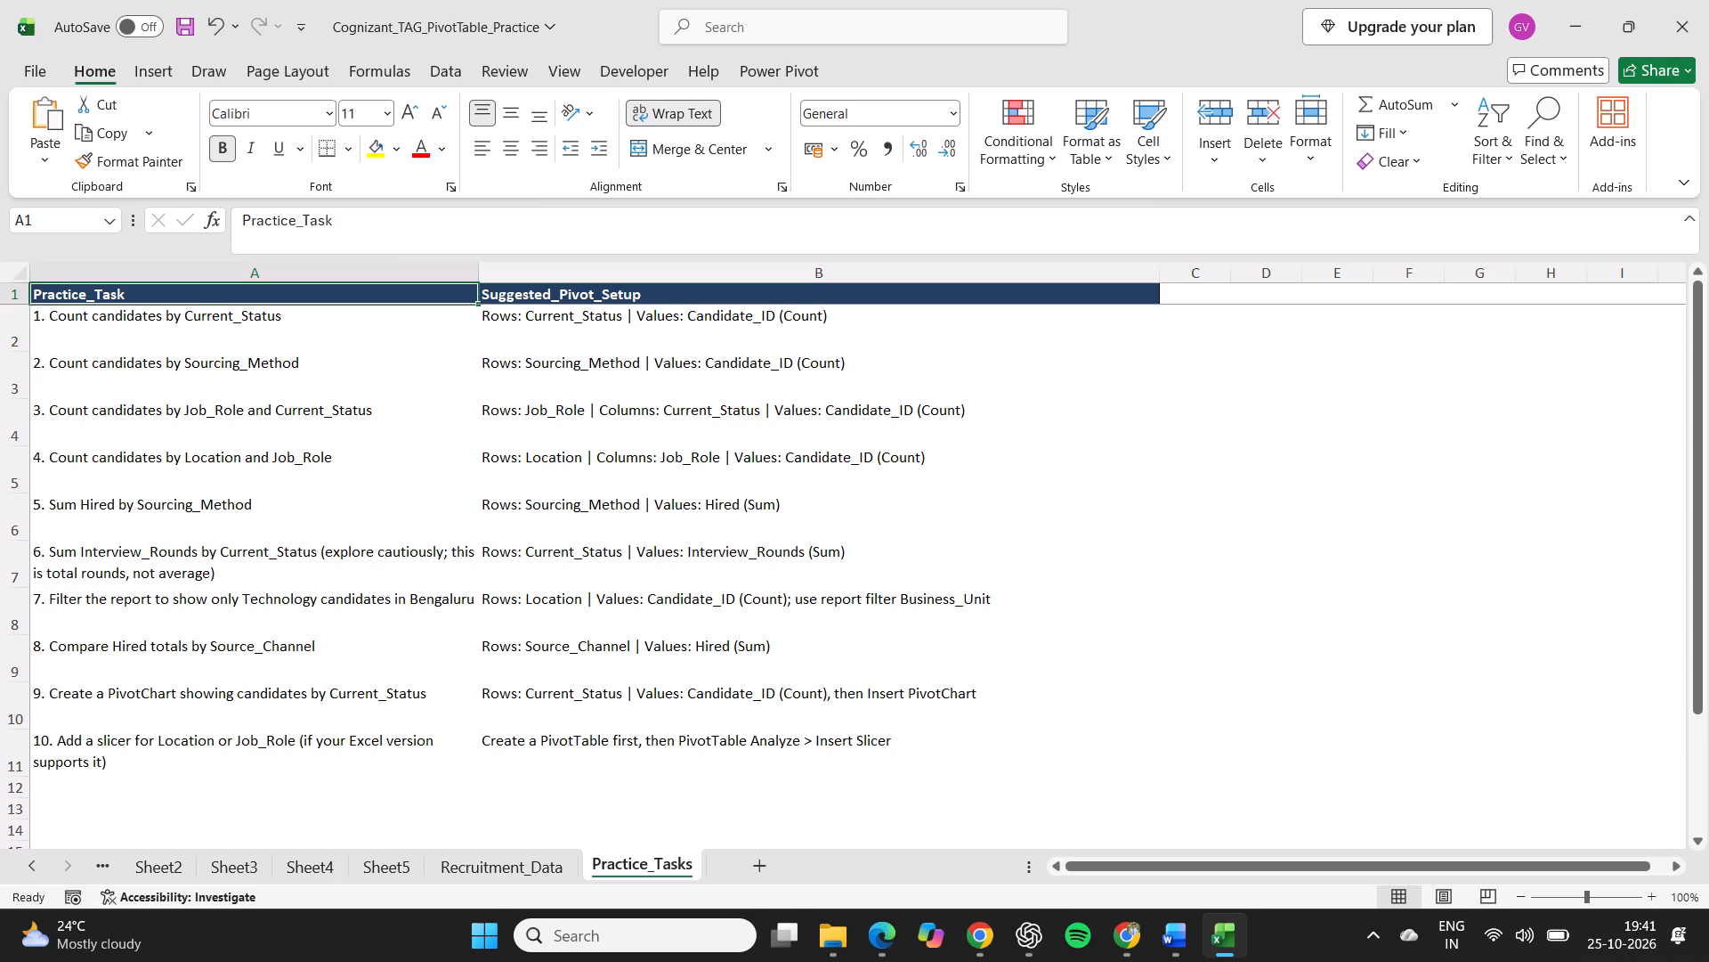
pyautogui.click(393, 863)
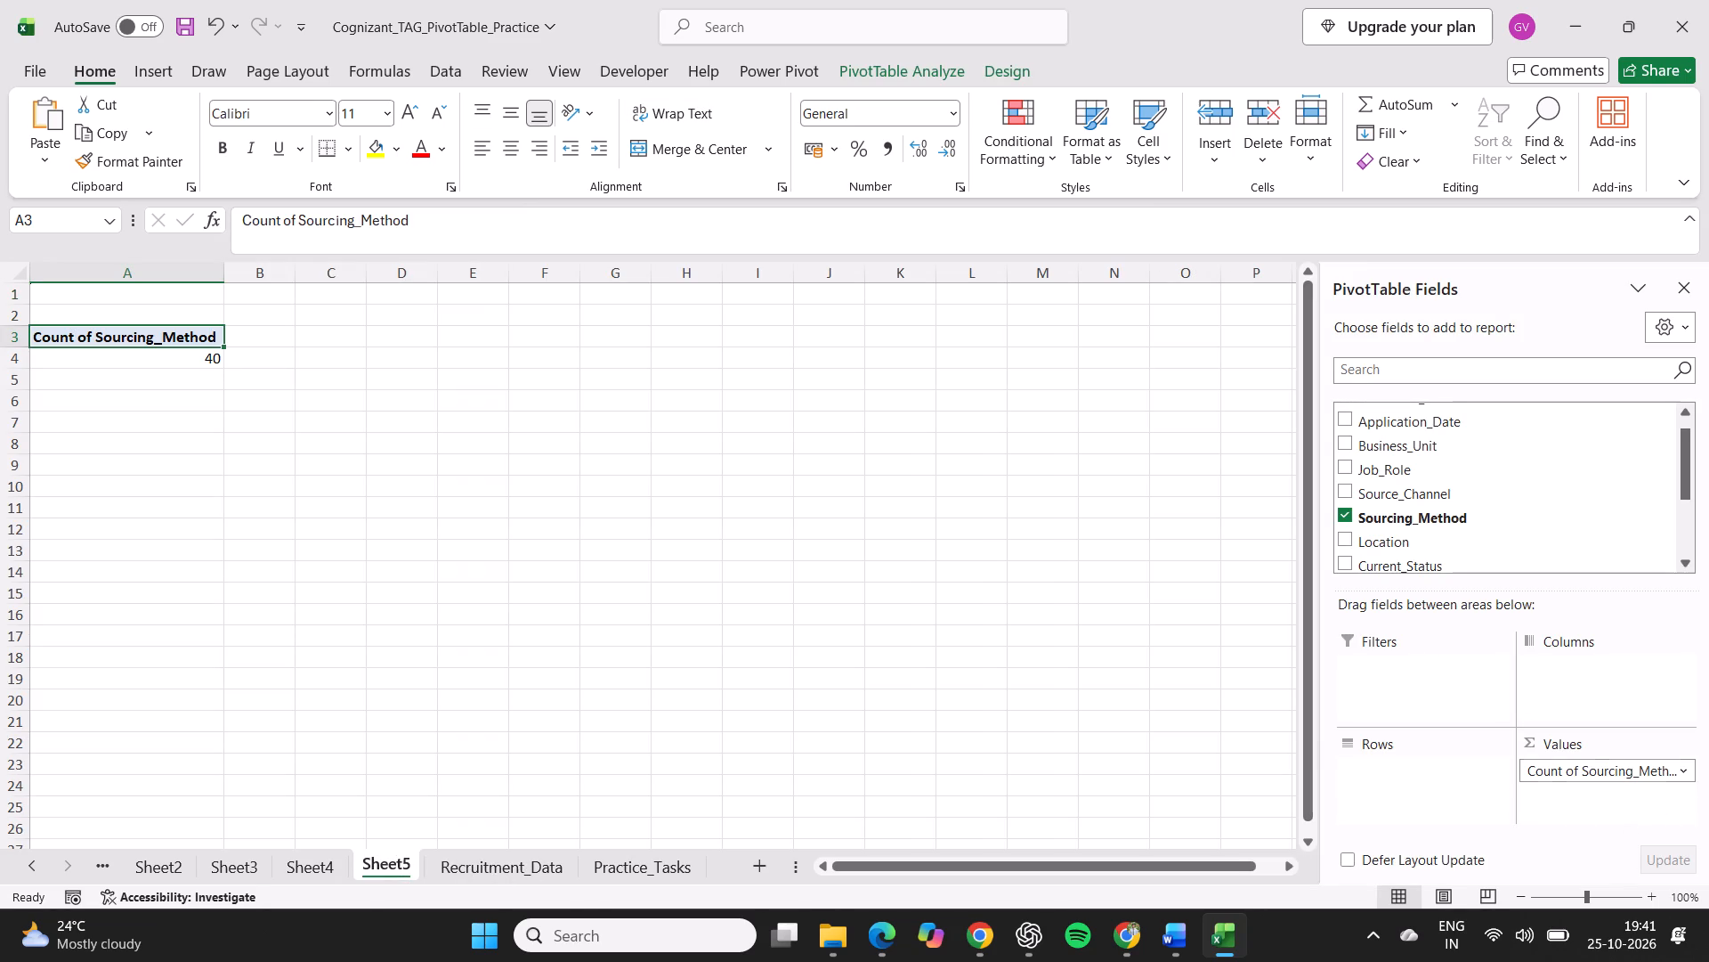
pyautogui.moveTo(1600, 775); pyautogui.dragTo(1415, 779)
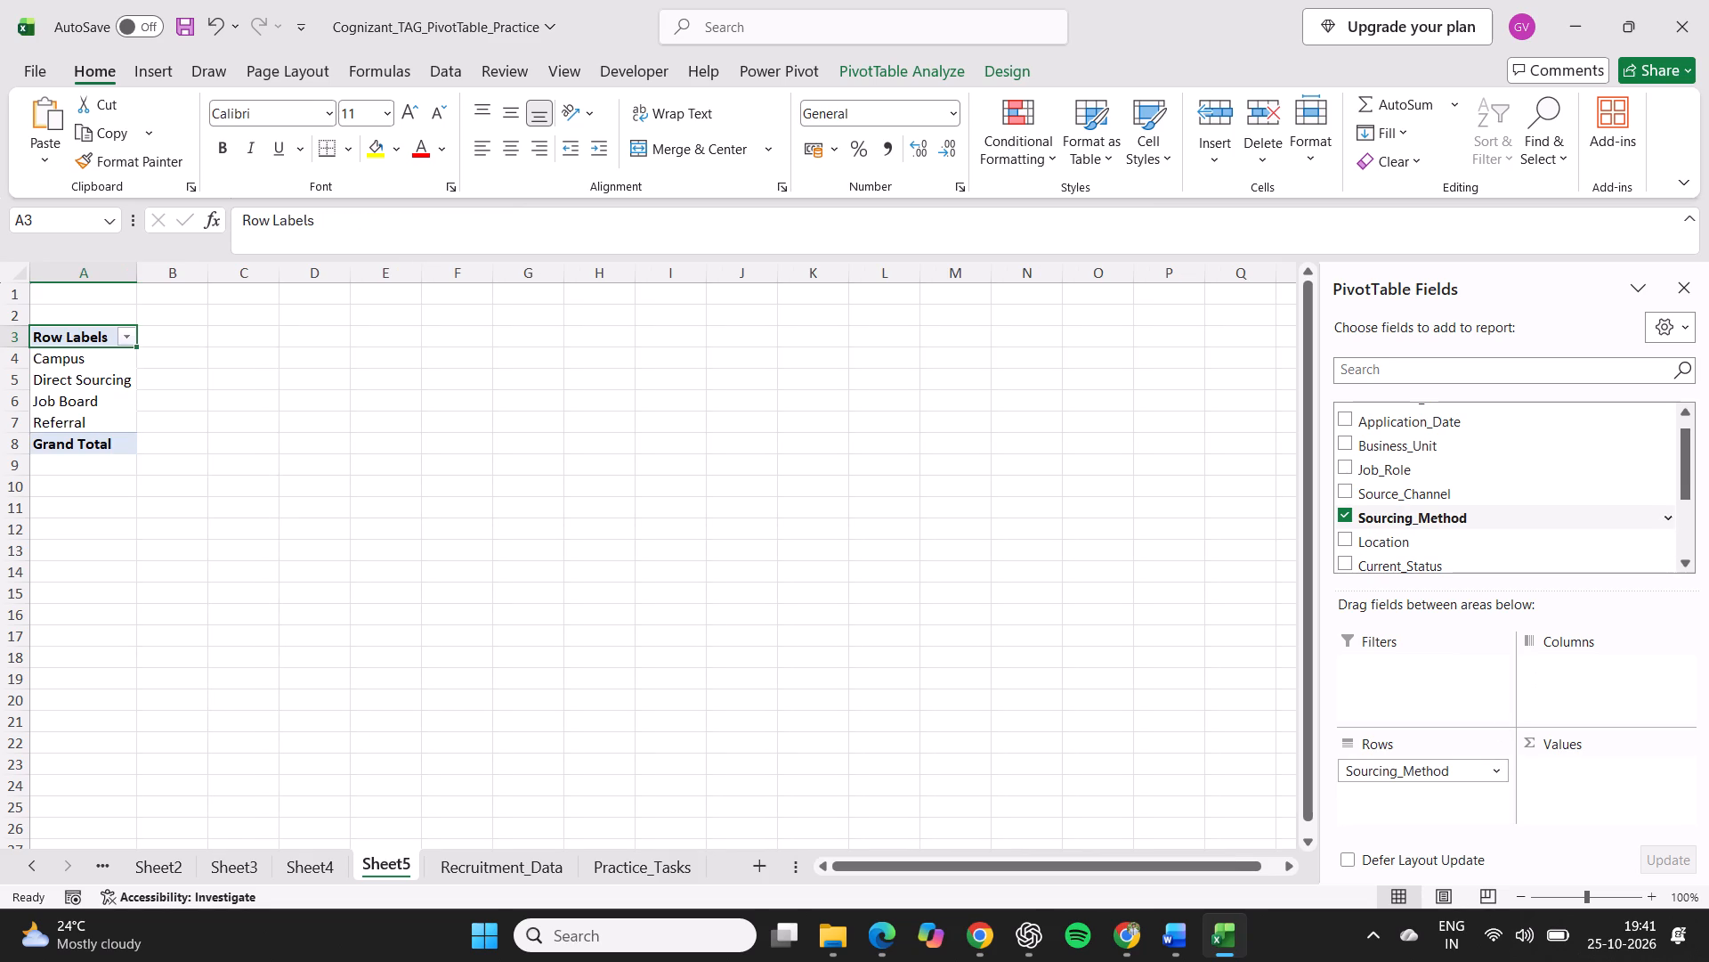
pyautogui.scroll(-1, 1453, 508)
pyautogui.moveTo(1410, 530); pyautogui.dragTo(1590, 775)
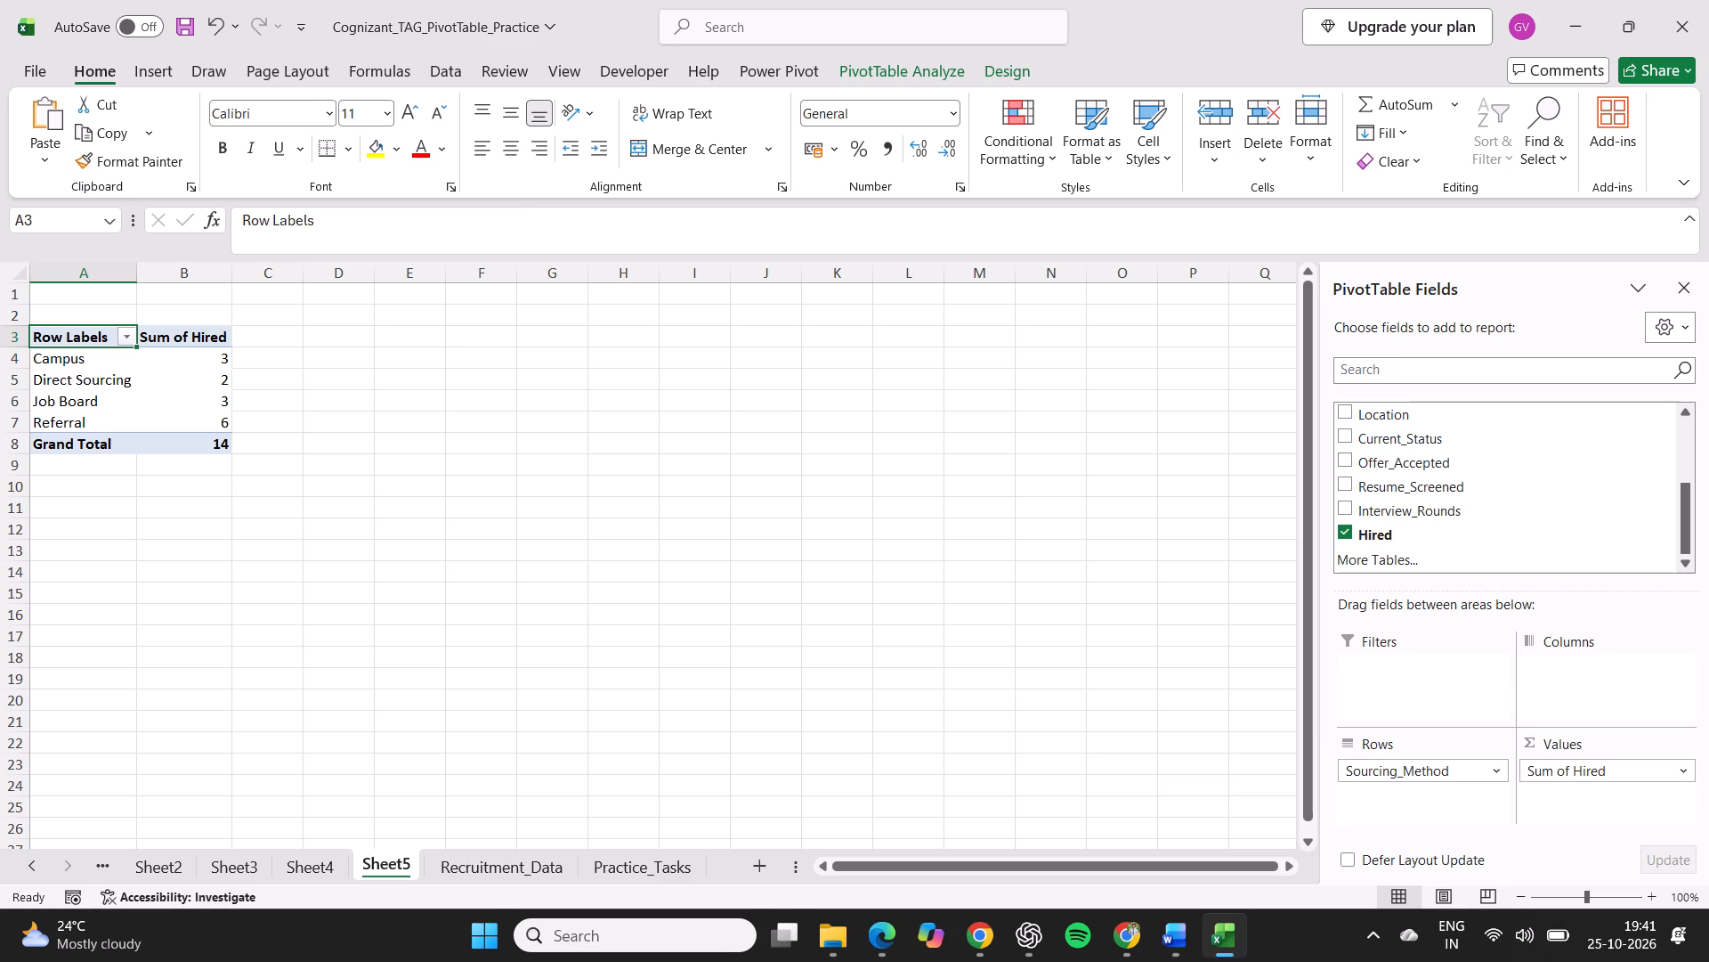
# Examine the Sourcing_Method and Hired columns in Recruitment_Data, then return to the Sheet5 PivotTable.
pyautogui.click(504, 868)
pyautogui.hscroll(-1, 876, 591)
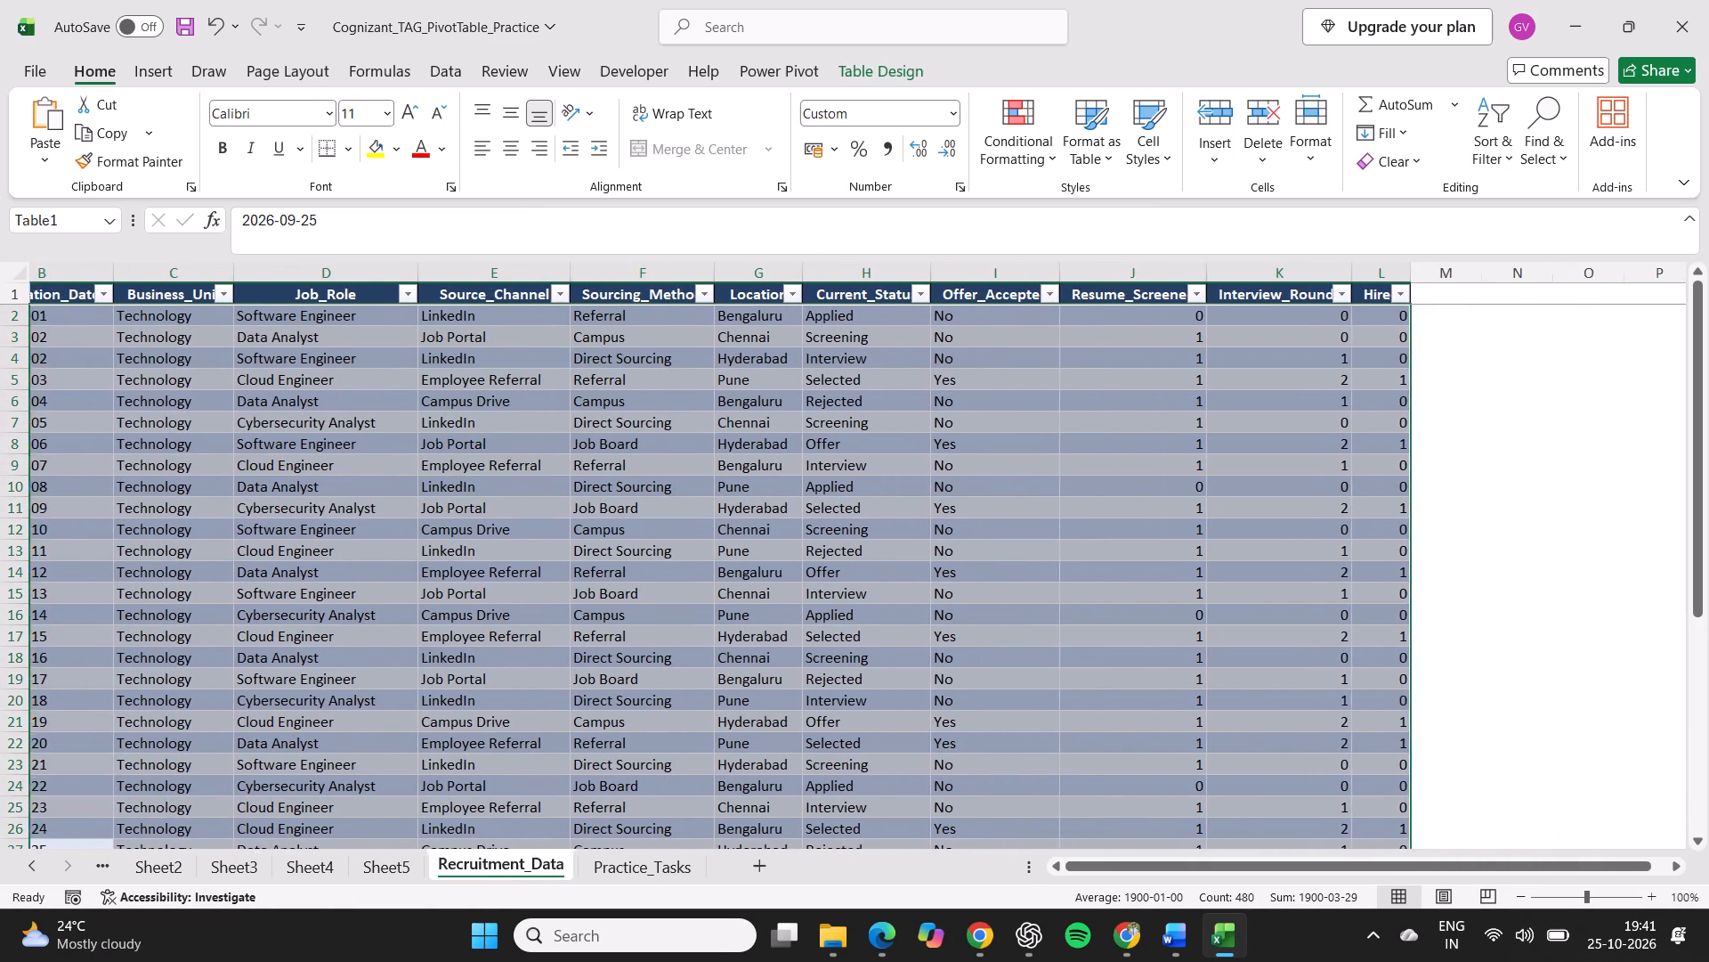
pyautogui.hscroll(-3, 876, 591)
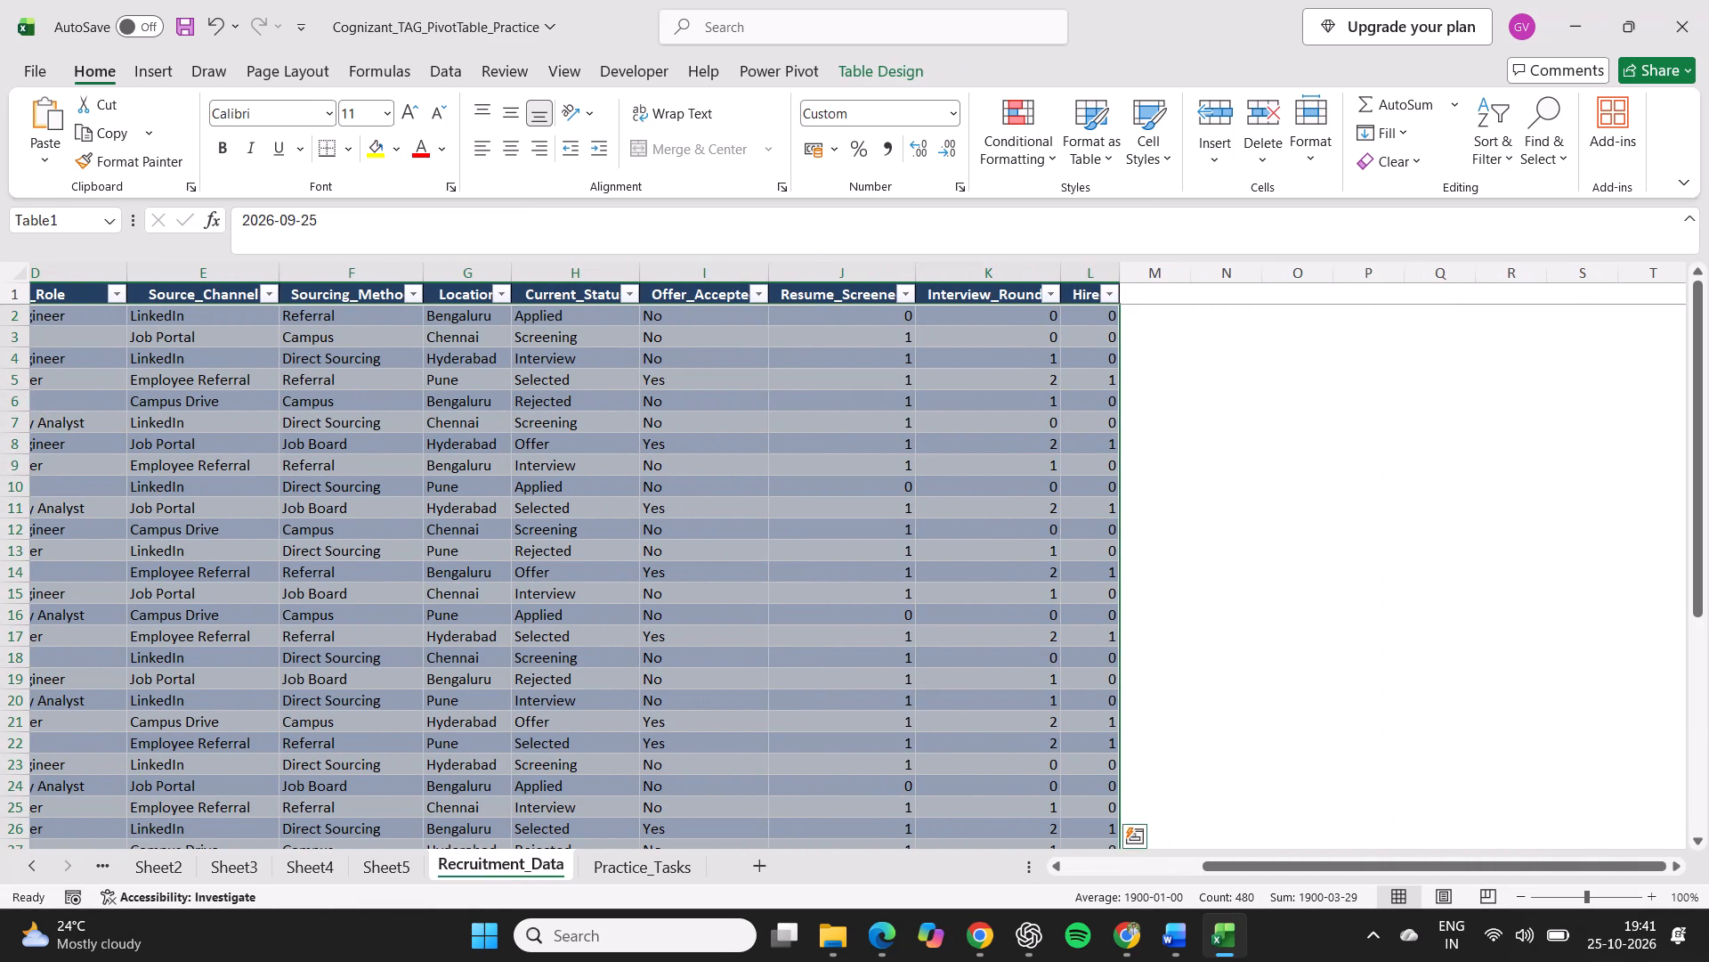
pyautogui.scroll(-2, 925, 586)
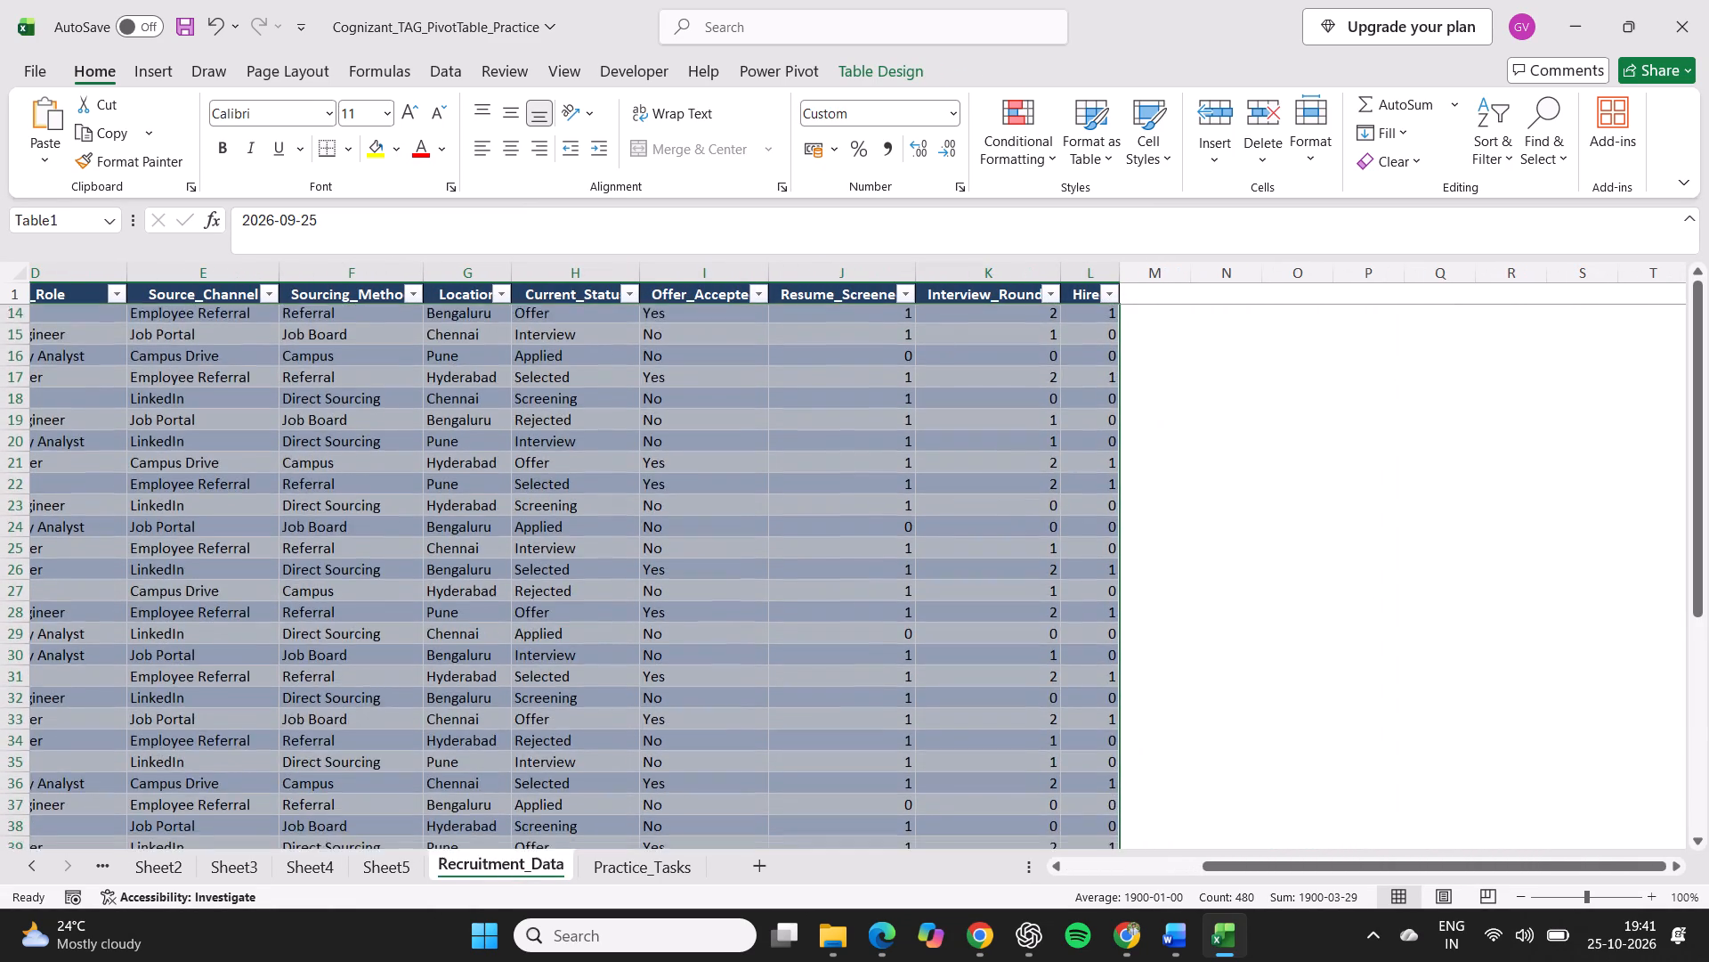
pyautogui.scroll(-1, 925, 586)
pyautogui.scroll(1, 925, 586)
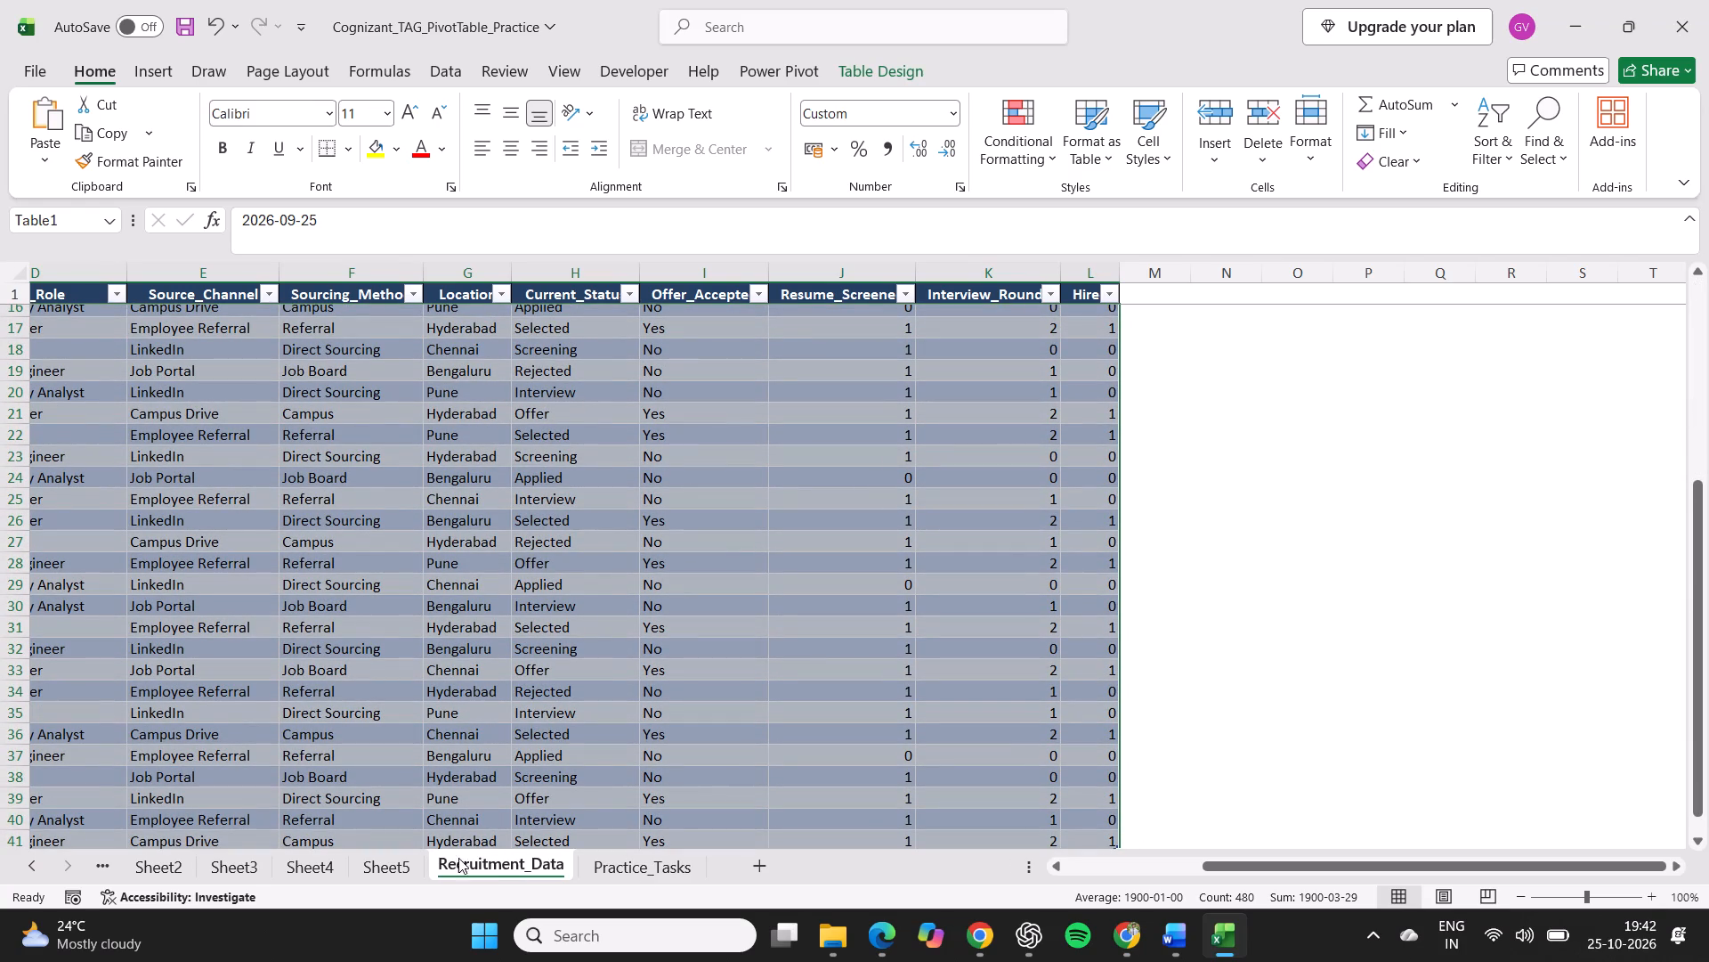
pyautogui.click(376, 859)
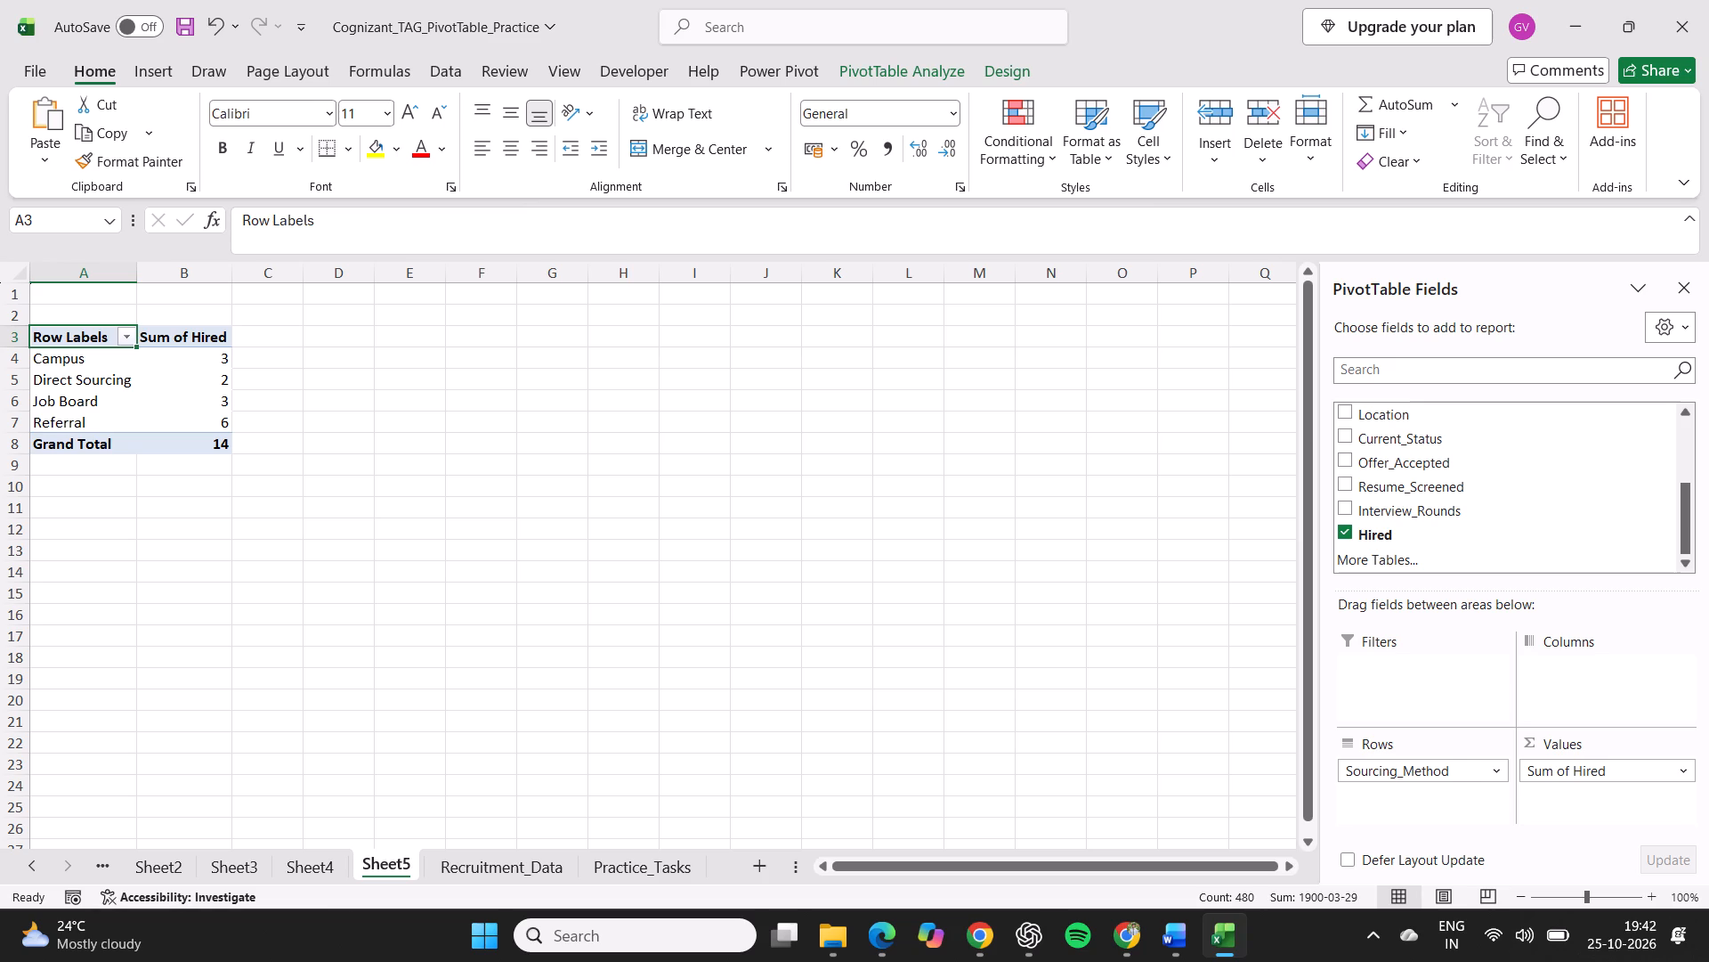
# Insert another PivotTable from the Recruitment_Data table (Table1) on a new worksheet.
pyautogui.click(492, 868)
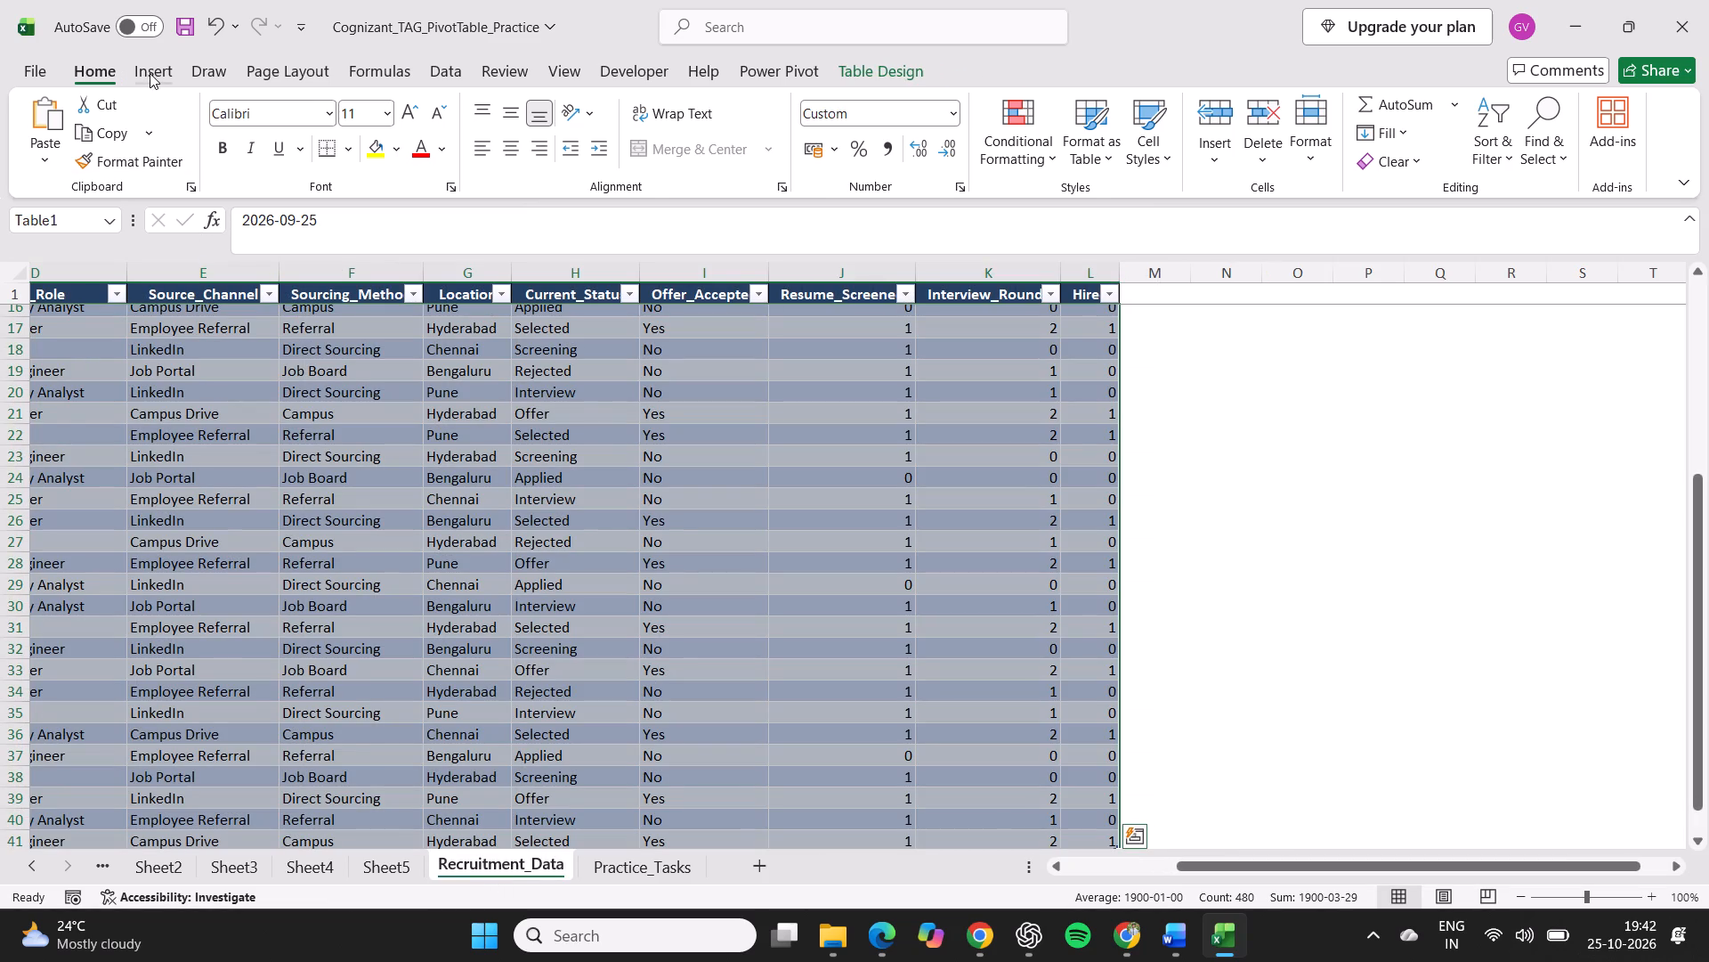
pyautogui.click(150, 73)
pyautogui.click(54, 117)
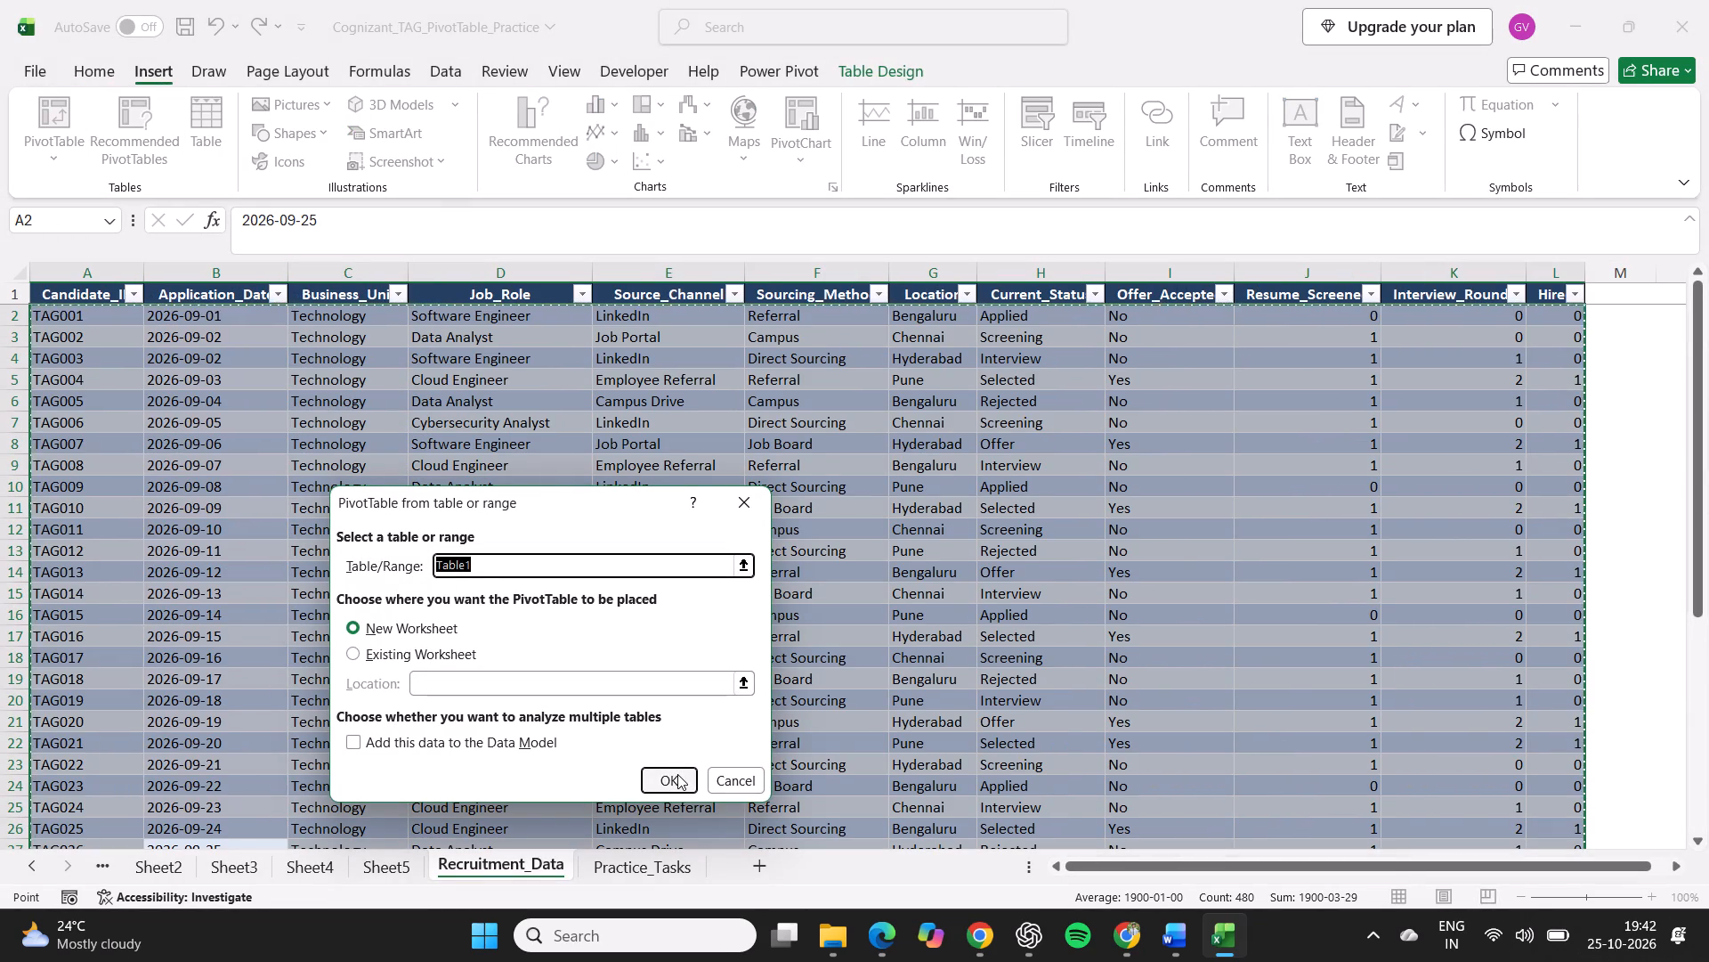
pyautogui.click(677, 774)
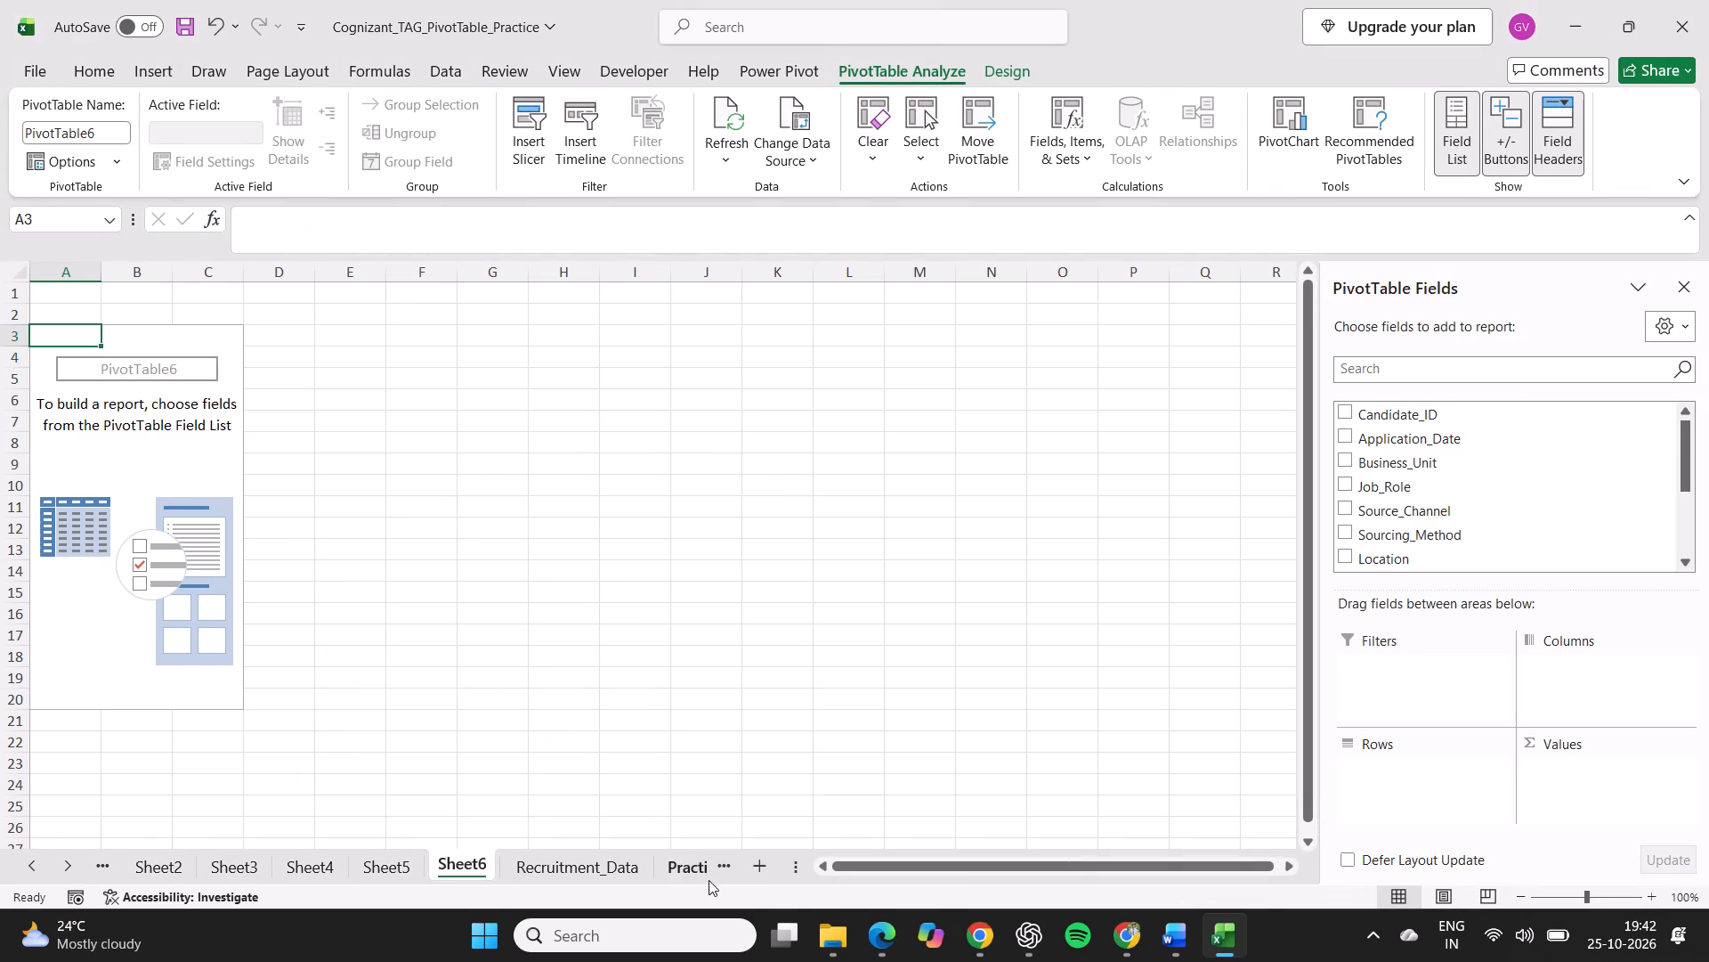
# Consult practice task 6 and the source data, then add Interview_Rounds as a summed value in the empty Sheet6 PivotTable.
pyautogui.click(693, 860)
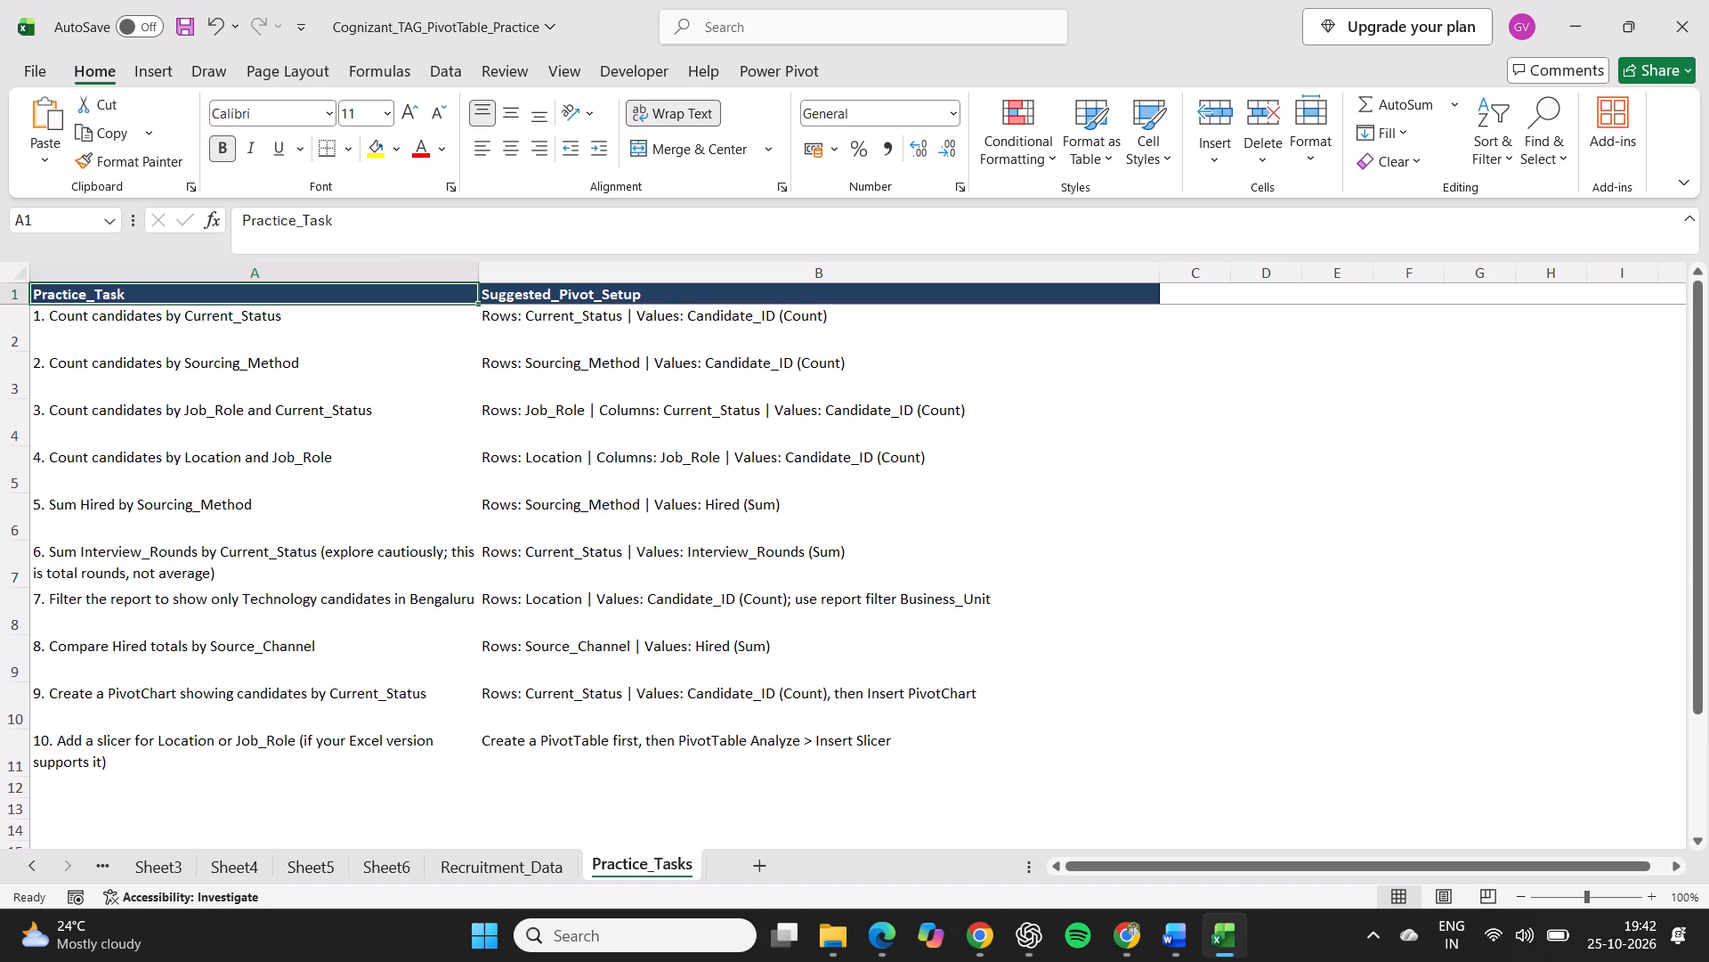
pyautogui.click(505, 855)
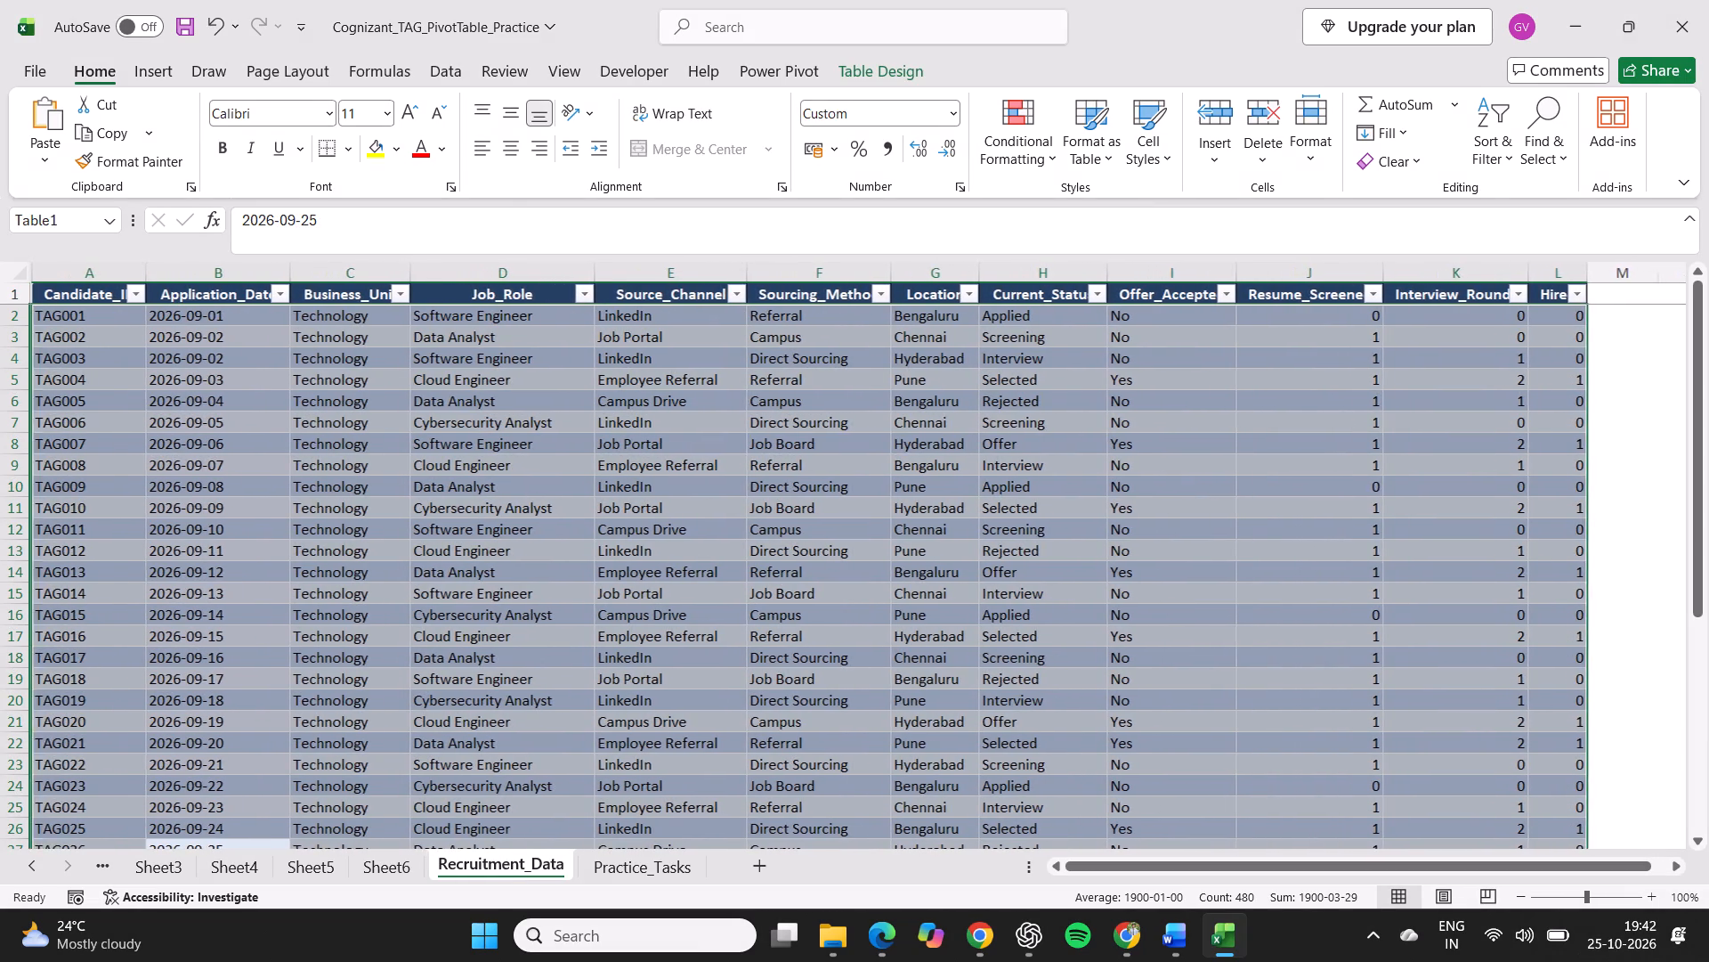
pyautogui.hscroll(2, 875, 567)
pyautogui.hscroll(-2, 875, 567)
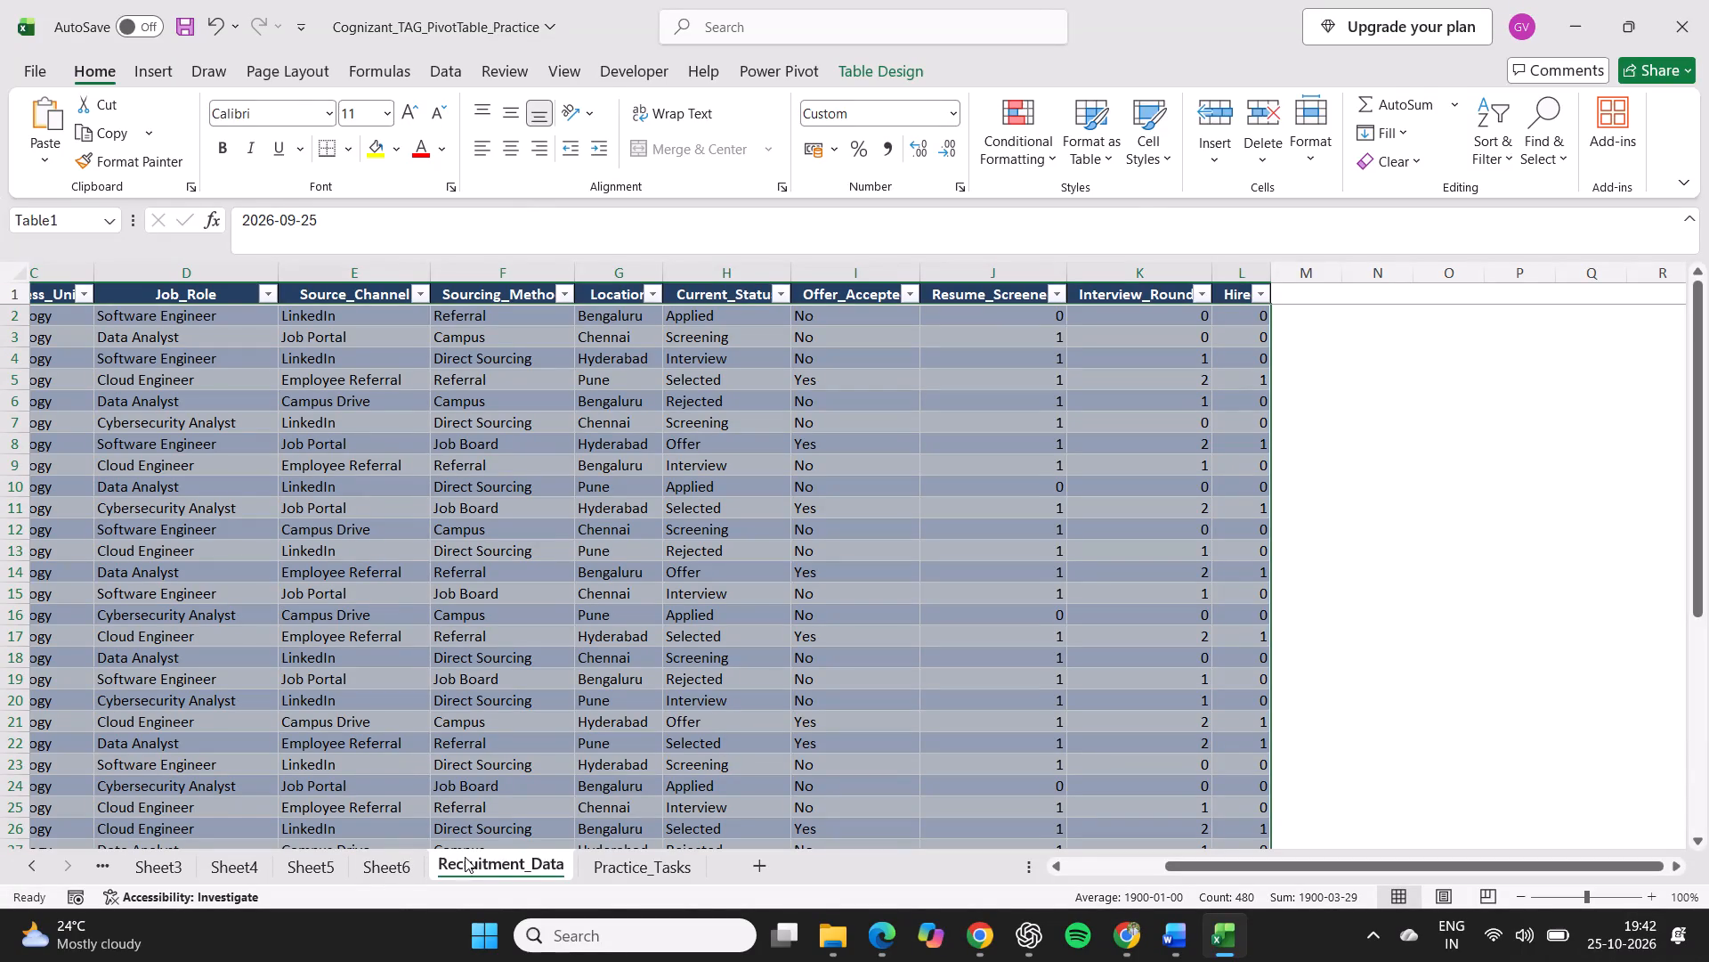
pyautogui.click(615, 860)
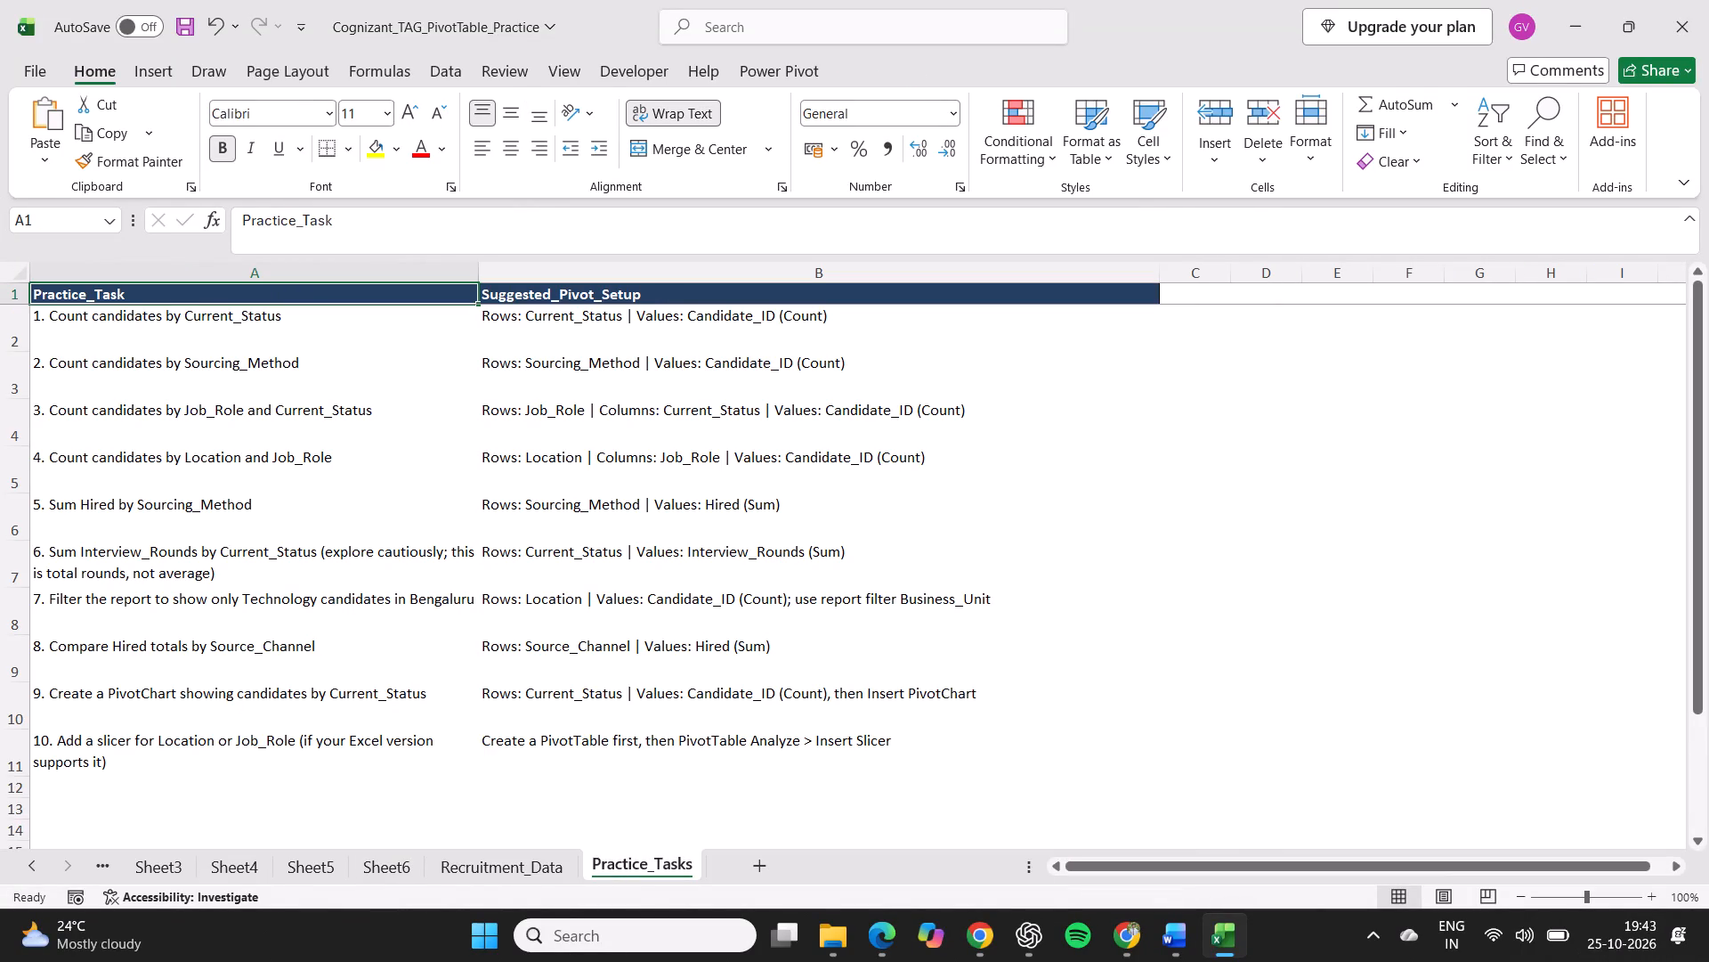
pyautogui.click(500, 871)
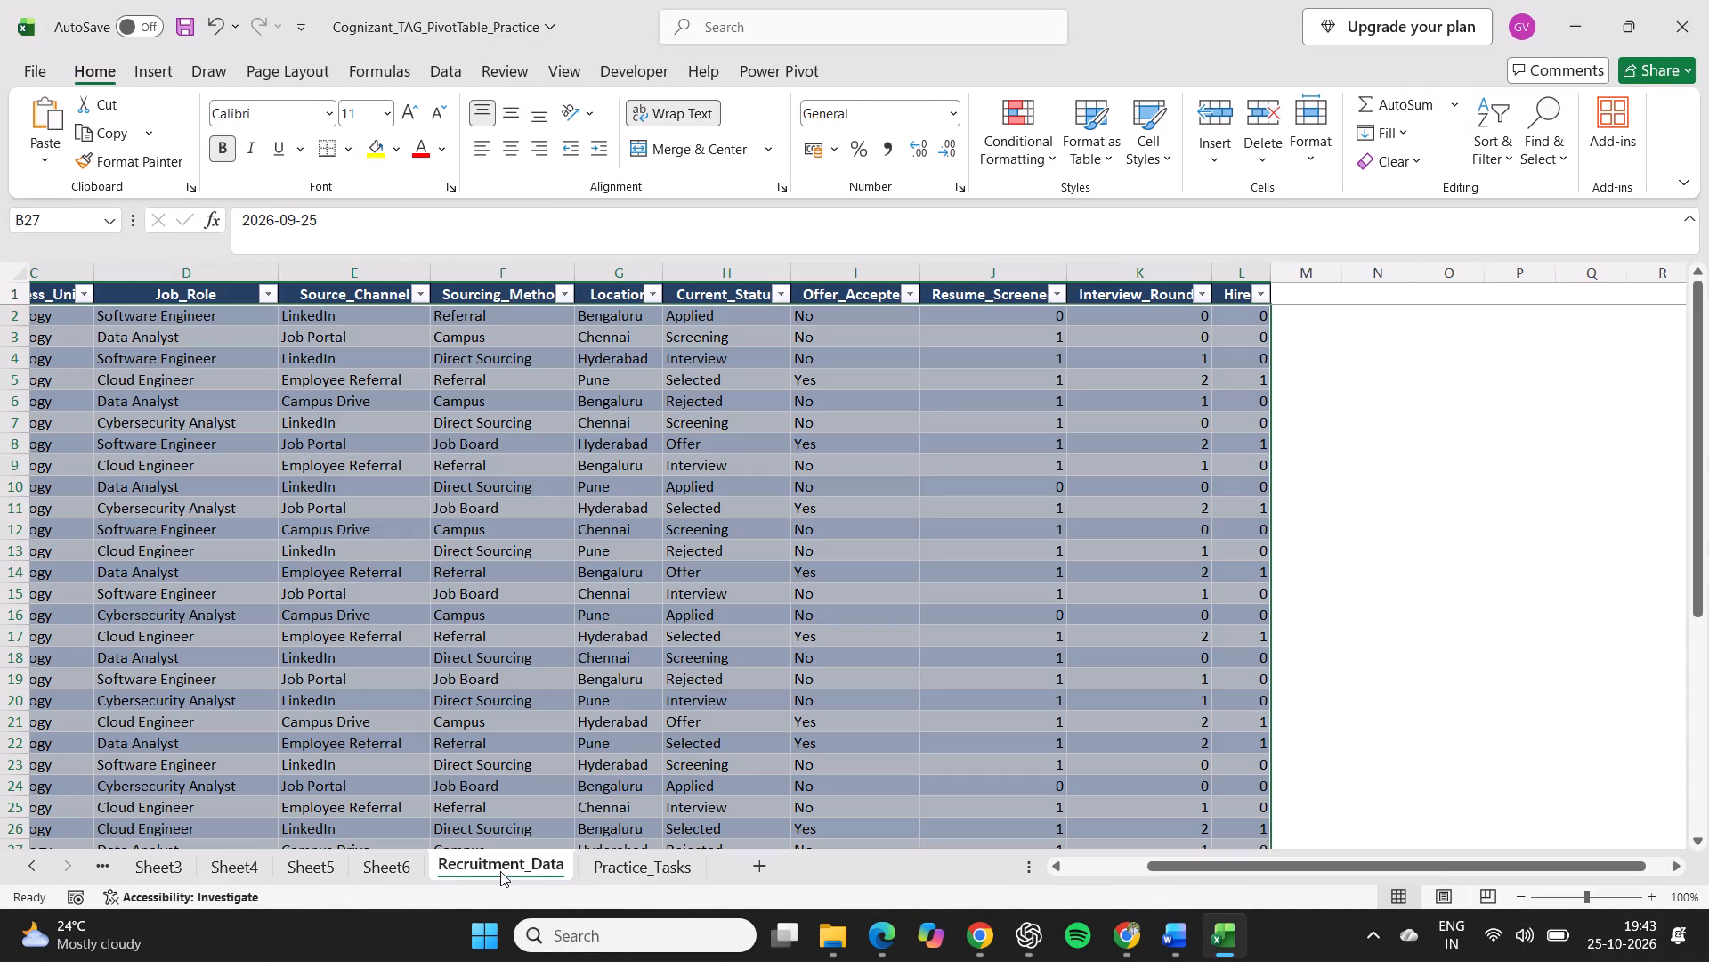
pyautogui.click(398, 859)
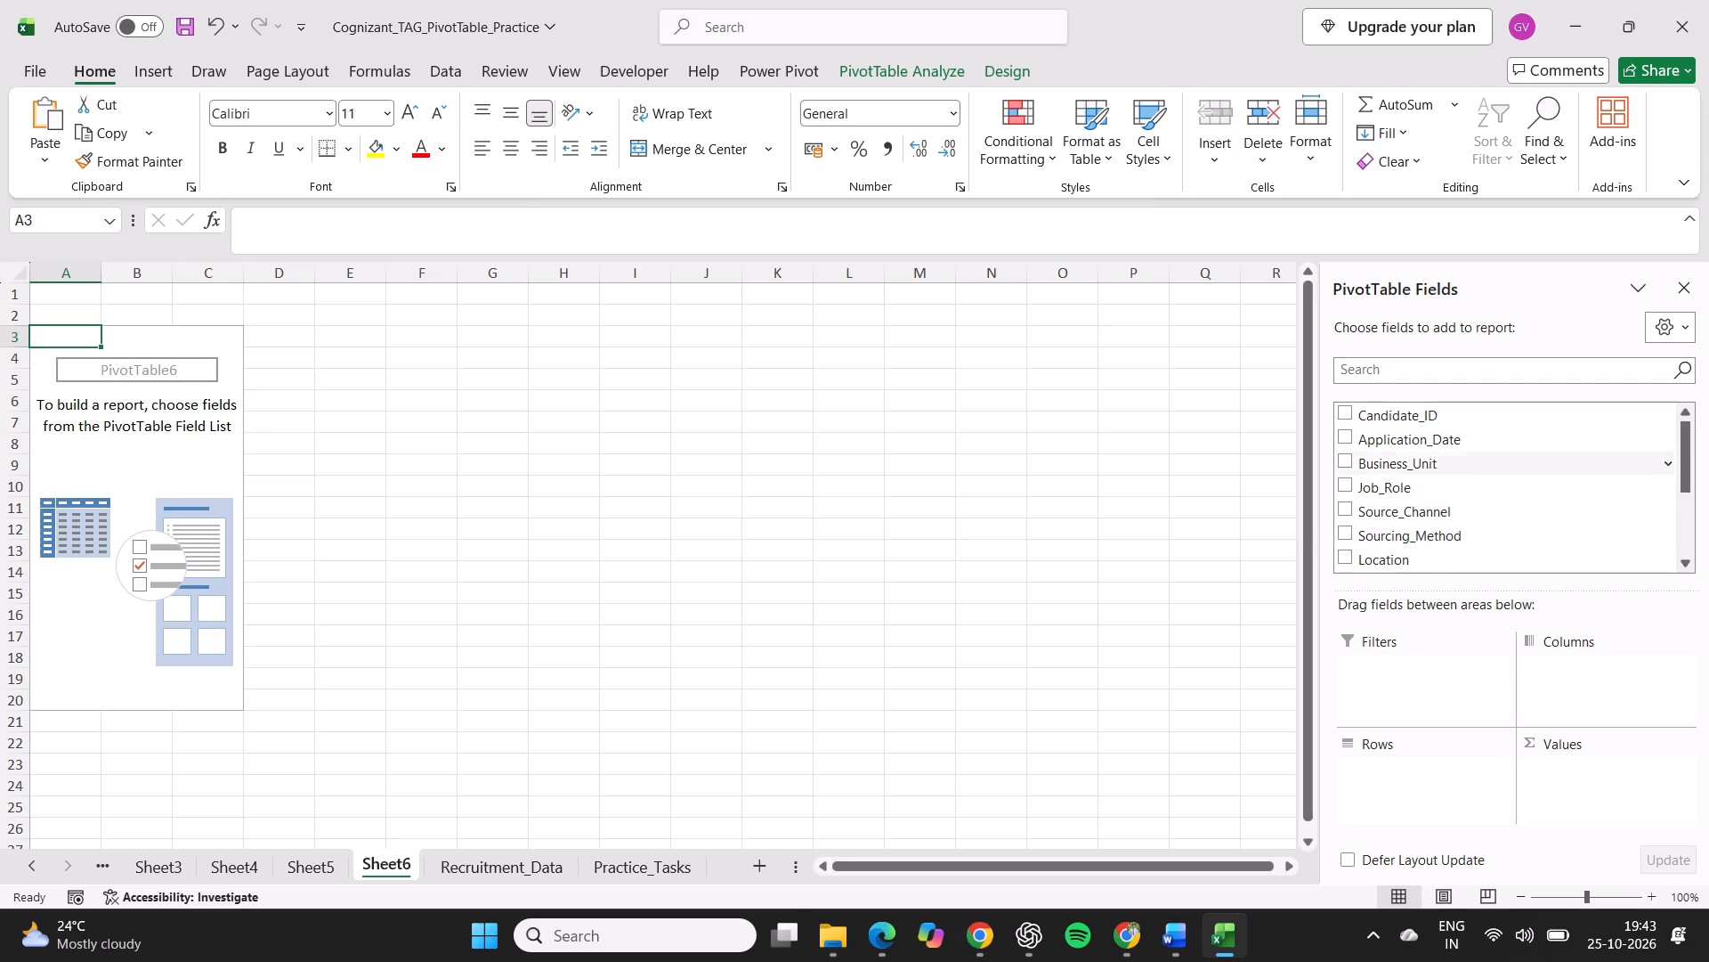
pyautogui.scroll(1, 1455, 490)
pyautogui.scroll(-2, 1455, 490)
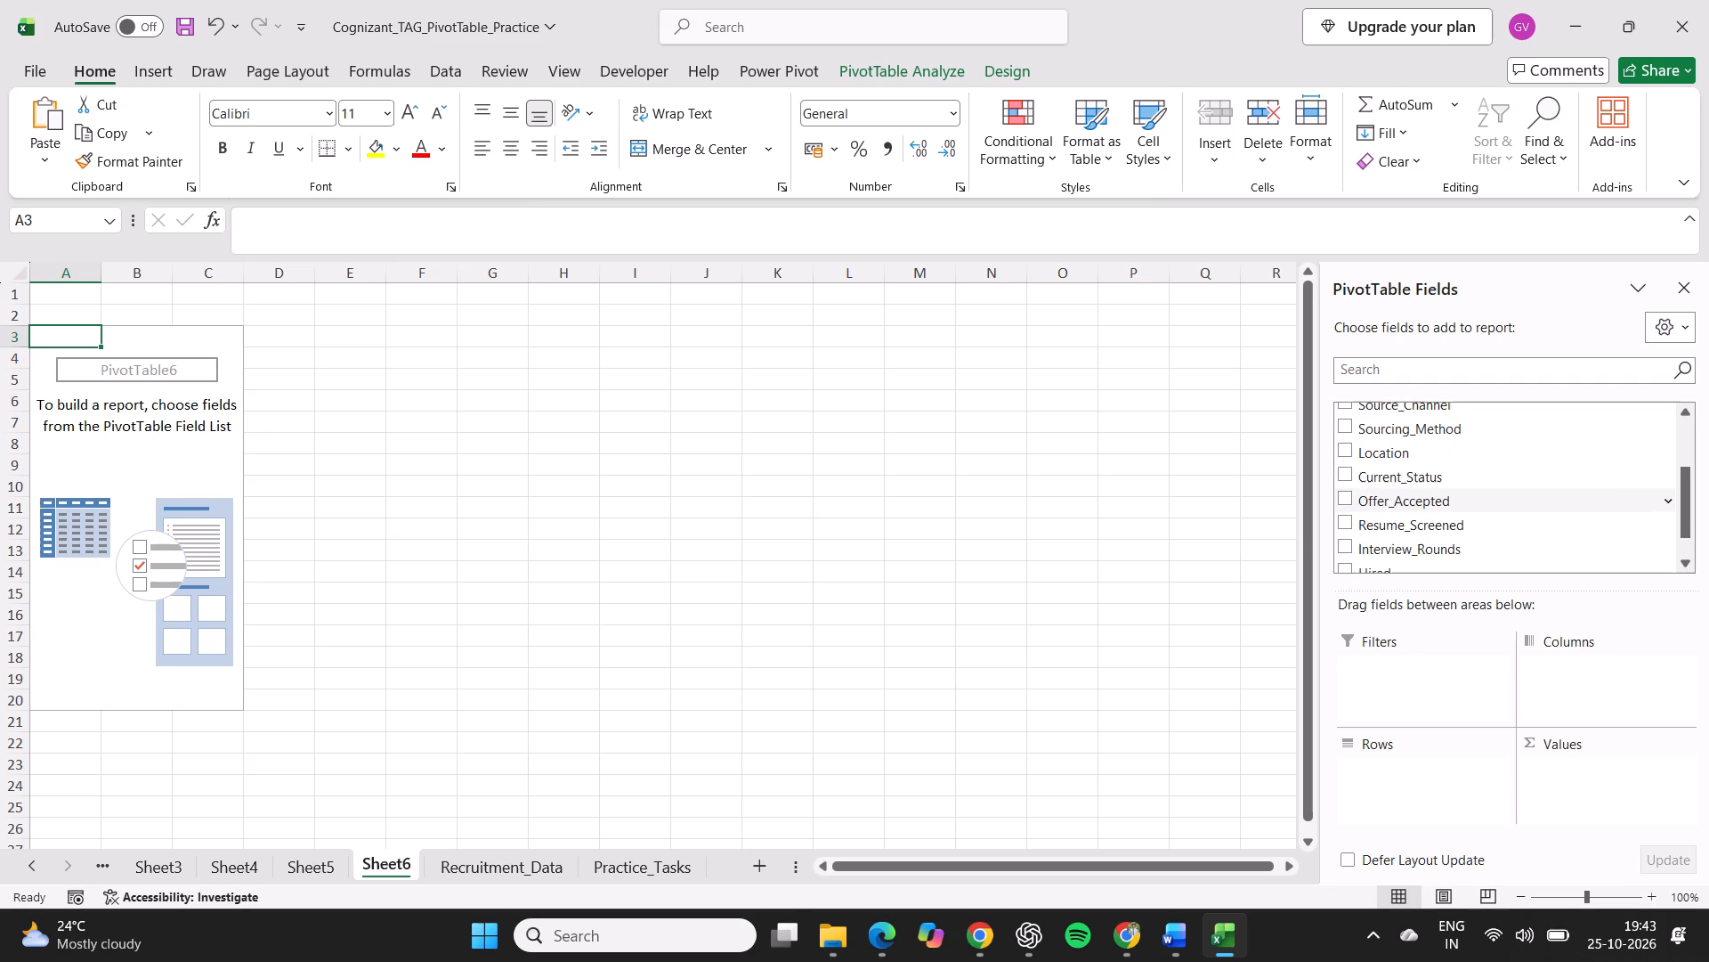
pyautogui.moveTo(1456, 548); pyautogui.dragTo(1599, 779)
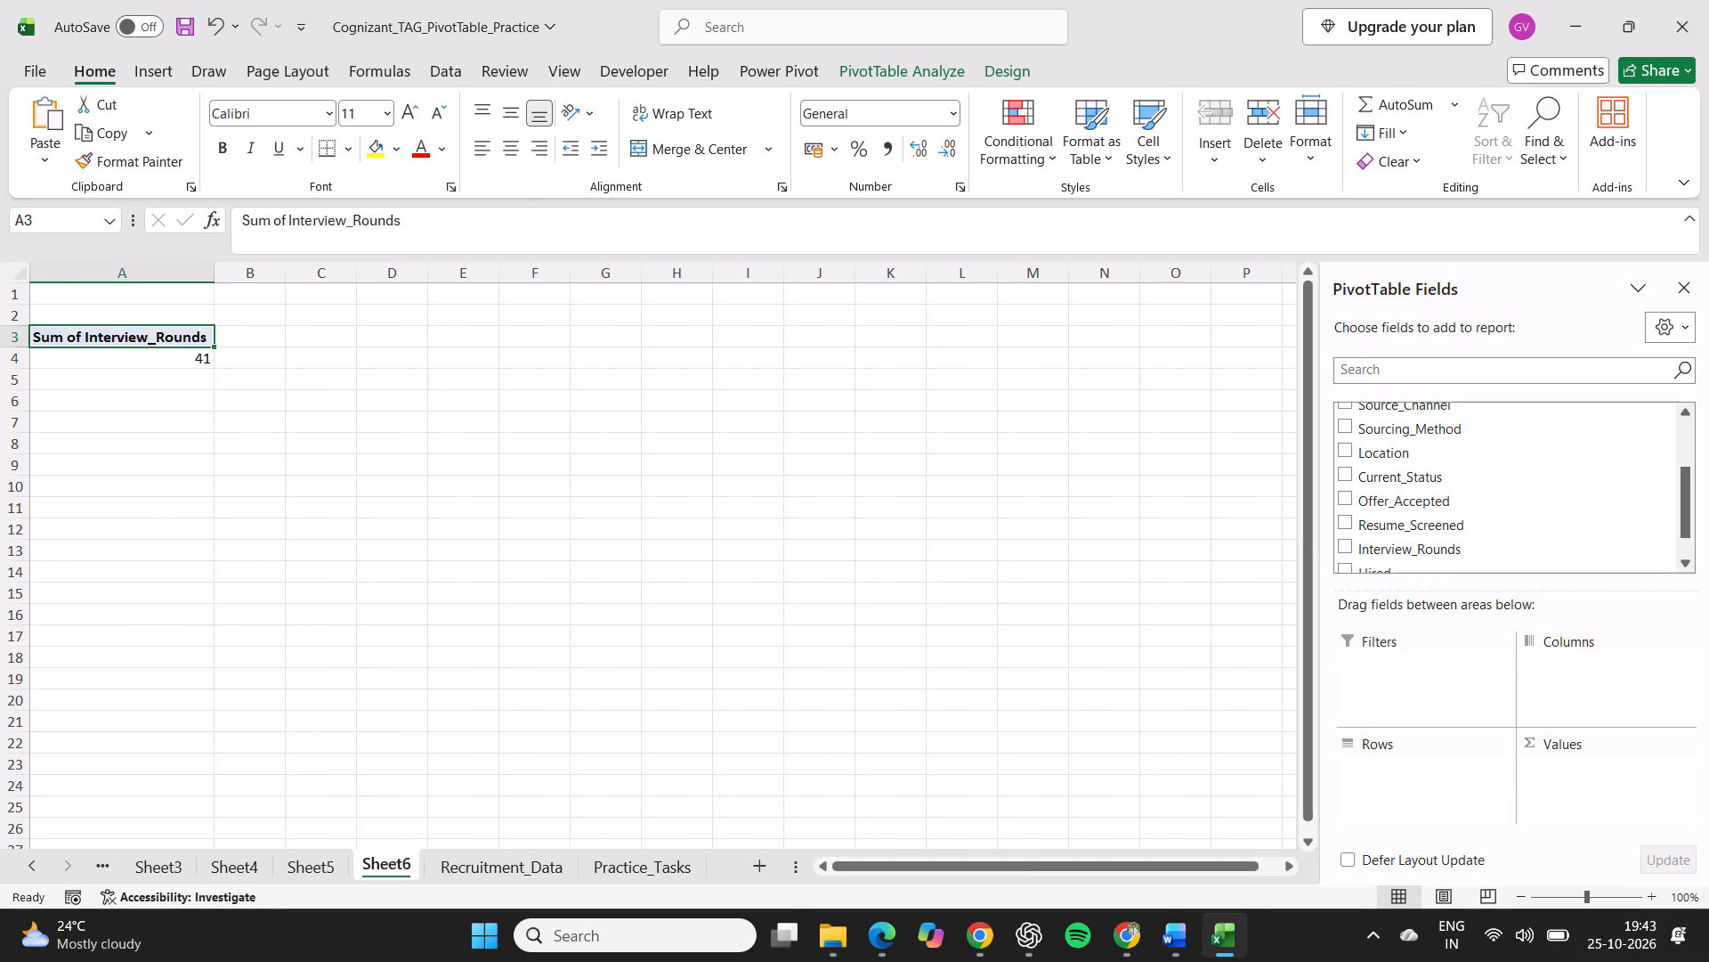
# Add Current_Status as the row field of the Sheet6 PivotTable.
pyautogui.scroll(1, 1430, 499)
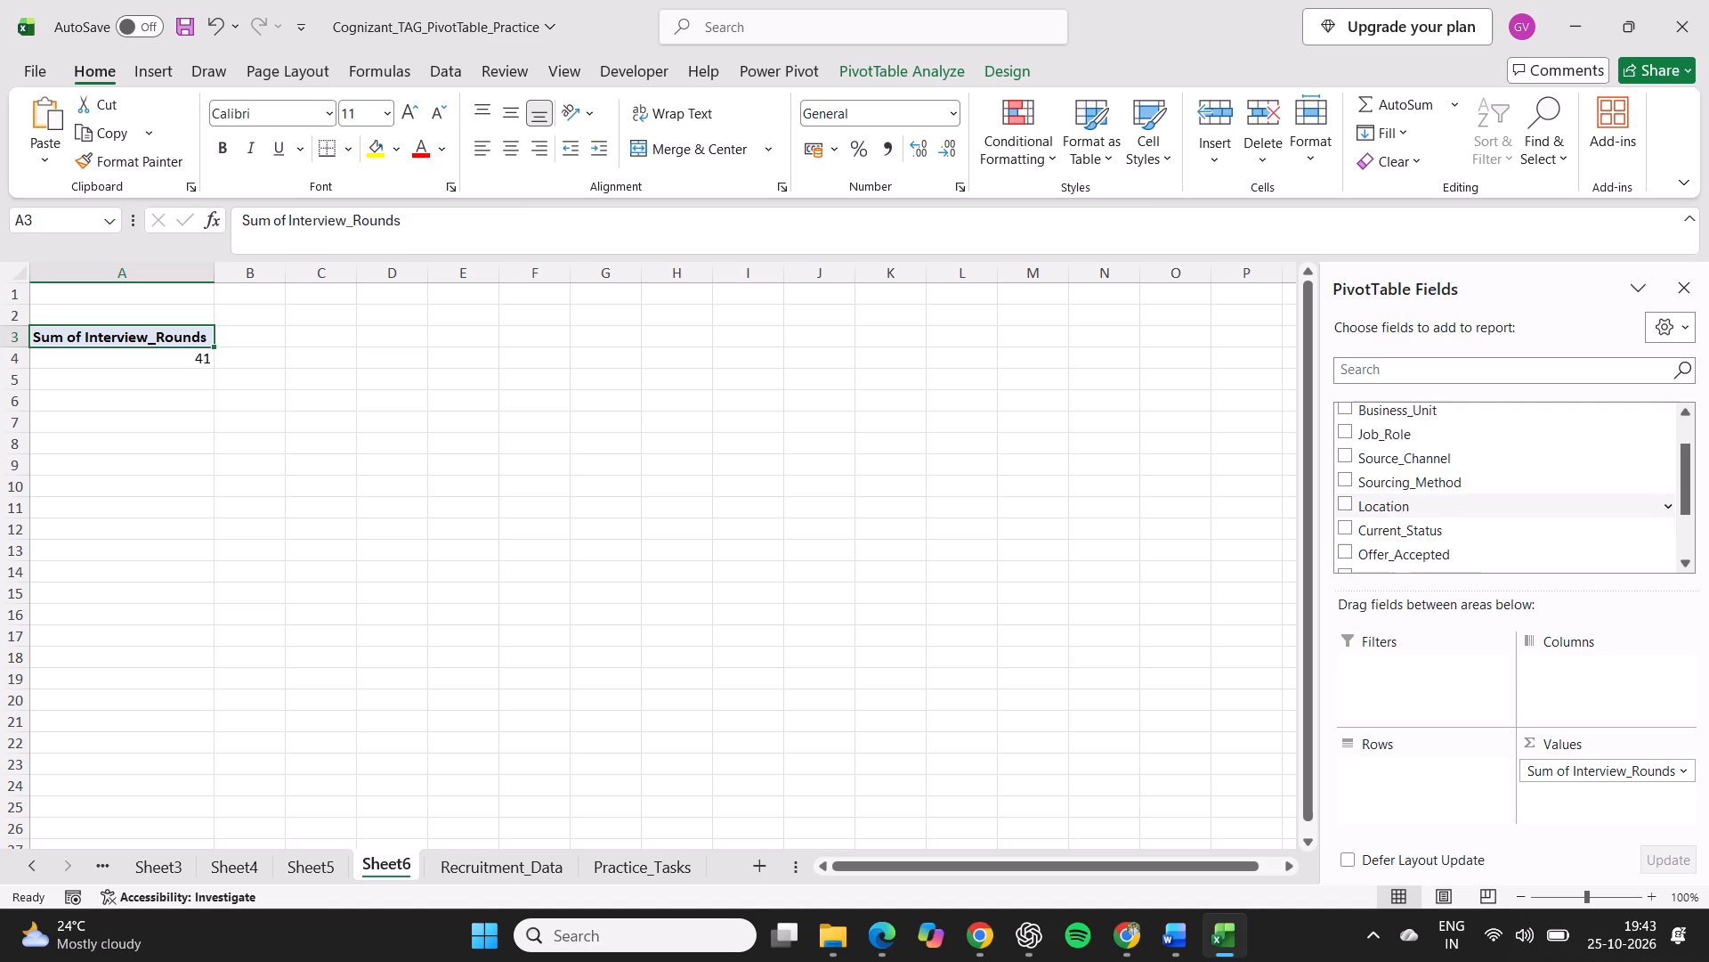
pyautogui.scroll(2, 1430, 499)
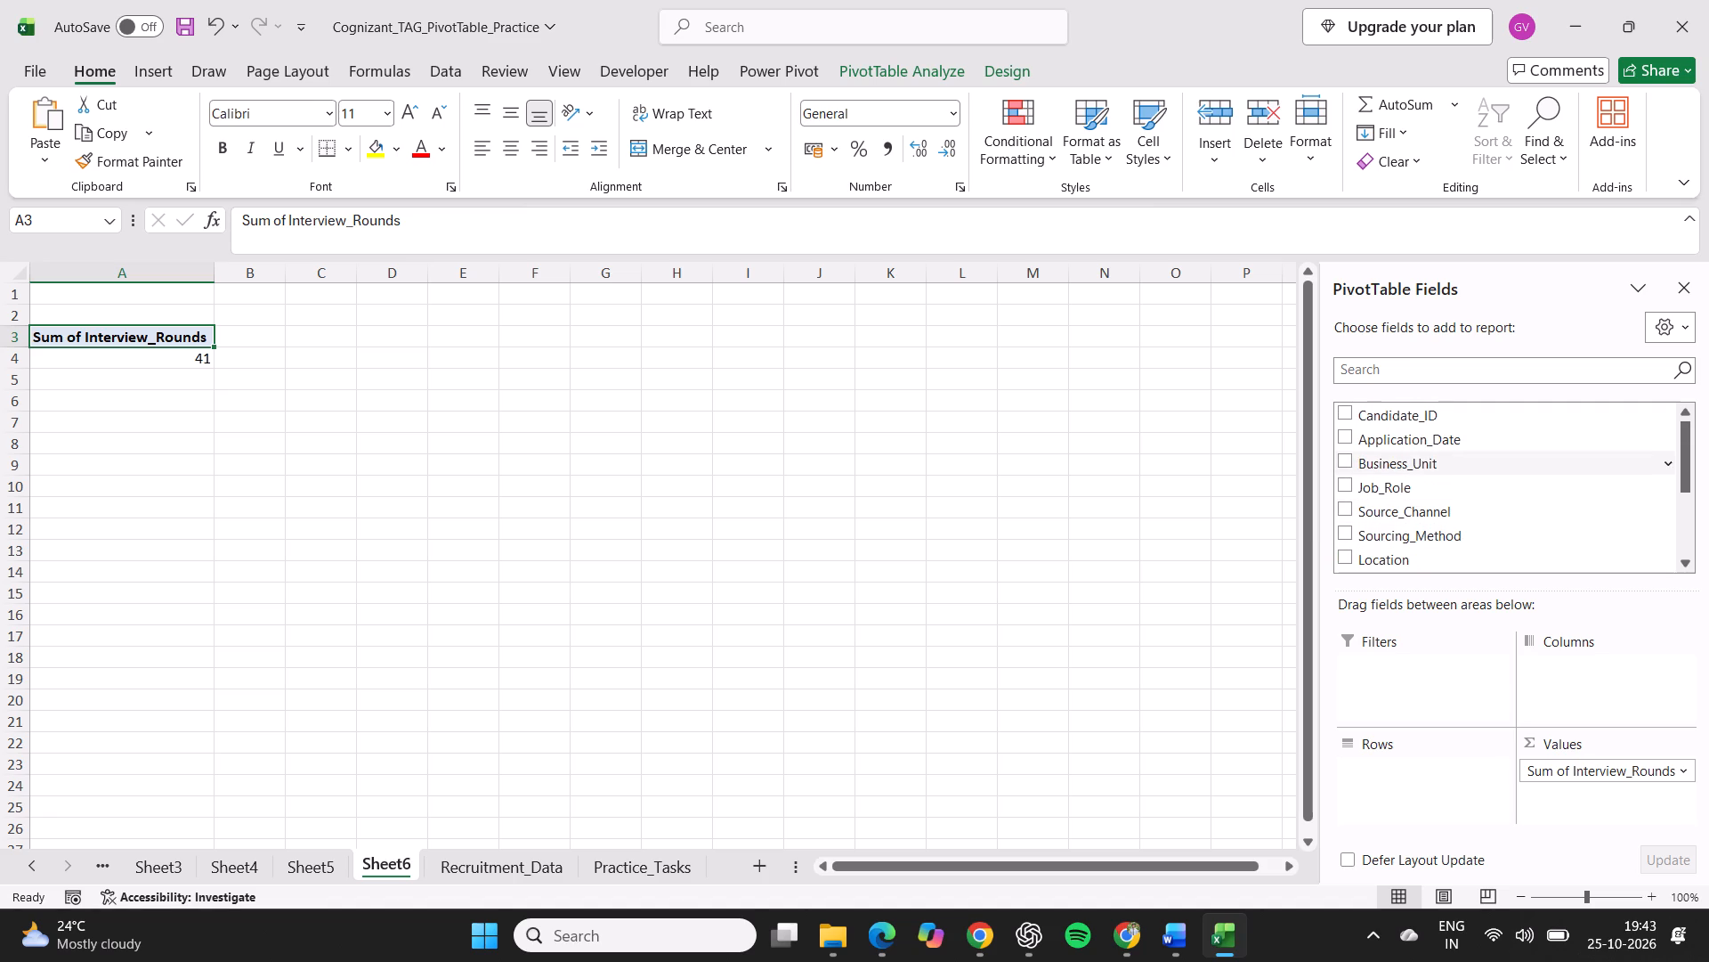
pyautogui.scroll(-1, 1444, 539)
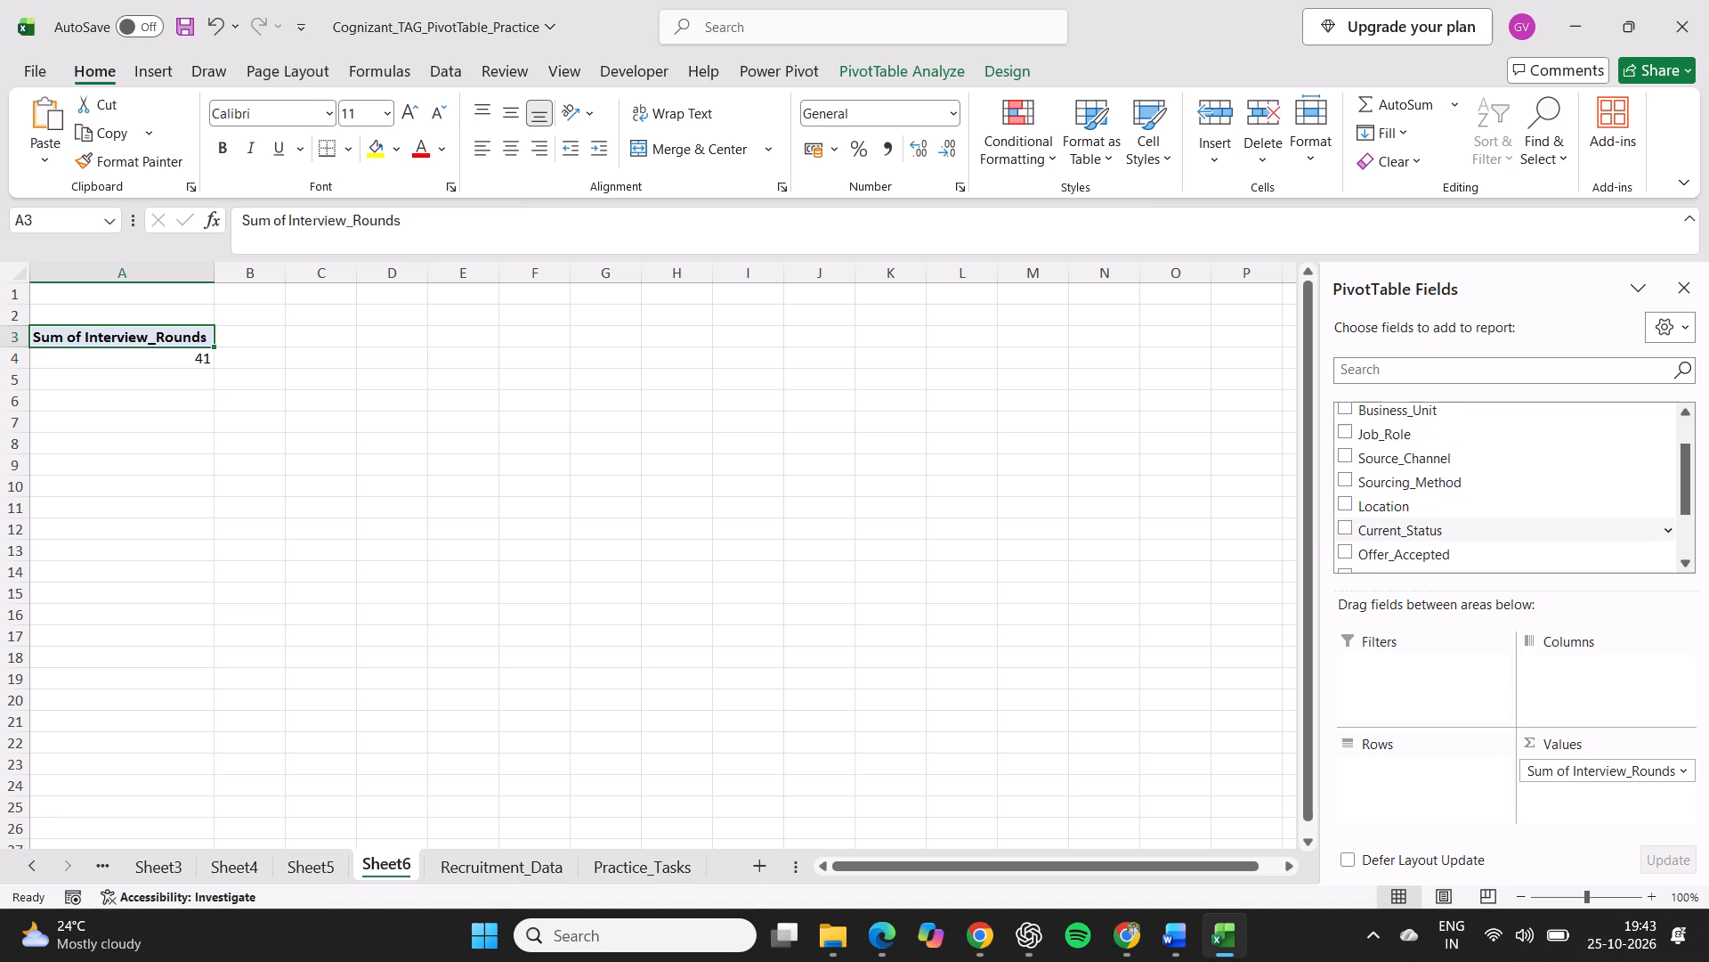
pyautogui.moveTo(1438, 527); pyautogui.dragTo(1400, 637)
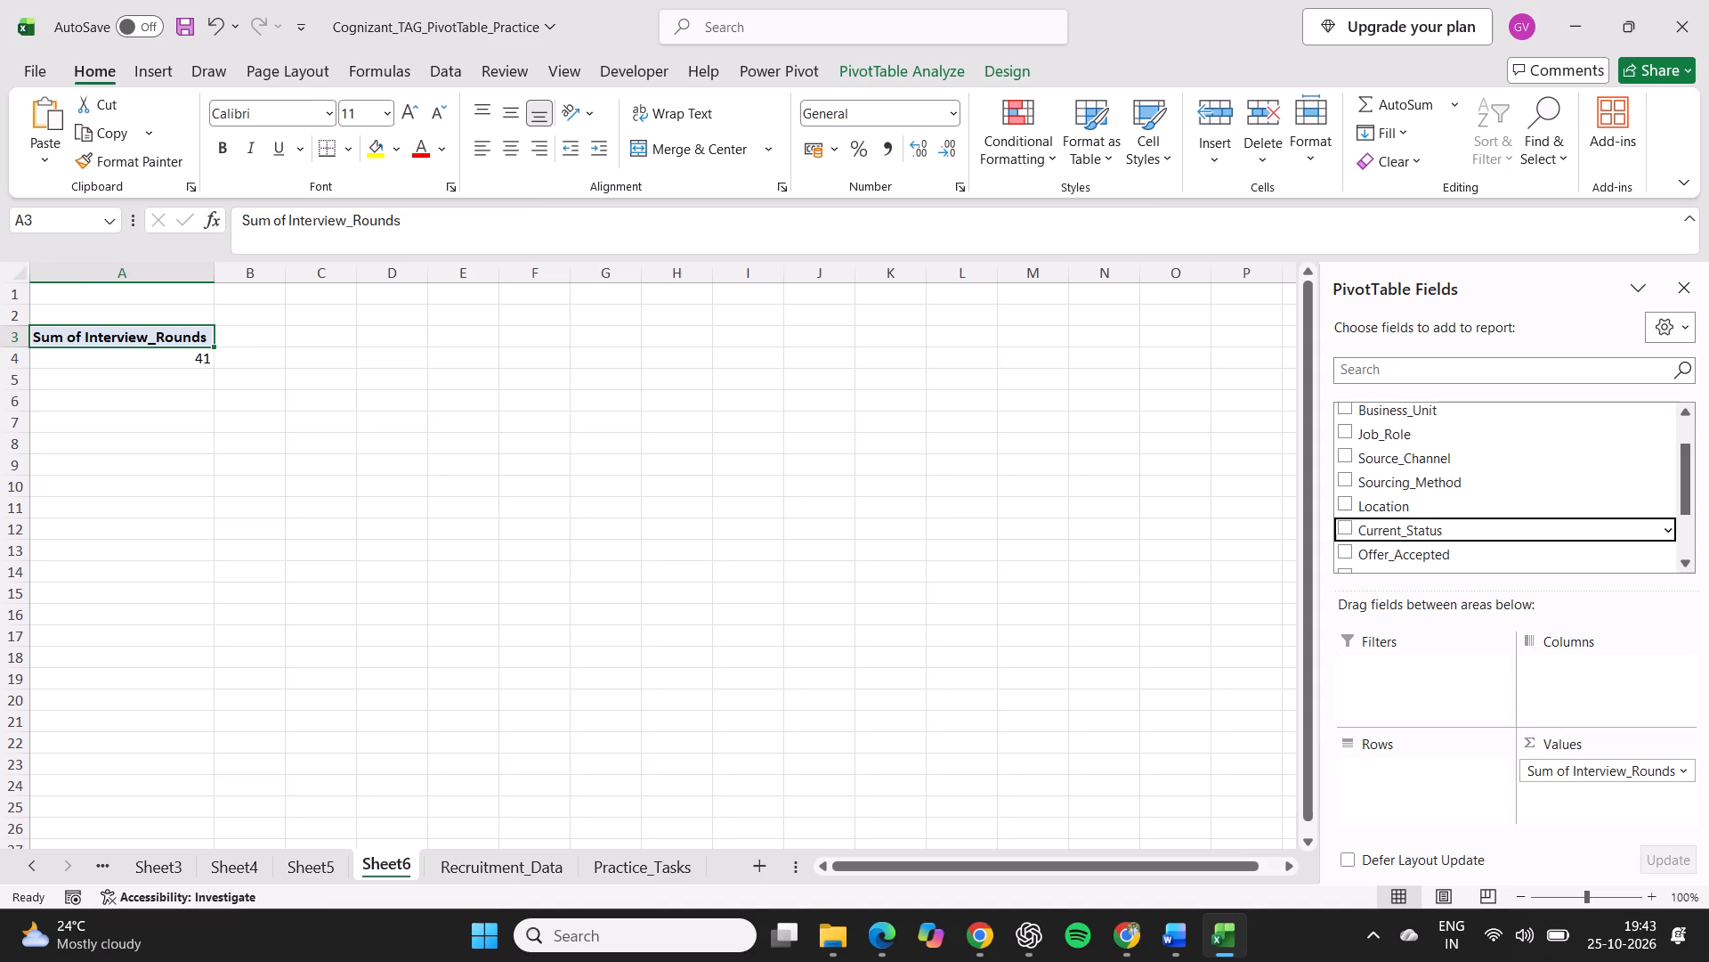
pyautogui.moveTo(1400, 637); pyautogui.dragTo(1385, 792)
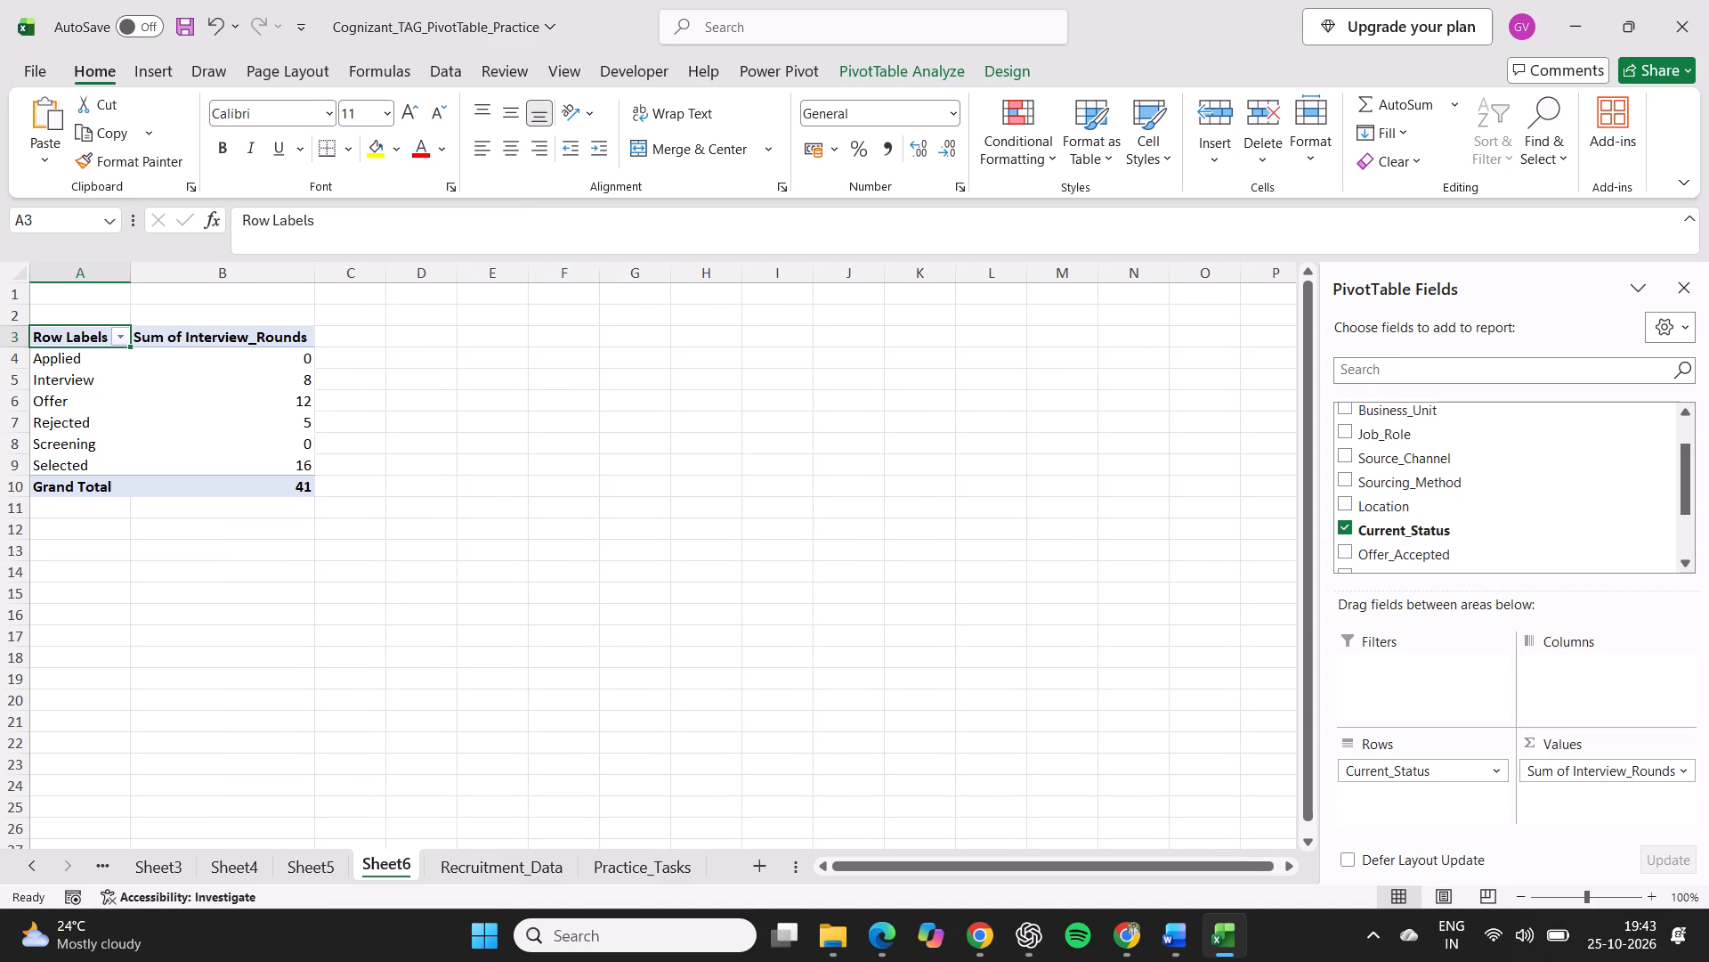
# Compare the Sheet6 PivotTable with the suggested setup for practice task 6 and read the following tasks.
pyautogui.click(635, 856)
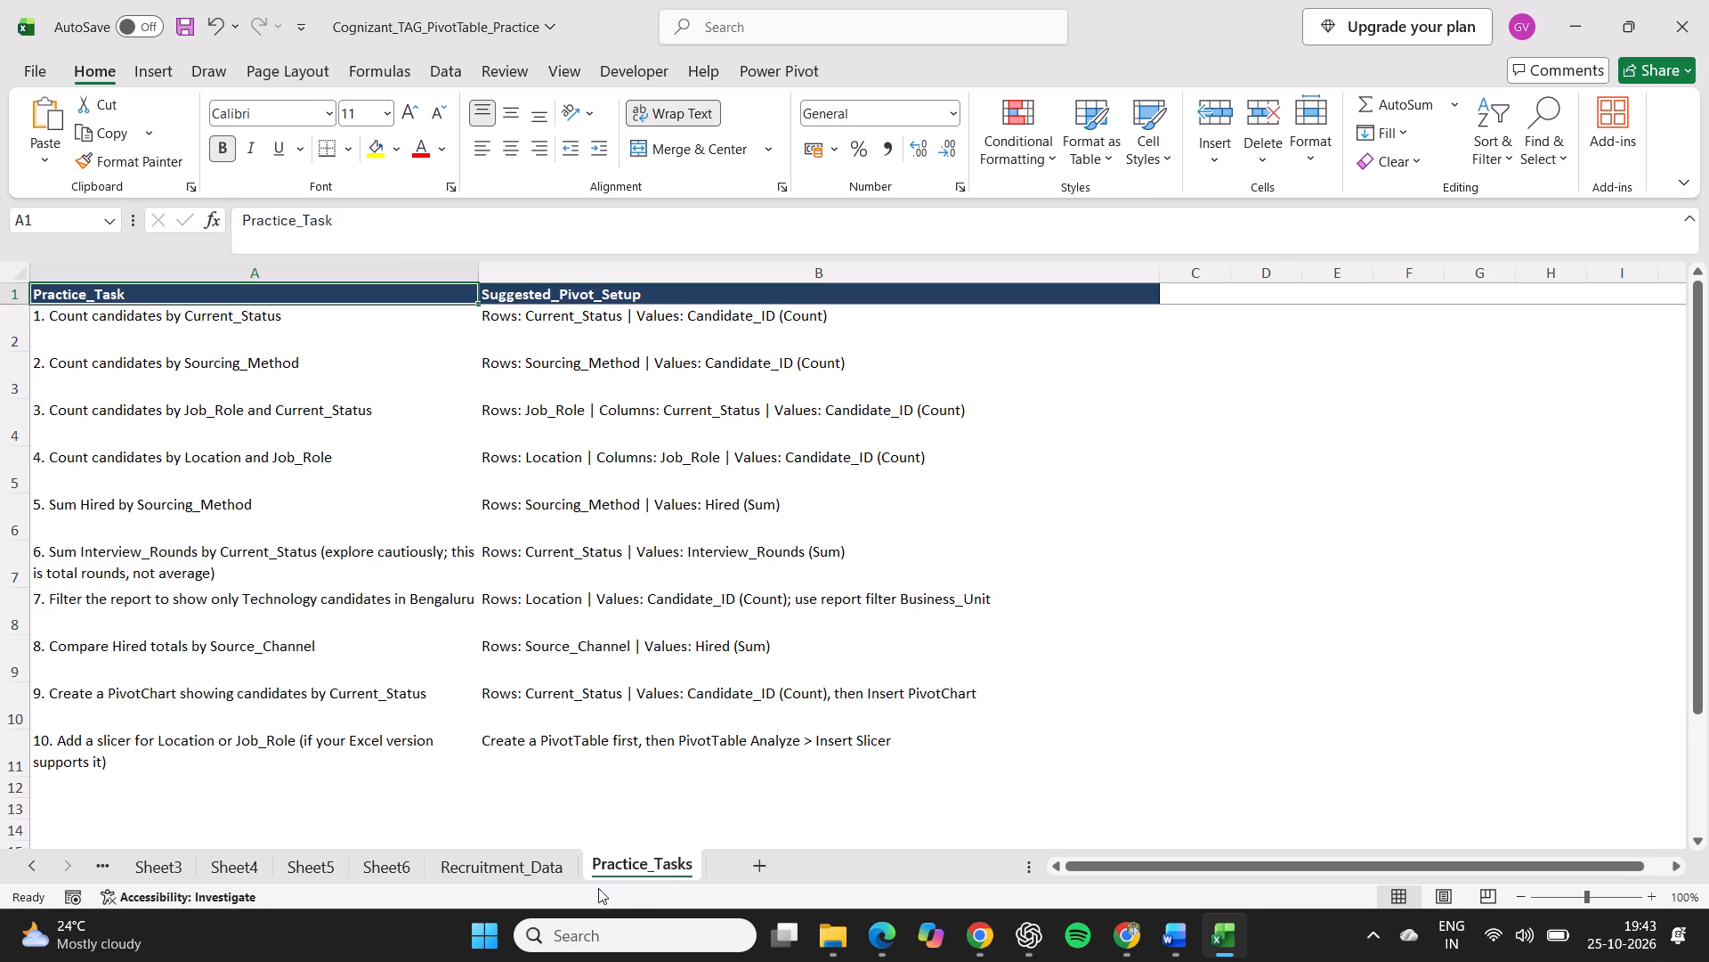
pyautogui.click(384, 859)
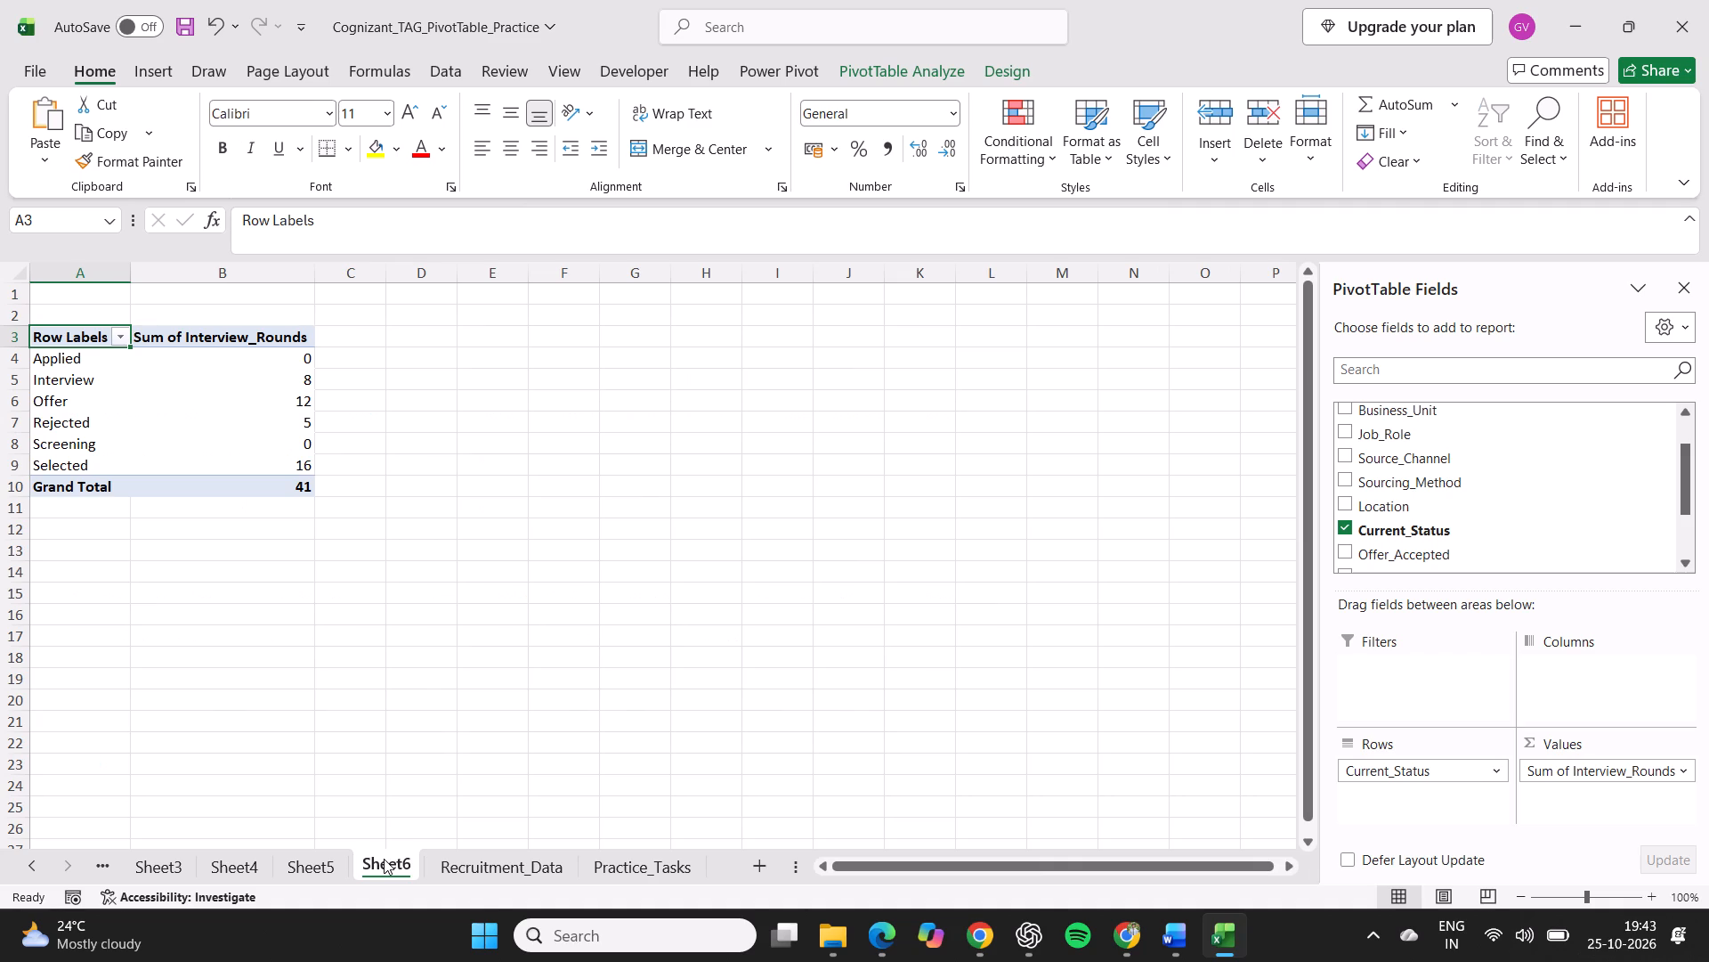
pyautogui.click(605, 868)
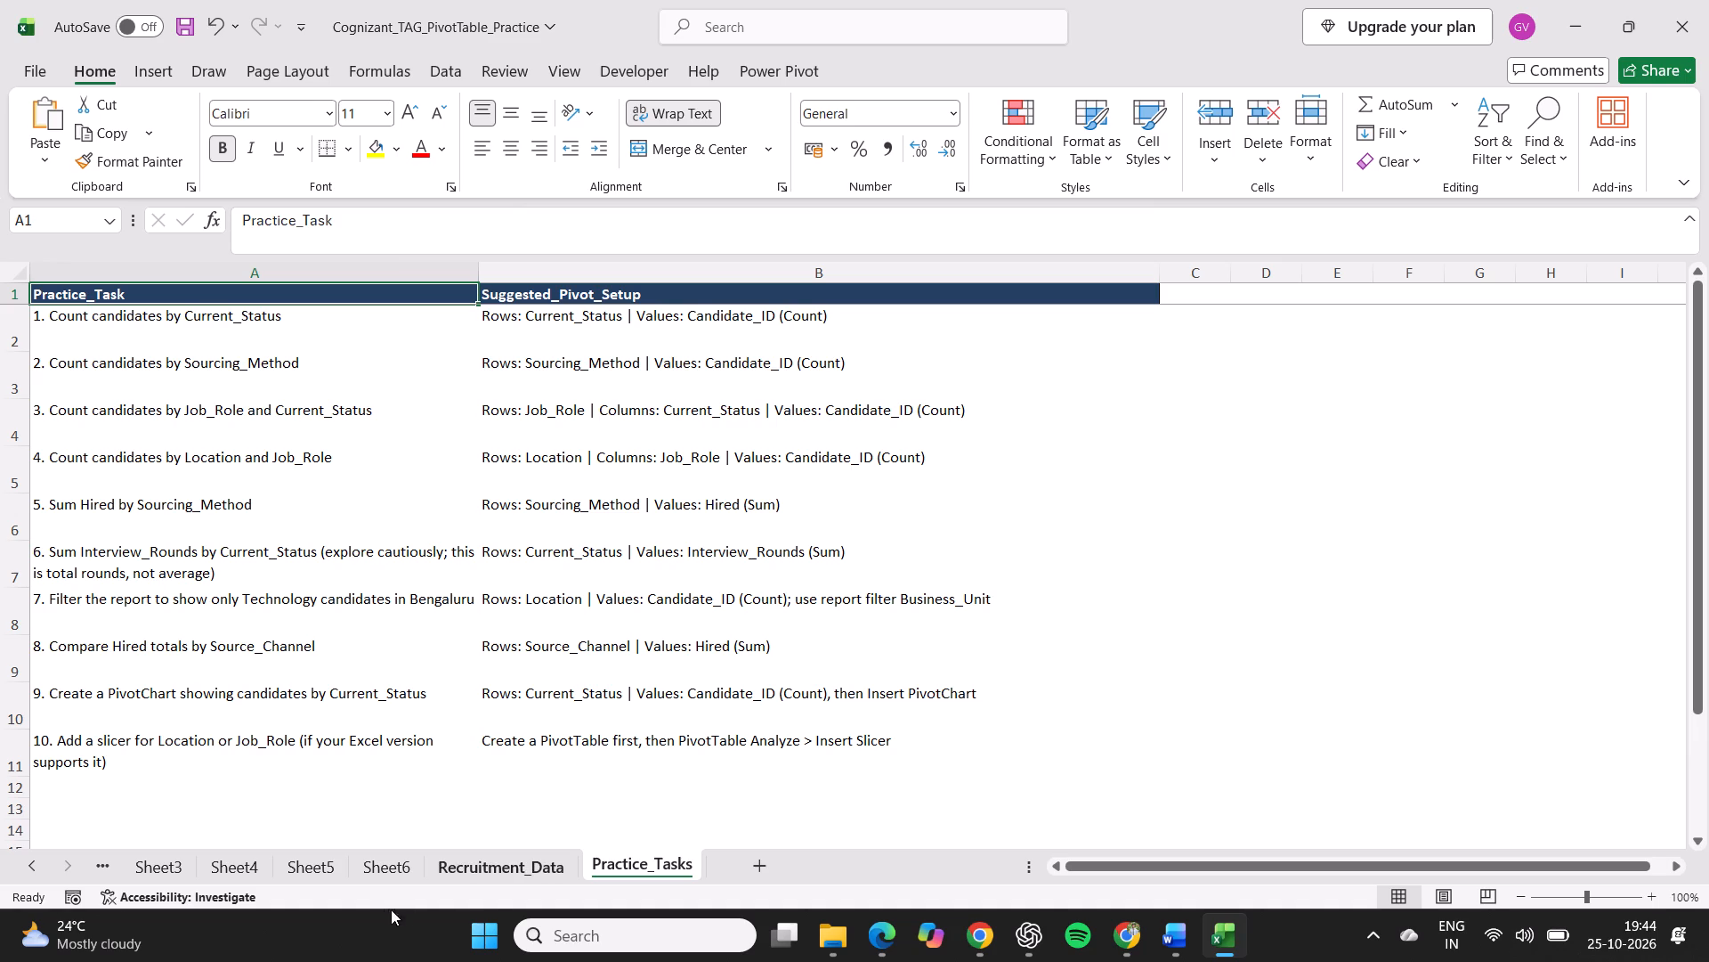
pyautogui.click(386, 868)
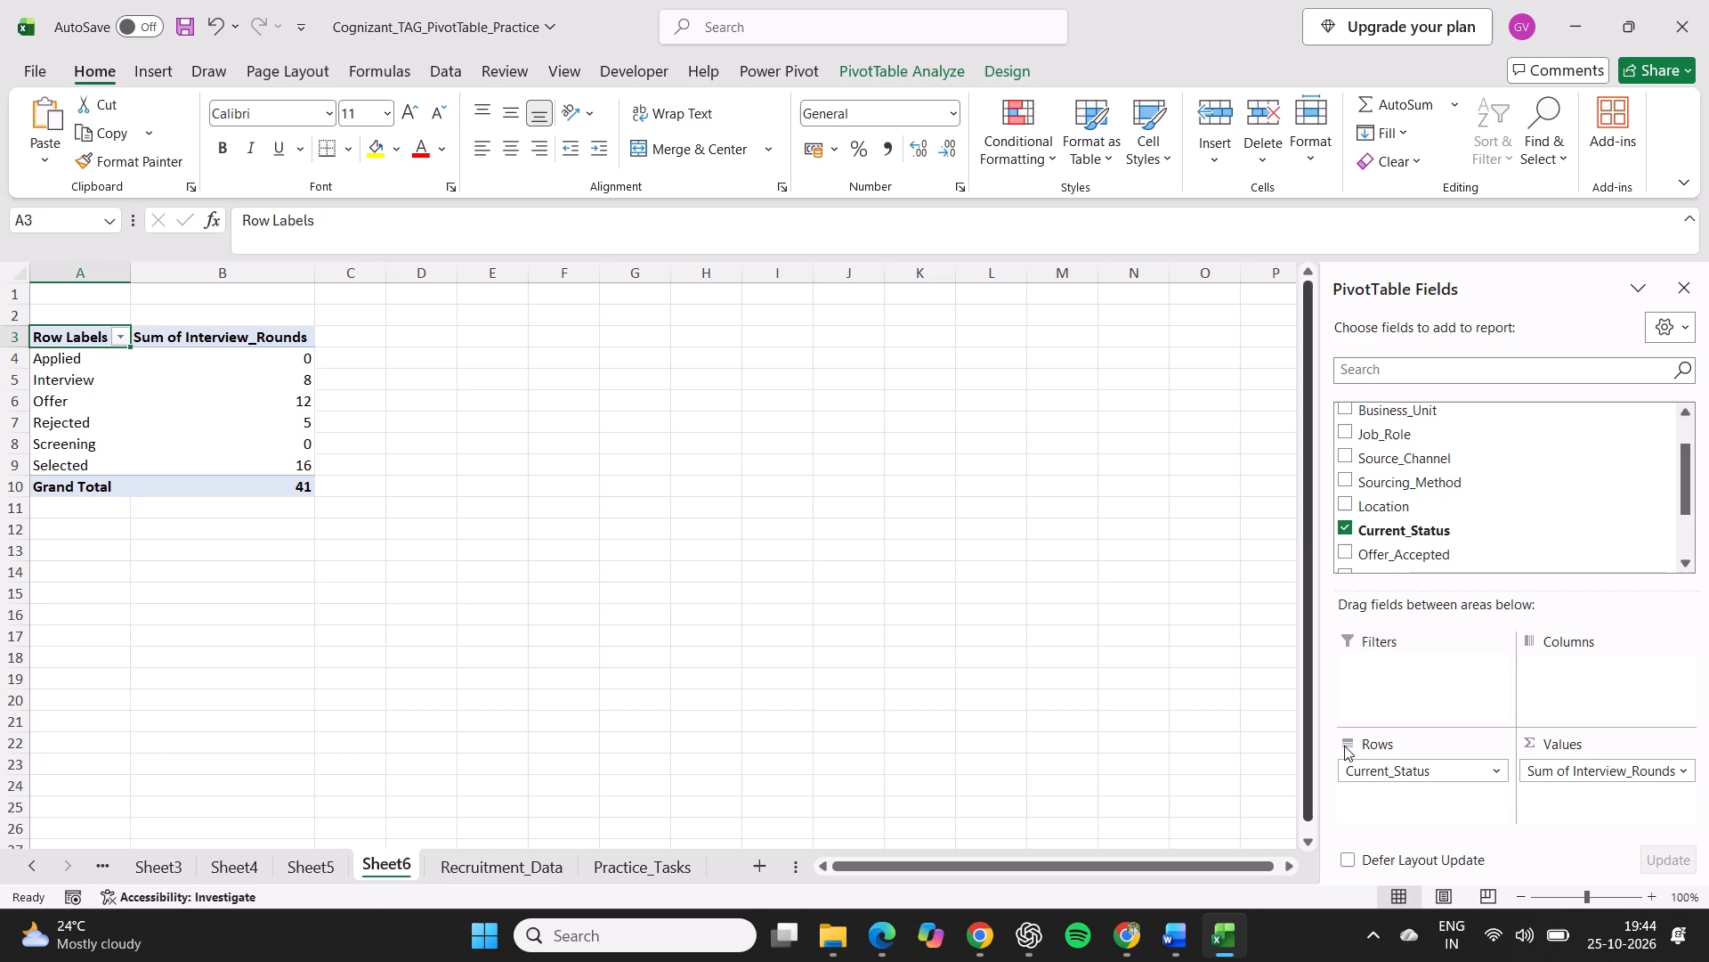
pyautogui.click(641, 869)
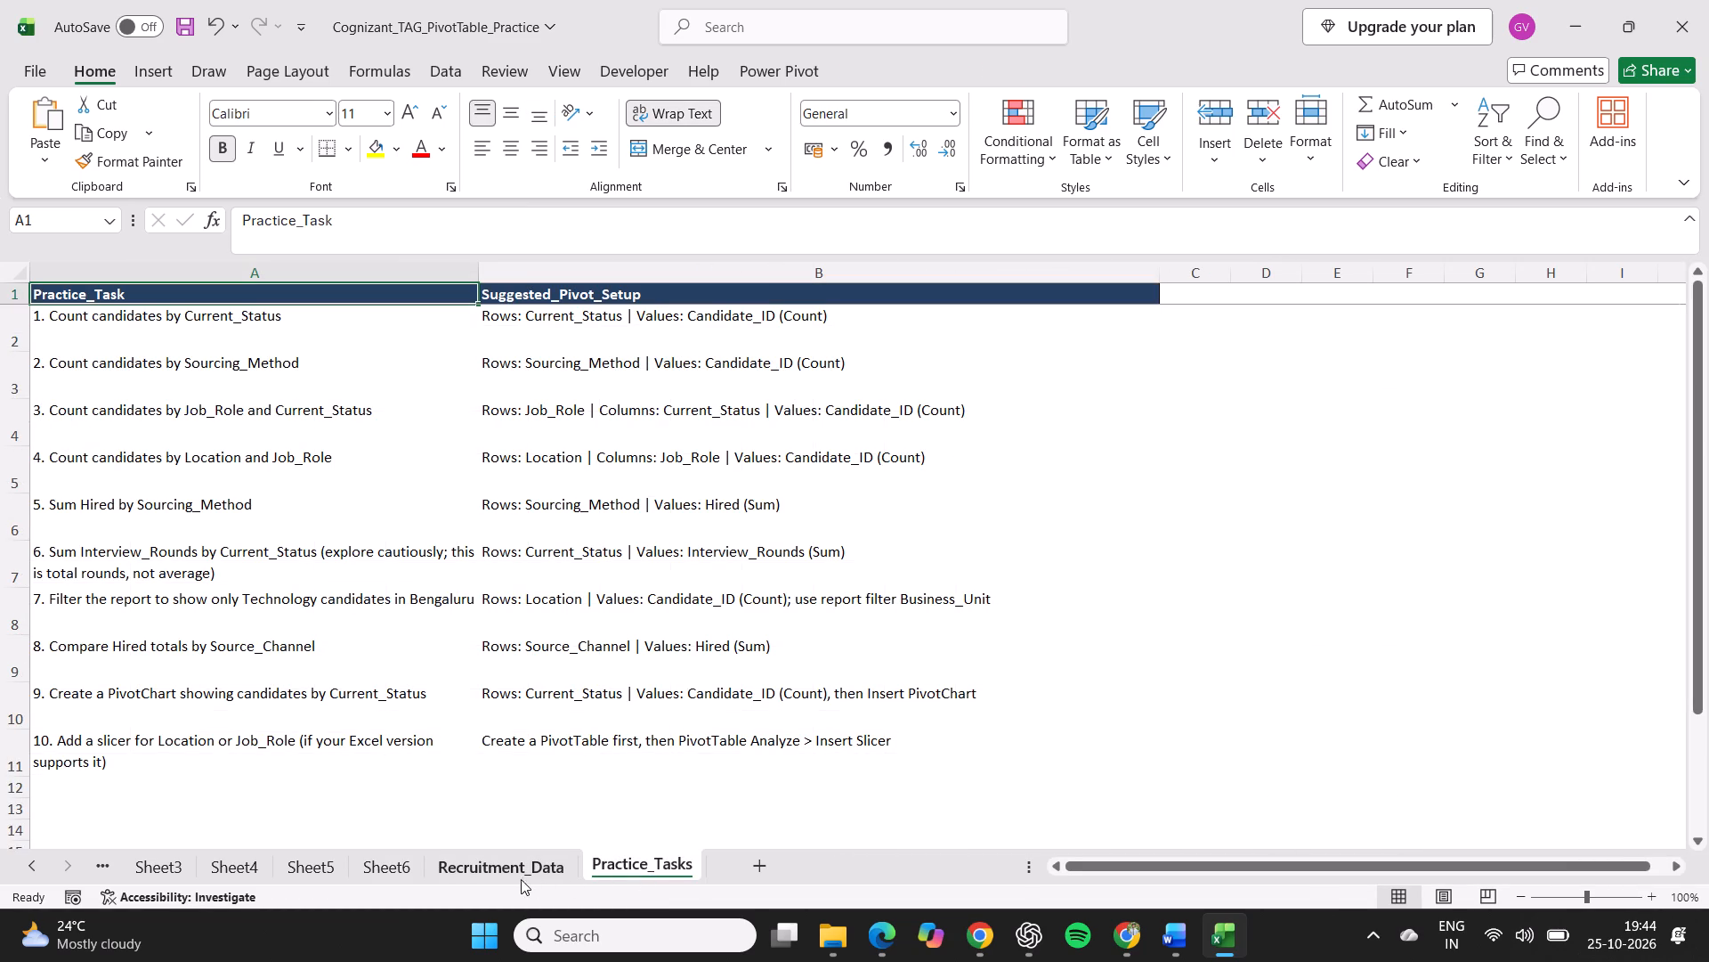
pyautogui.click(400, 860)
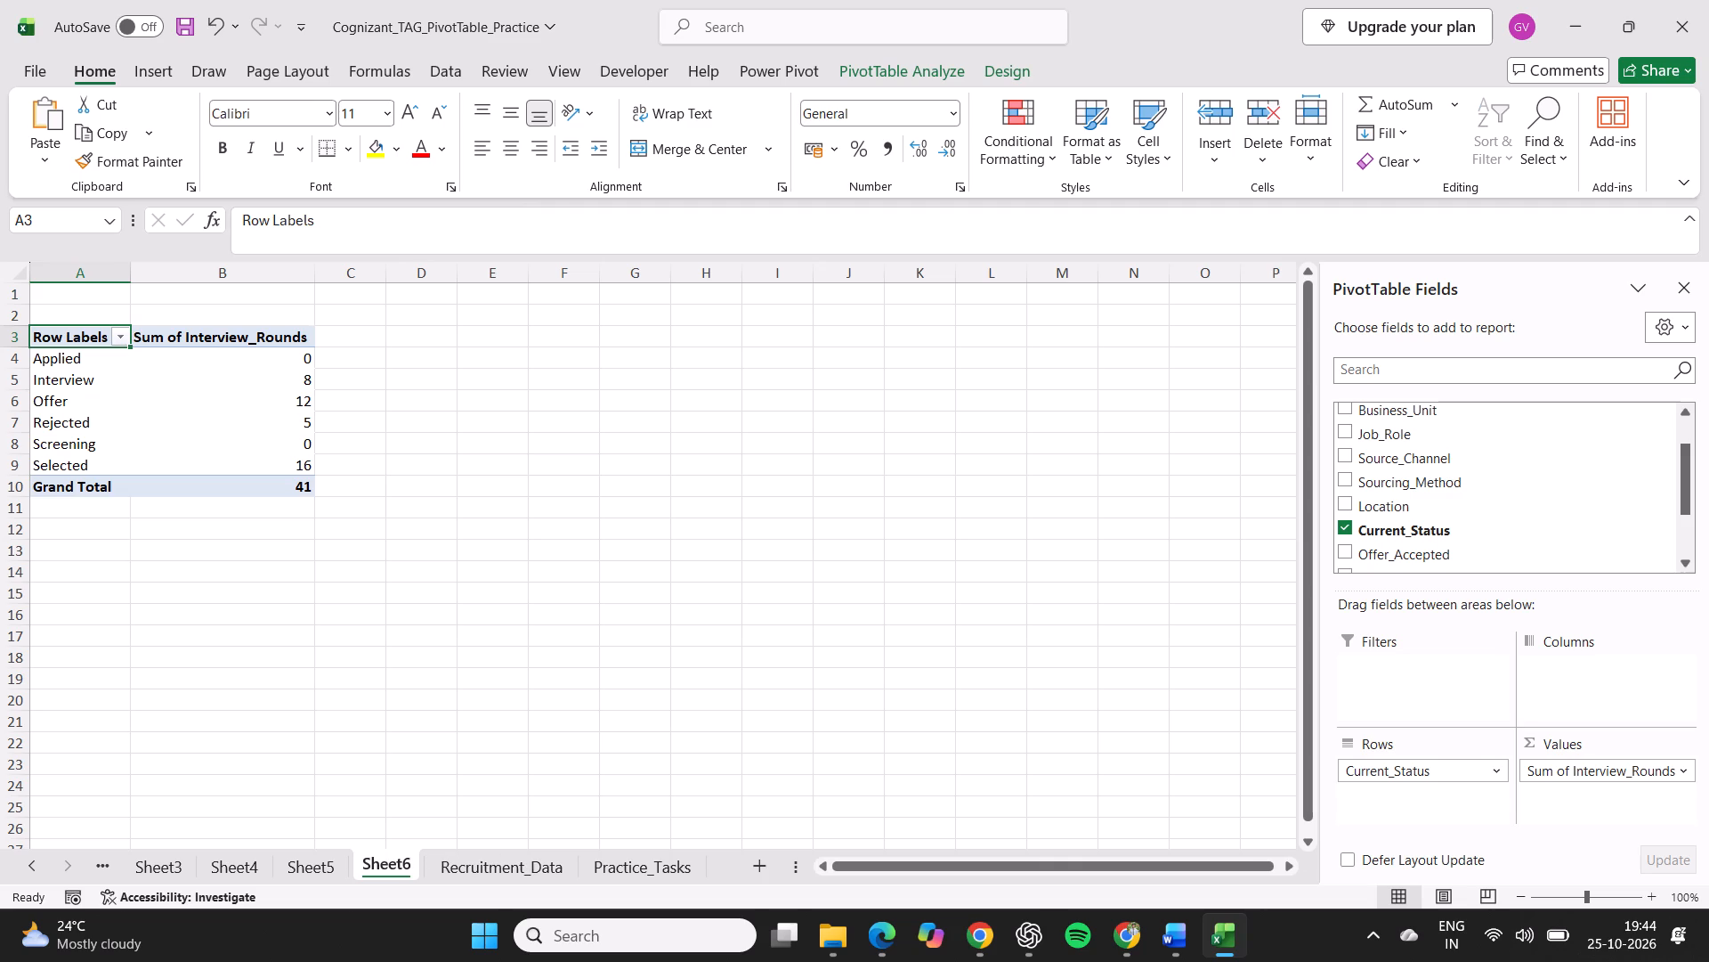
# Insert another PivotTable from the Recruitment_Data table (Table1) on a new worksheet.
pyautogui.click(536, 857)
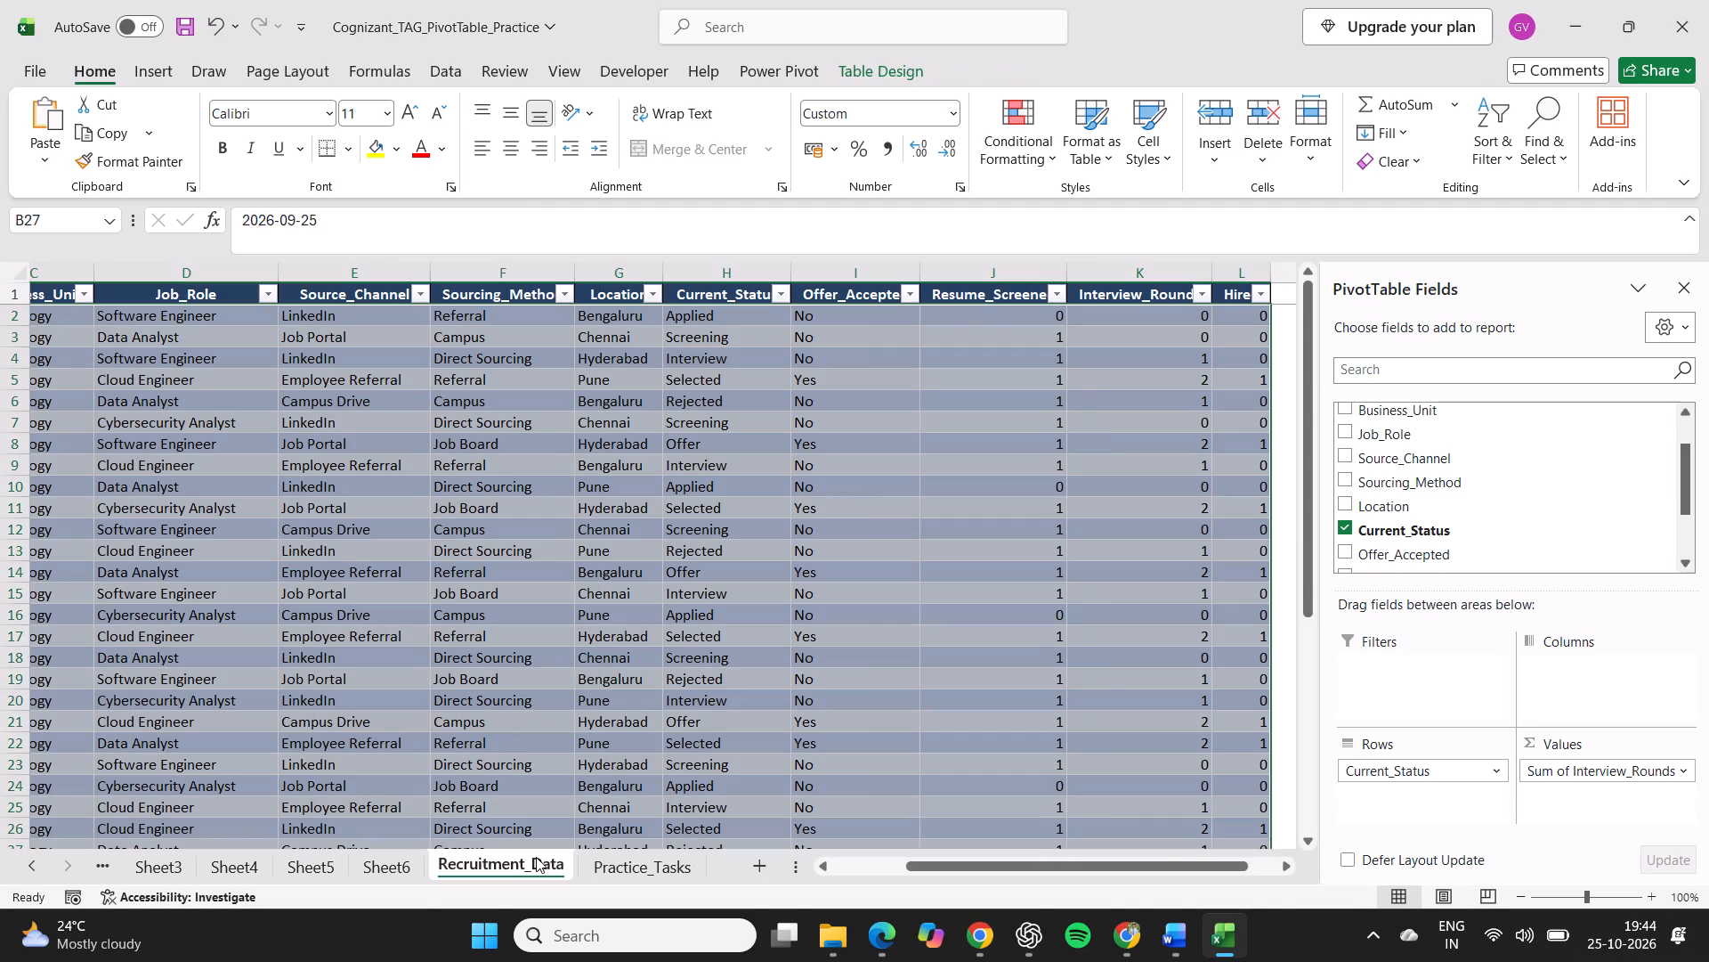
pyautogui.click(157, 76)
pyautogui.click(65, 115)
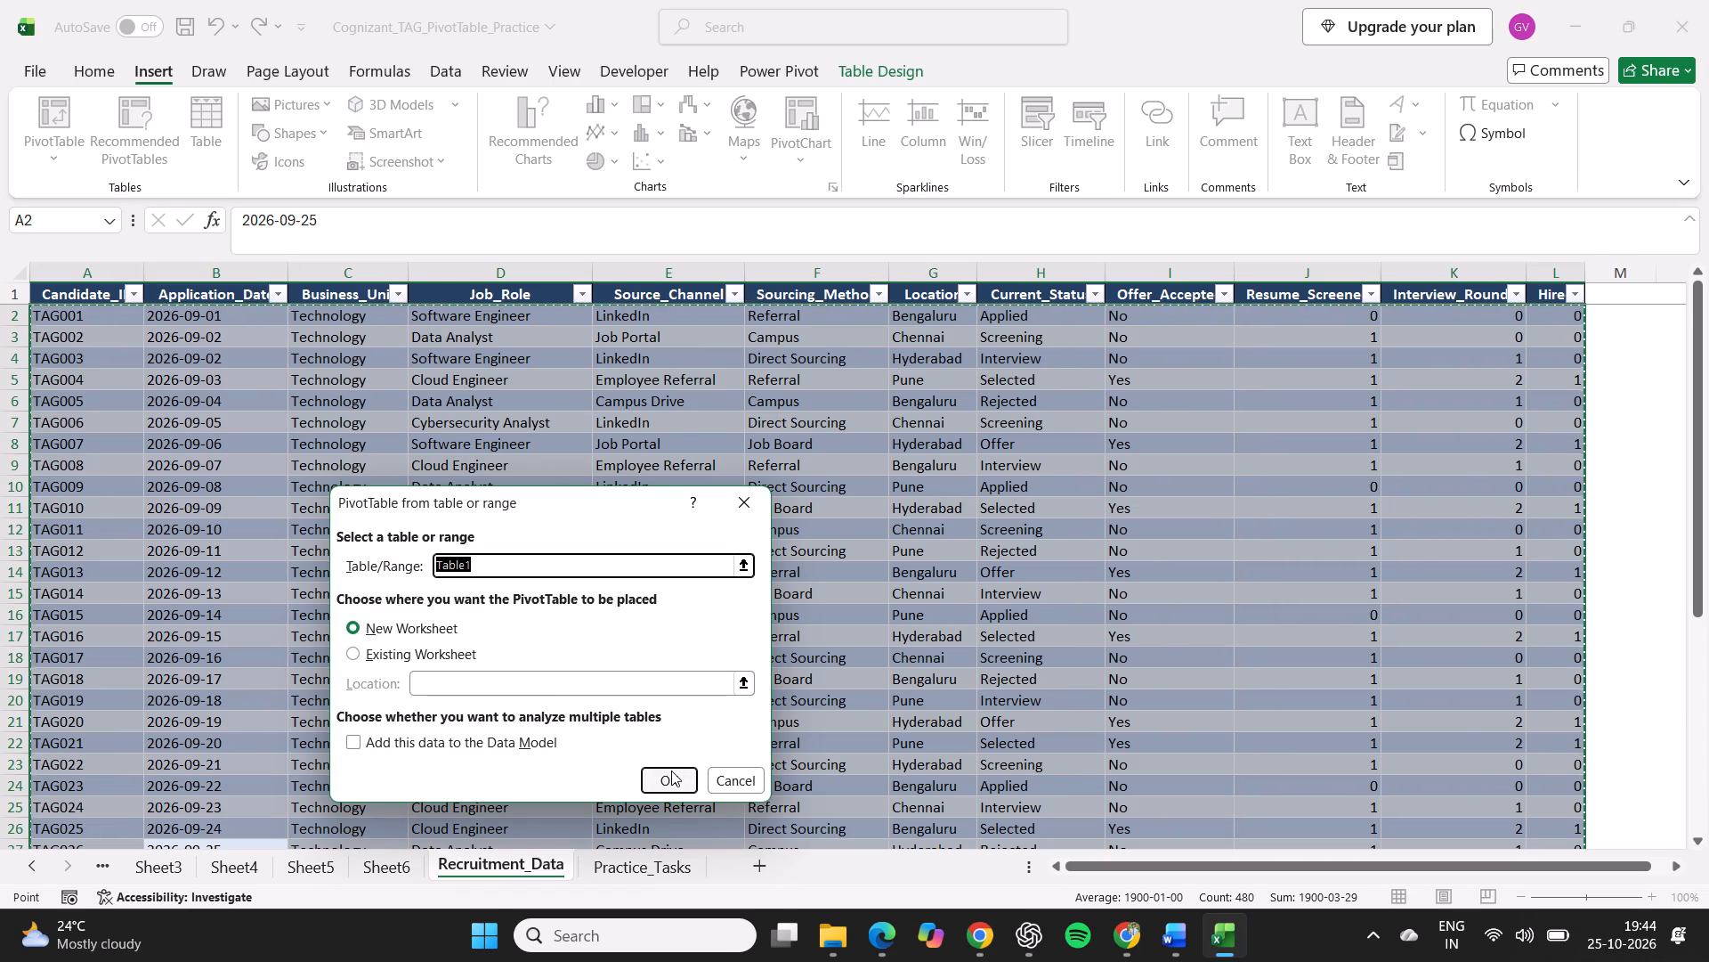
pyautogui.click(671, 770)
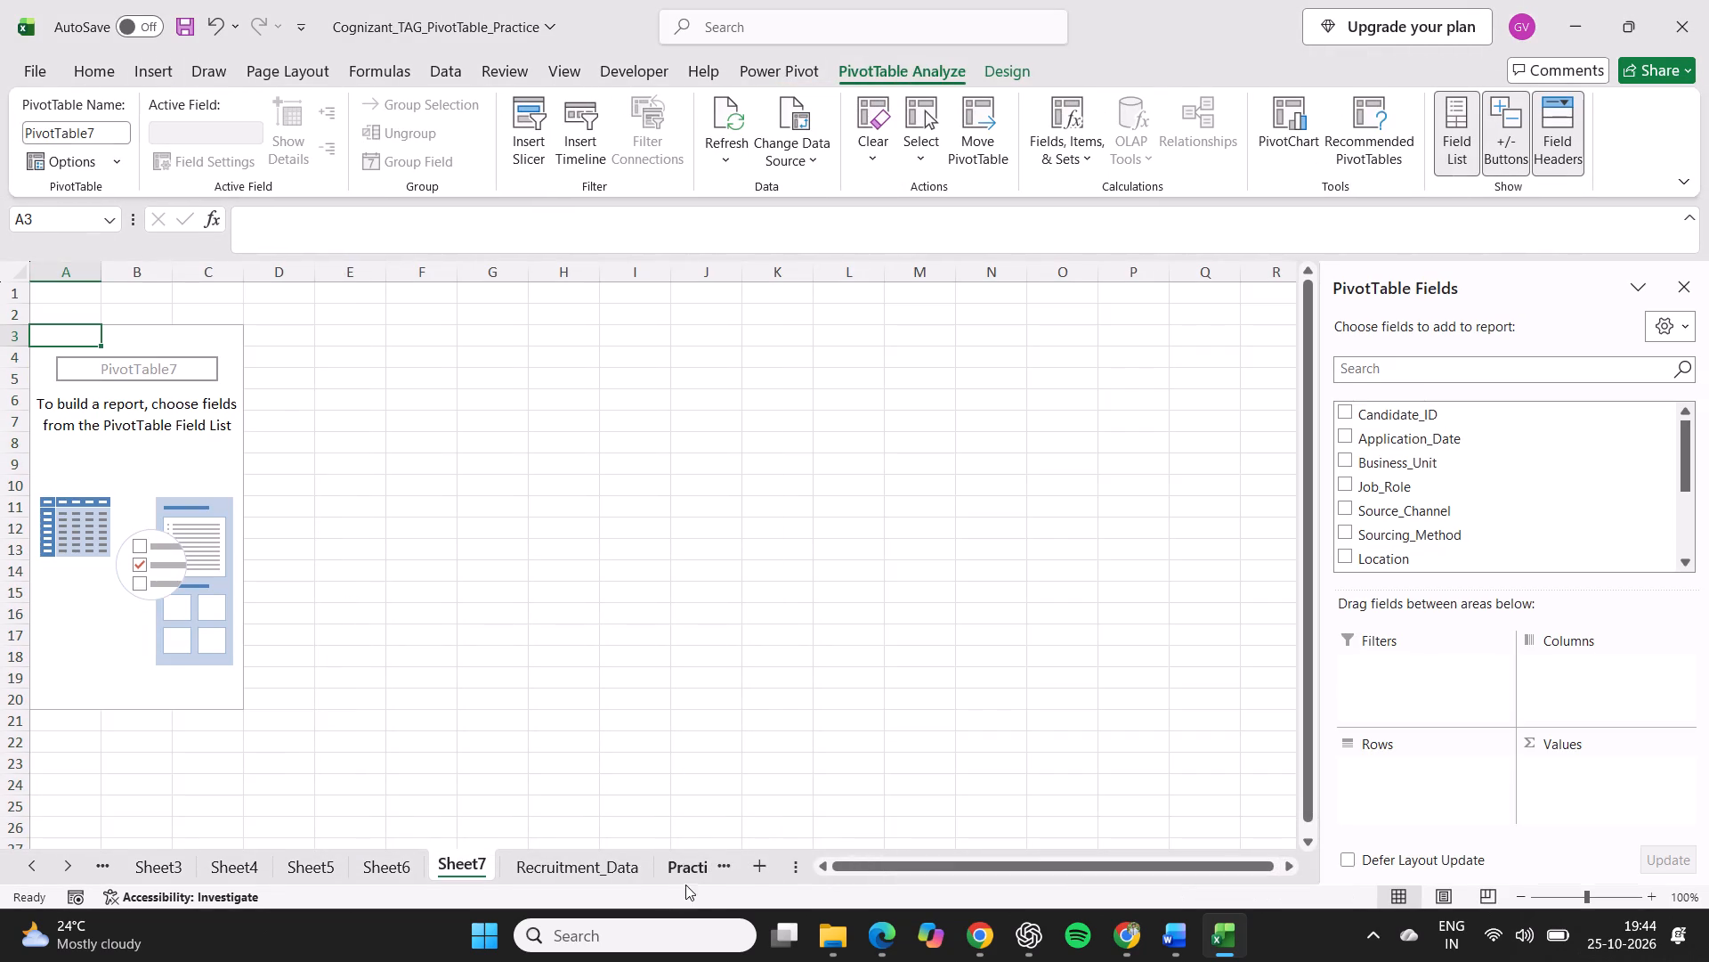
# Consult practice task 7 and the source data, then add Location as the column field of the empty Sheet7 PivotTable.
pyautogui.click(688, 870)
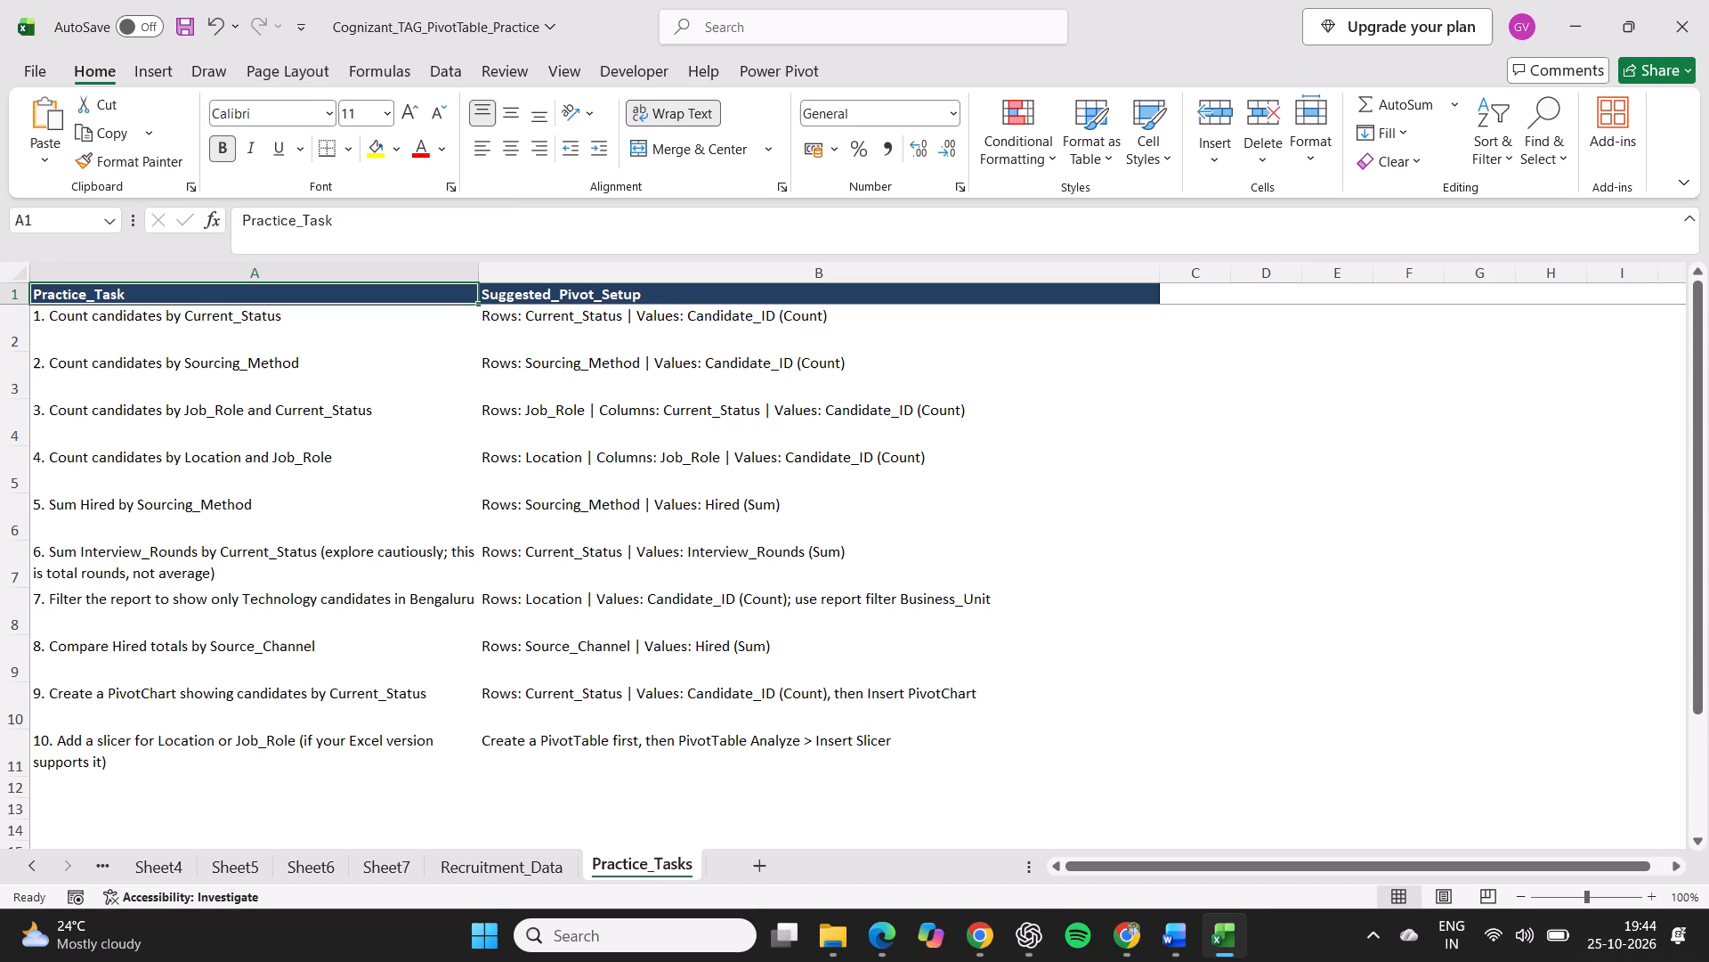
pyautogui.click(514, 860)
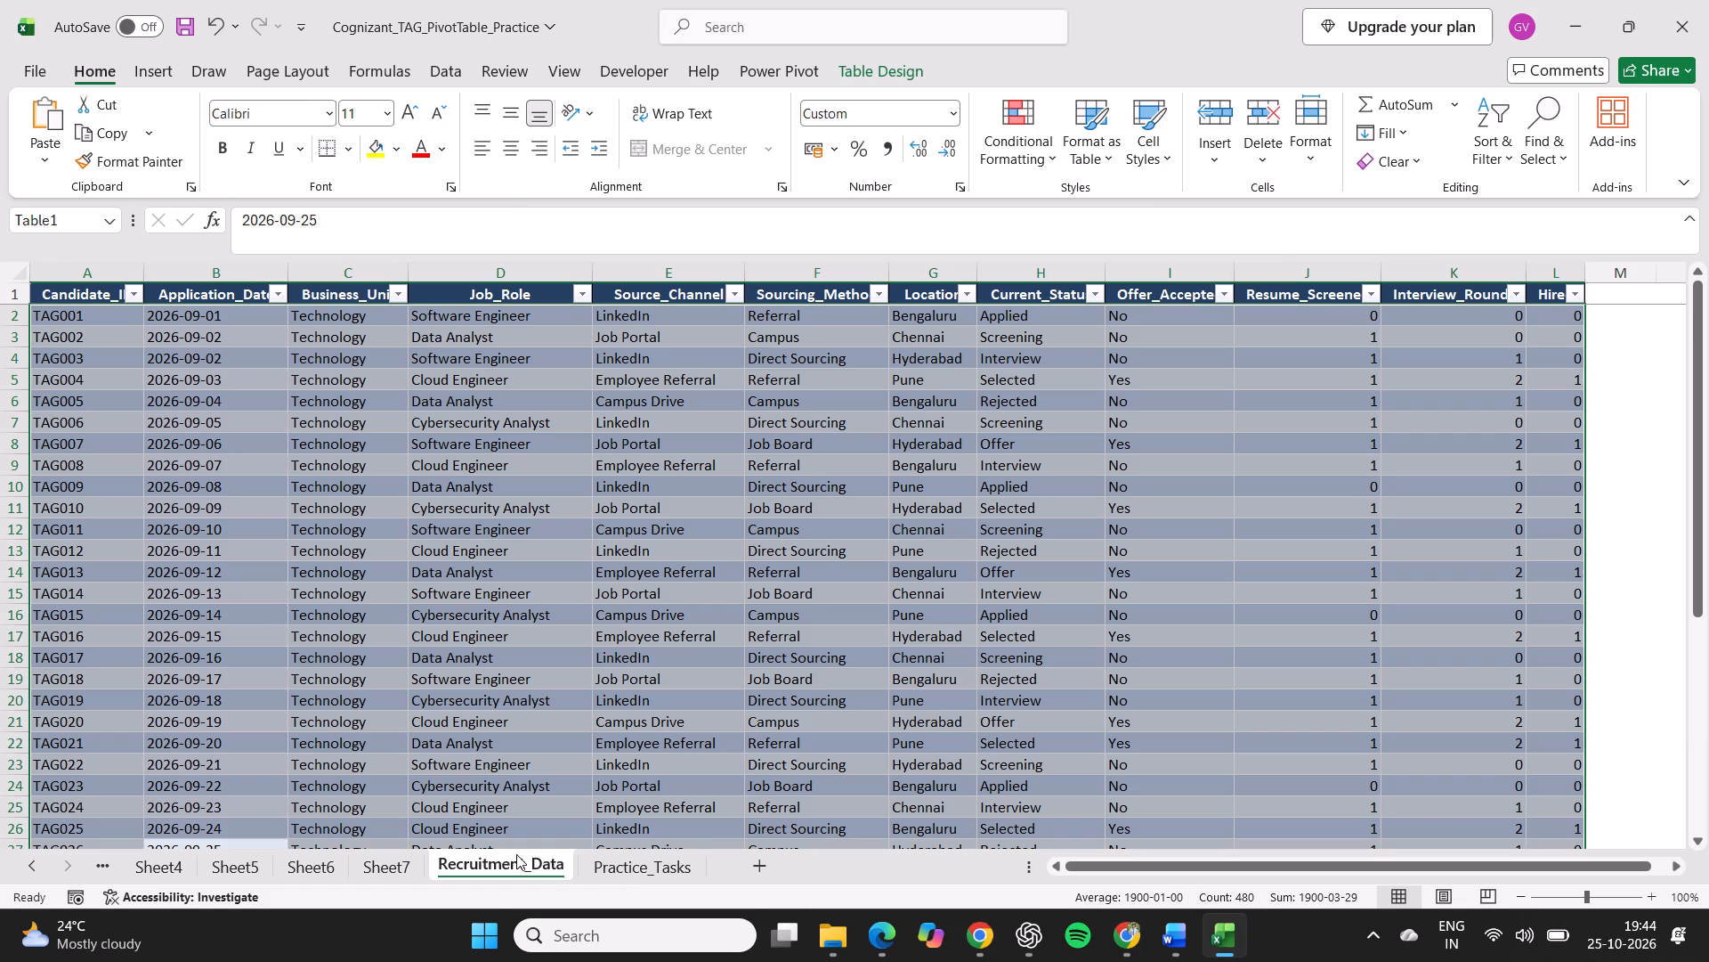
pyautogui.click(379, 861)
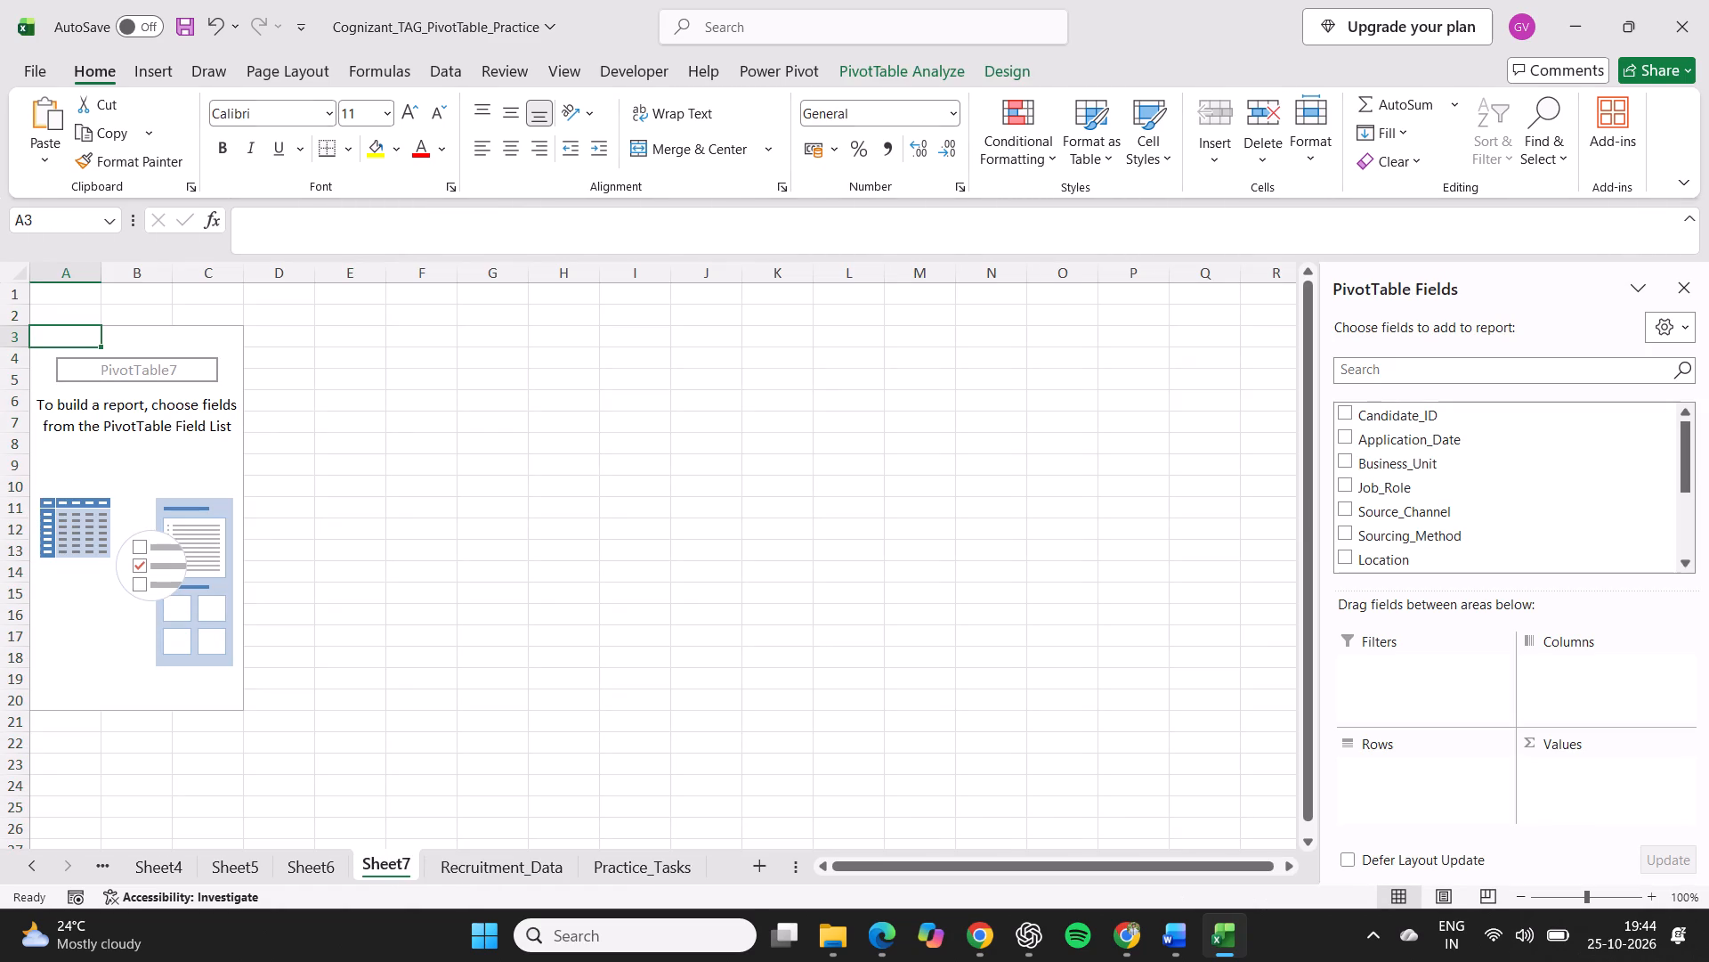
pyautogui.scroll(-1, 1472, 510)
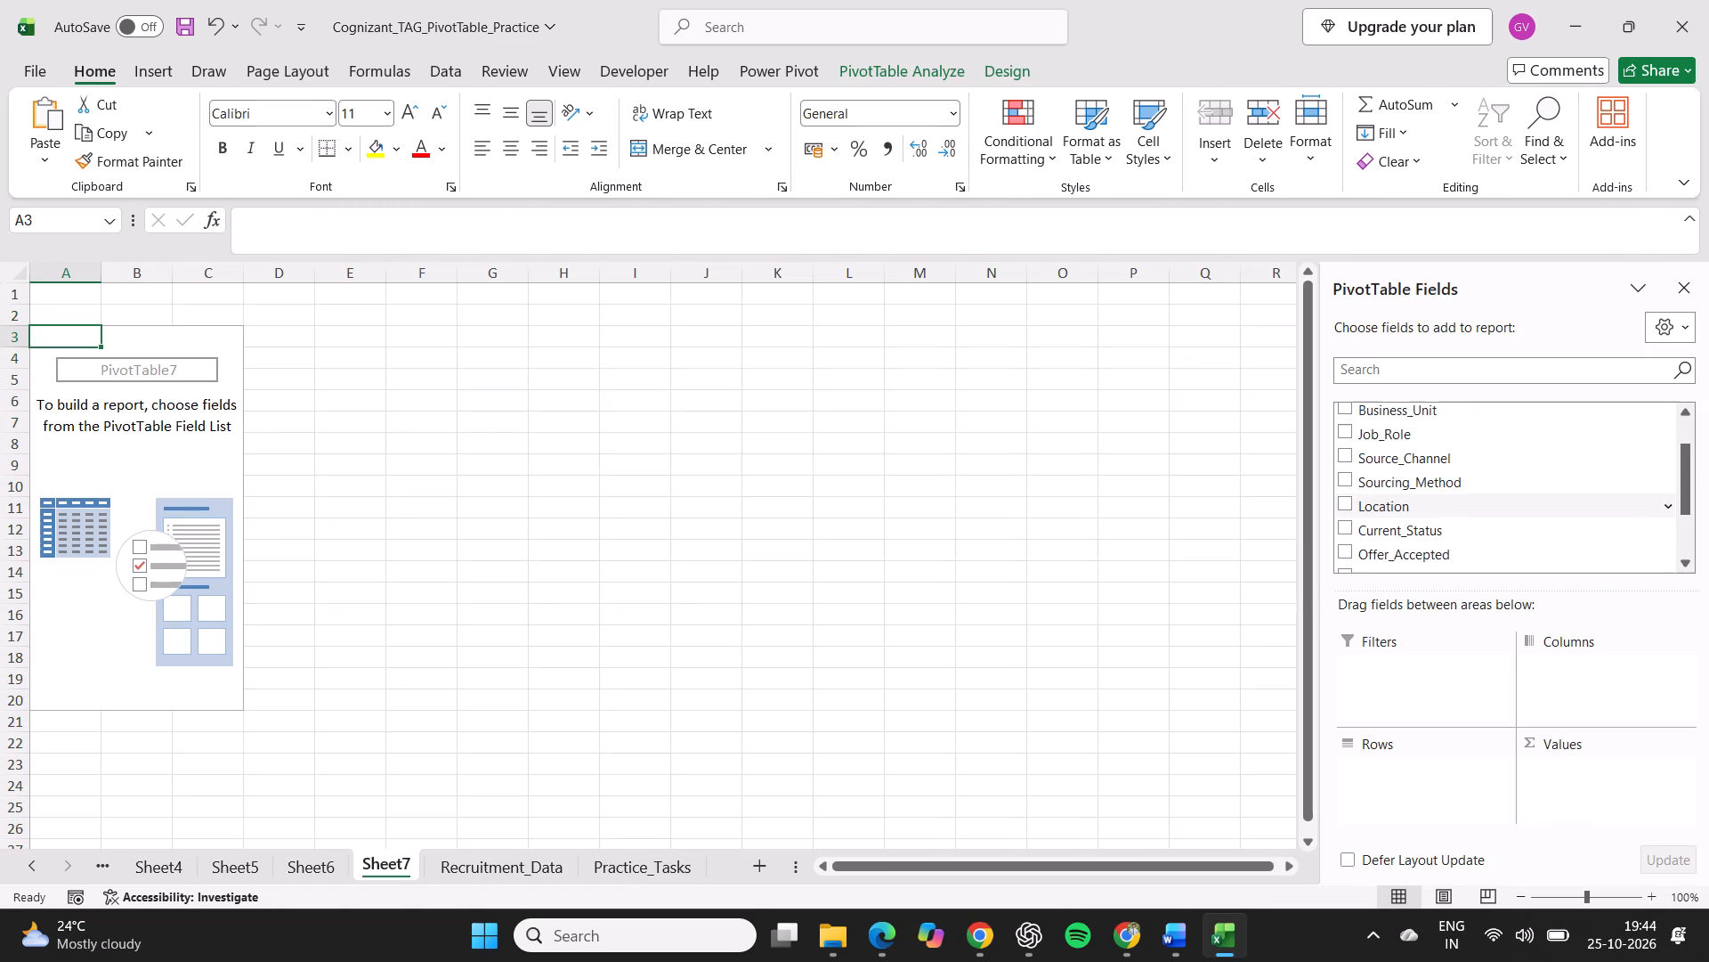
pyautogui.scroll(-1, 1472, 510)
pyautogui.moveTo(1432, 505); pyautogui.dragTo(1587, 669)
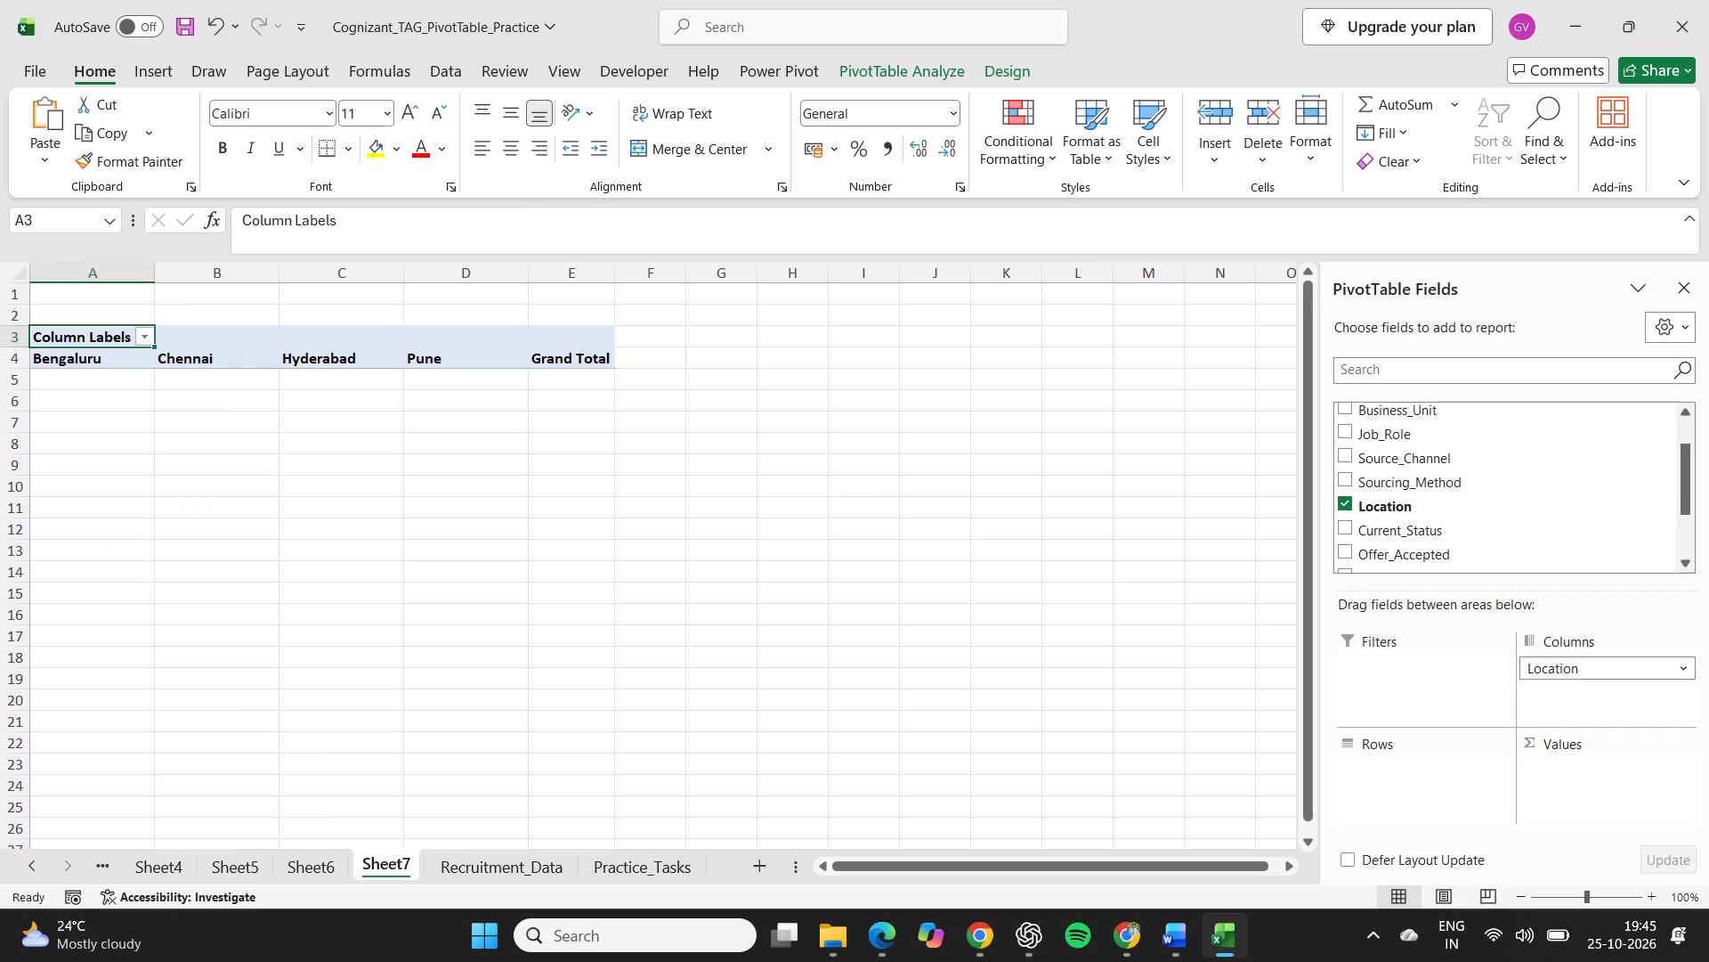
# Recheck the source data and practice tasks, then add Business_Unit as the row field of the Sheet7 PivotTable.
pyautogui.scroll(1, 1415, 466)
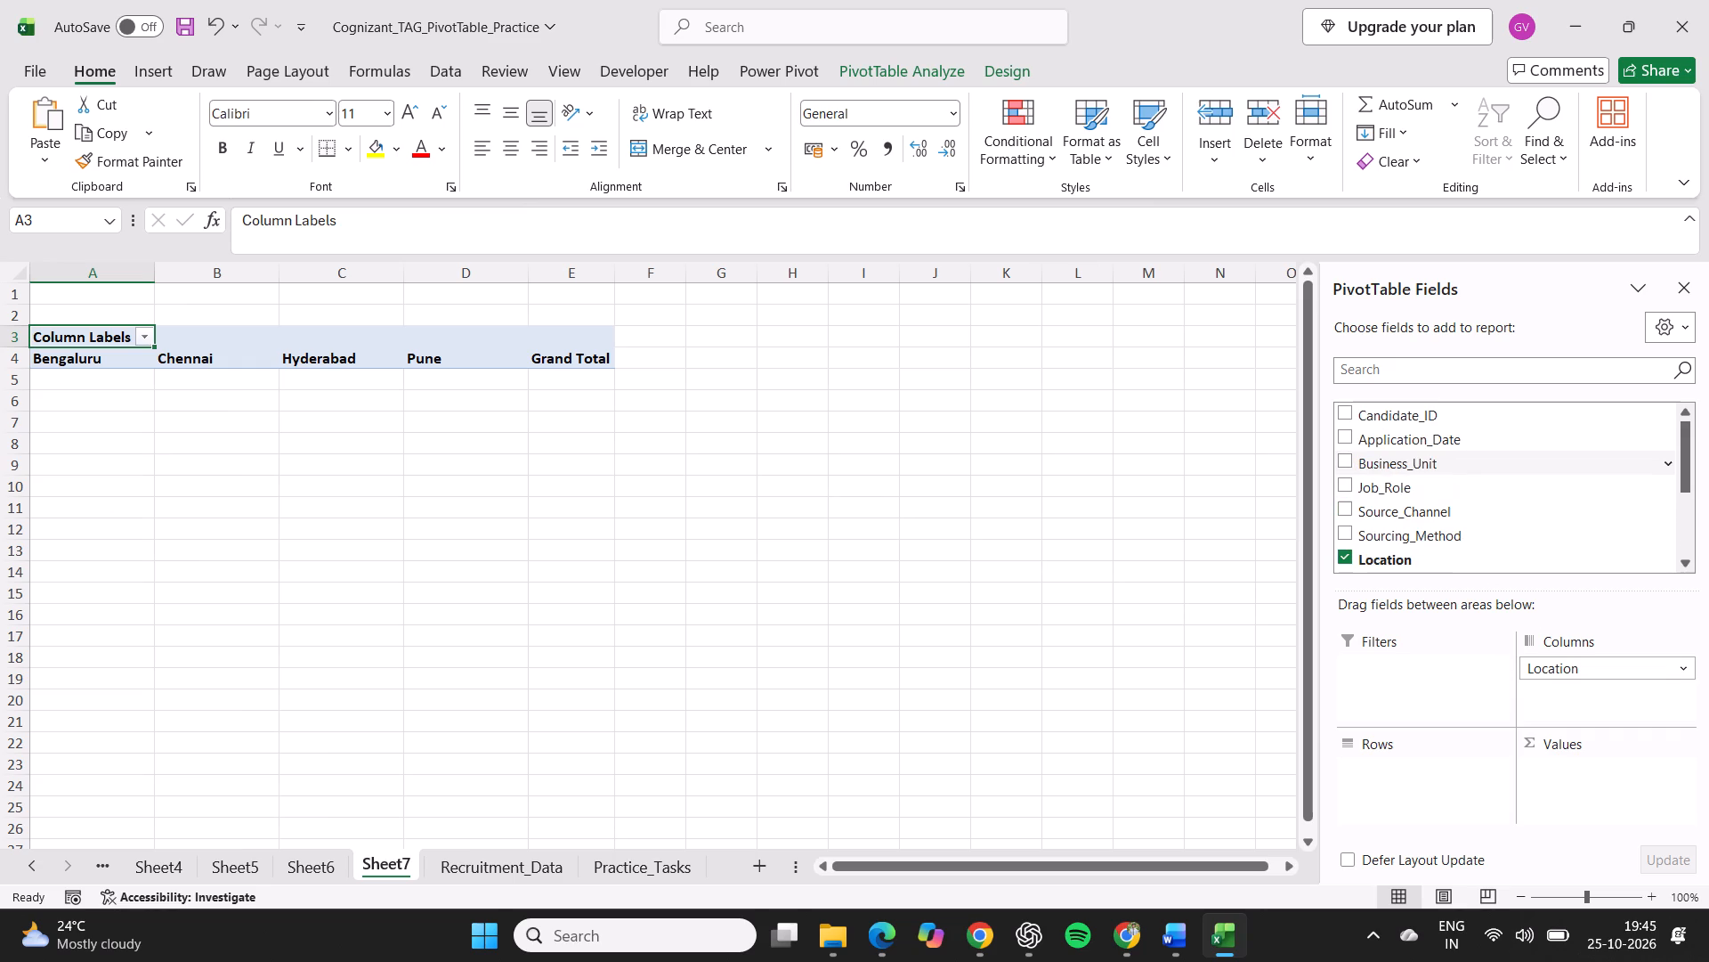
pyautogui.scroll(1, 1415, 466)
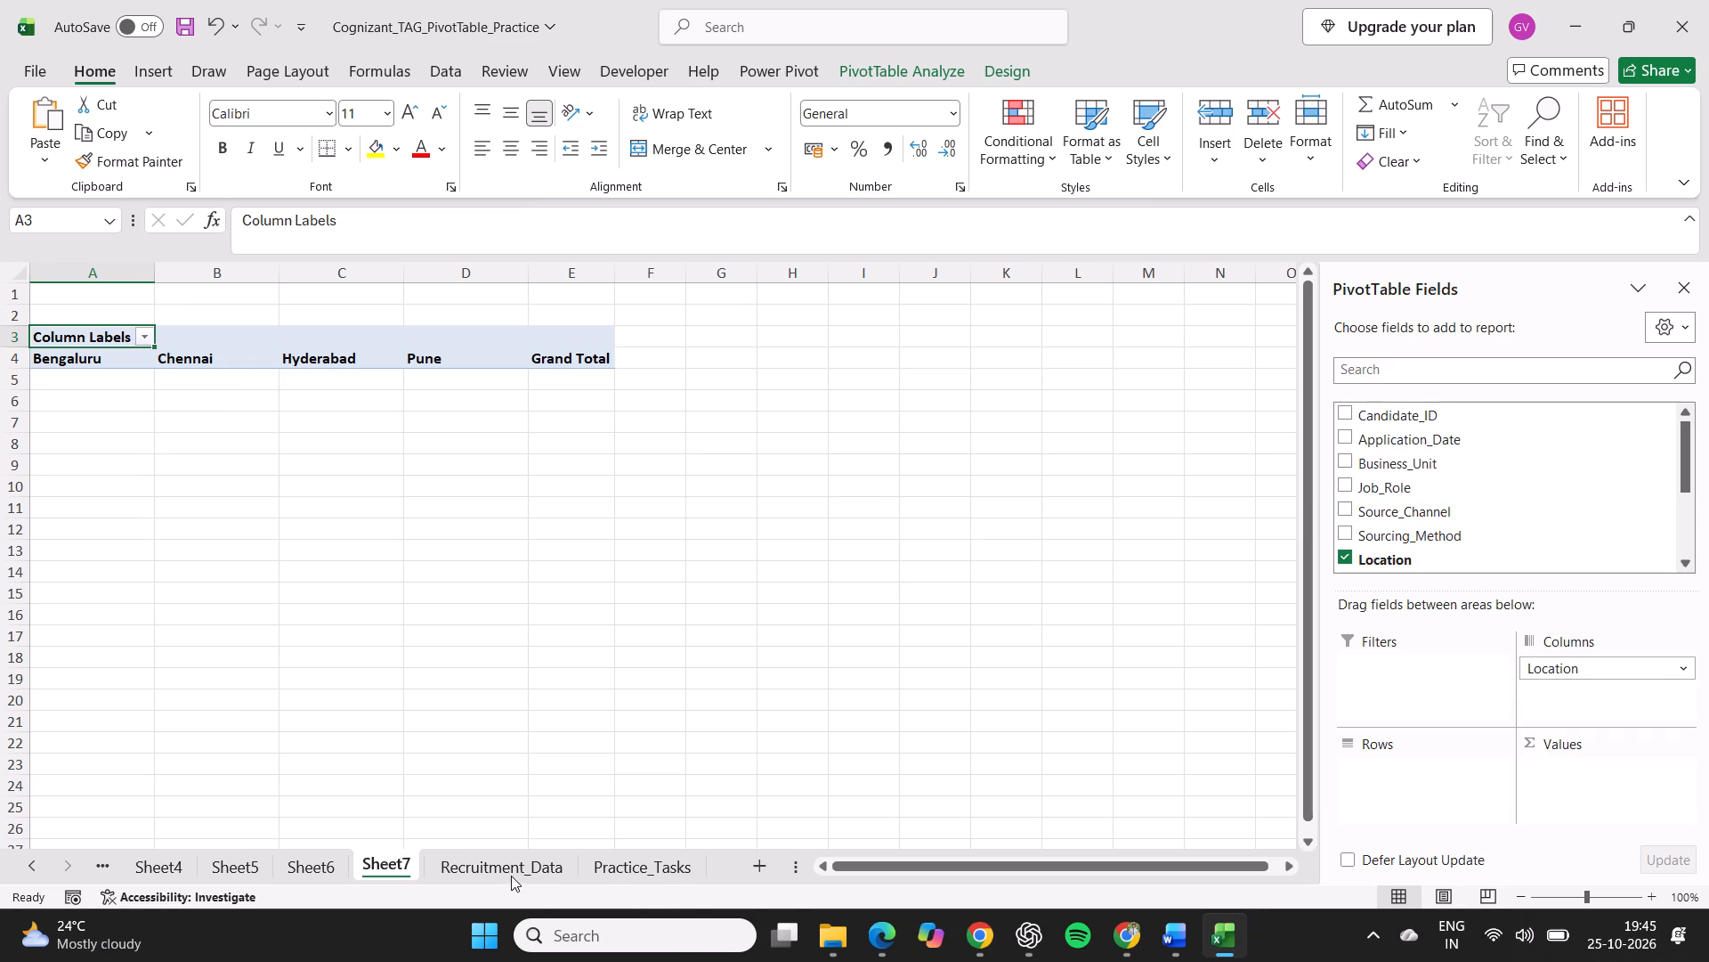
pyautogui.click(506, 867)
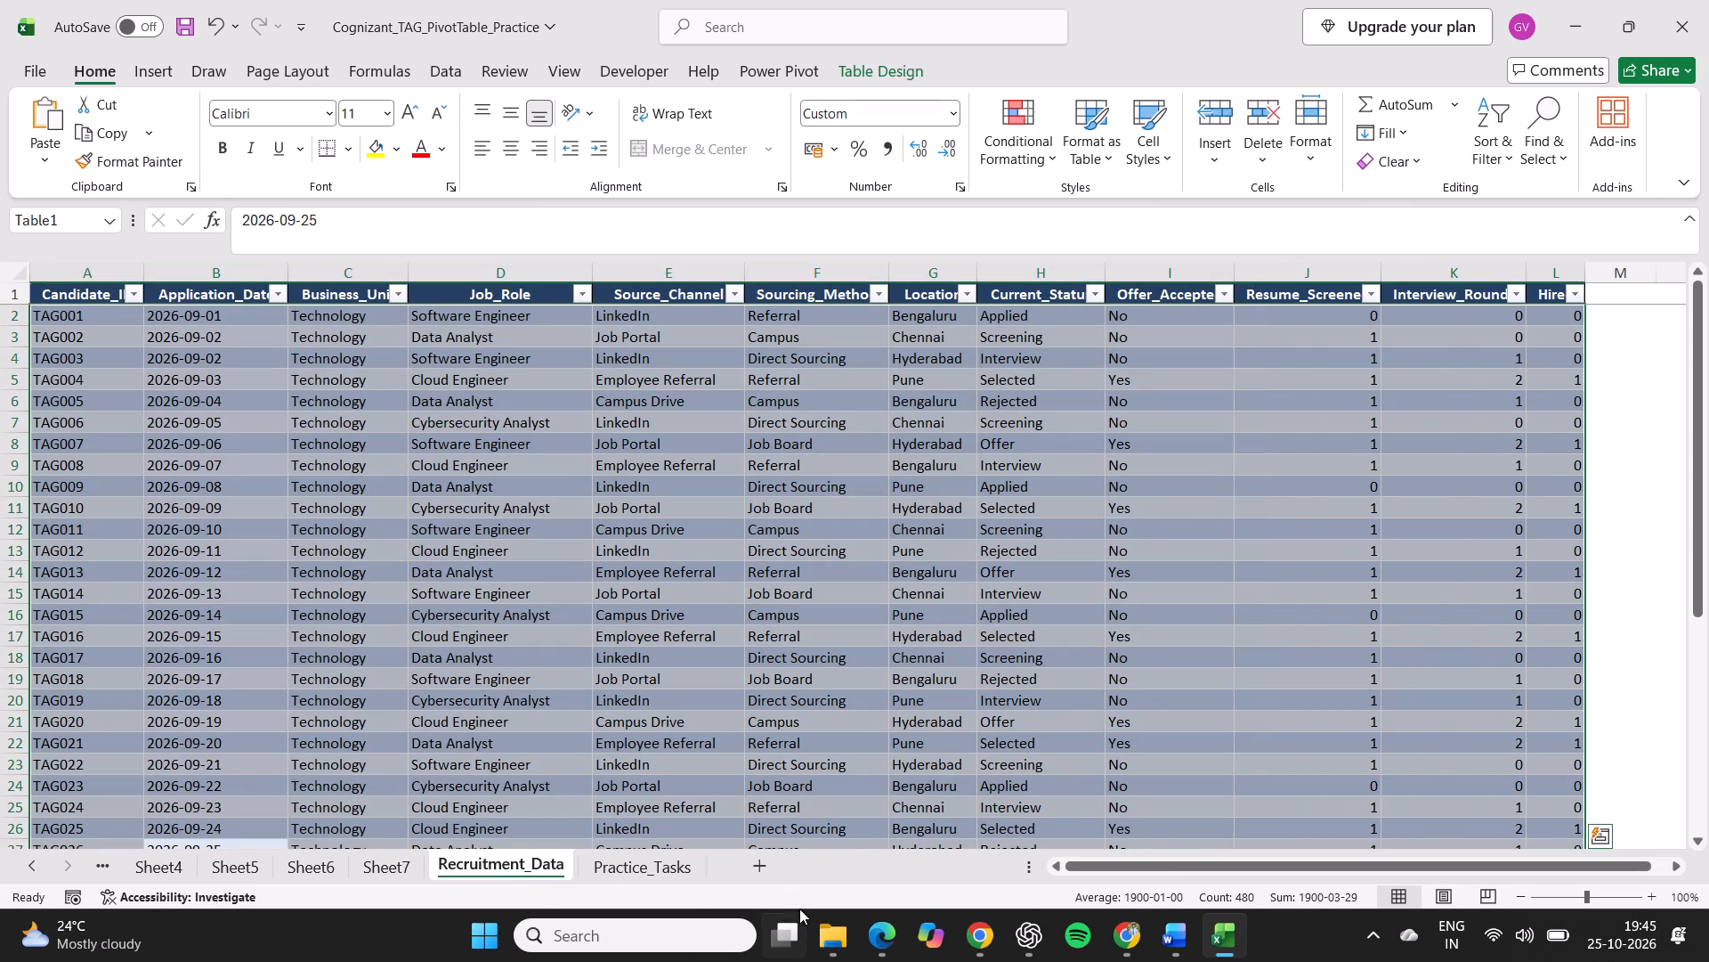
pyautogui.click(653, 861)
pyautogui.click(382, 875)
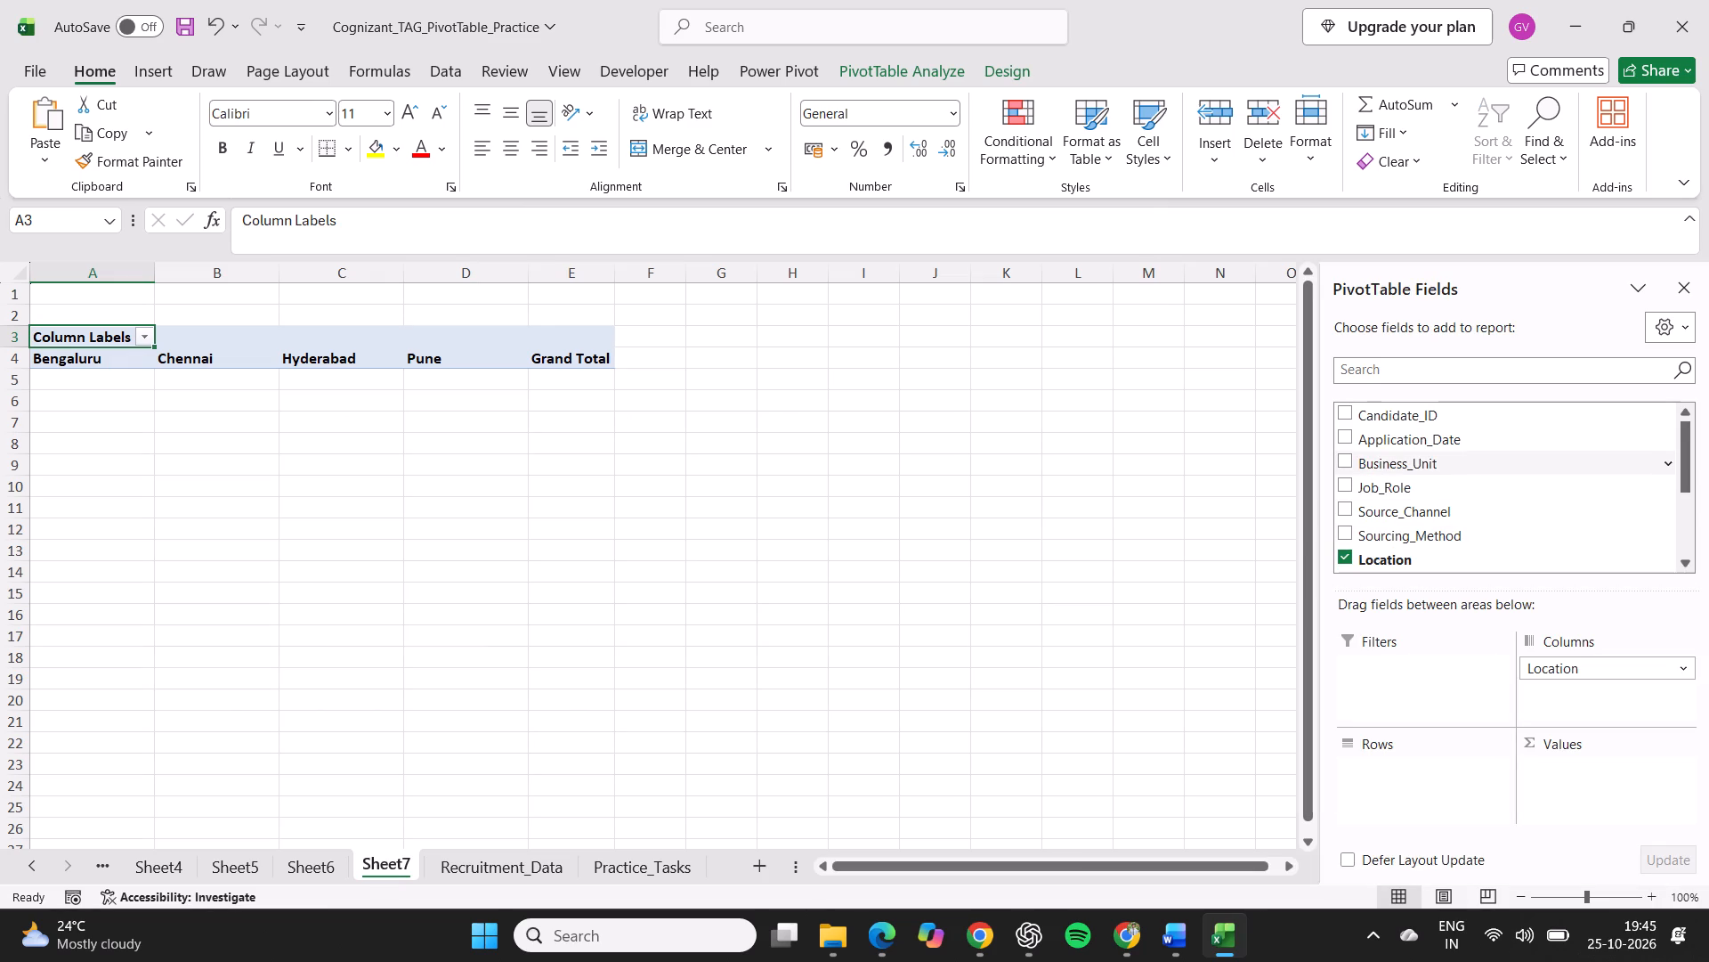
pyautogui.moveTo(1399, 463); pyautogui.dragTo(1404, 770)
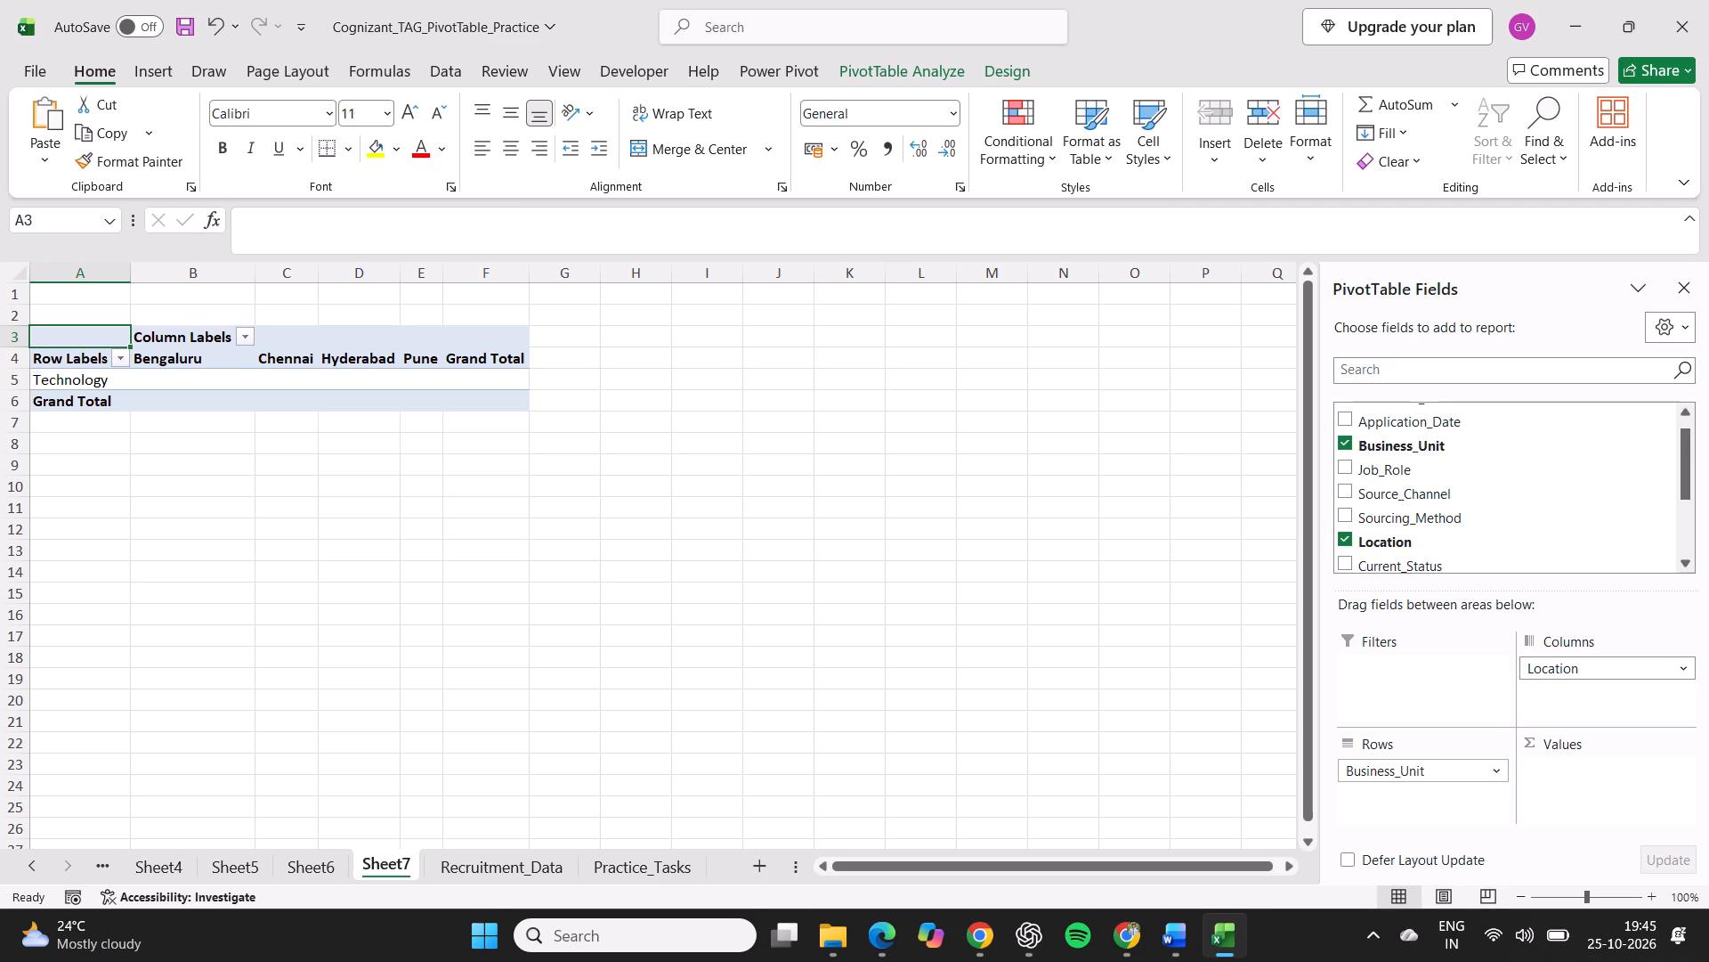
# Filter the Location column labels of the Sheet7 PivotTable to show only Bengaluru.
pyautogui.click(246, 341)
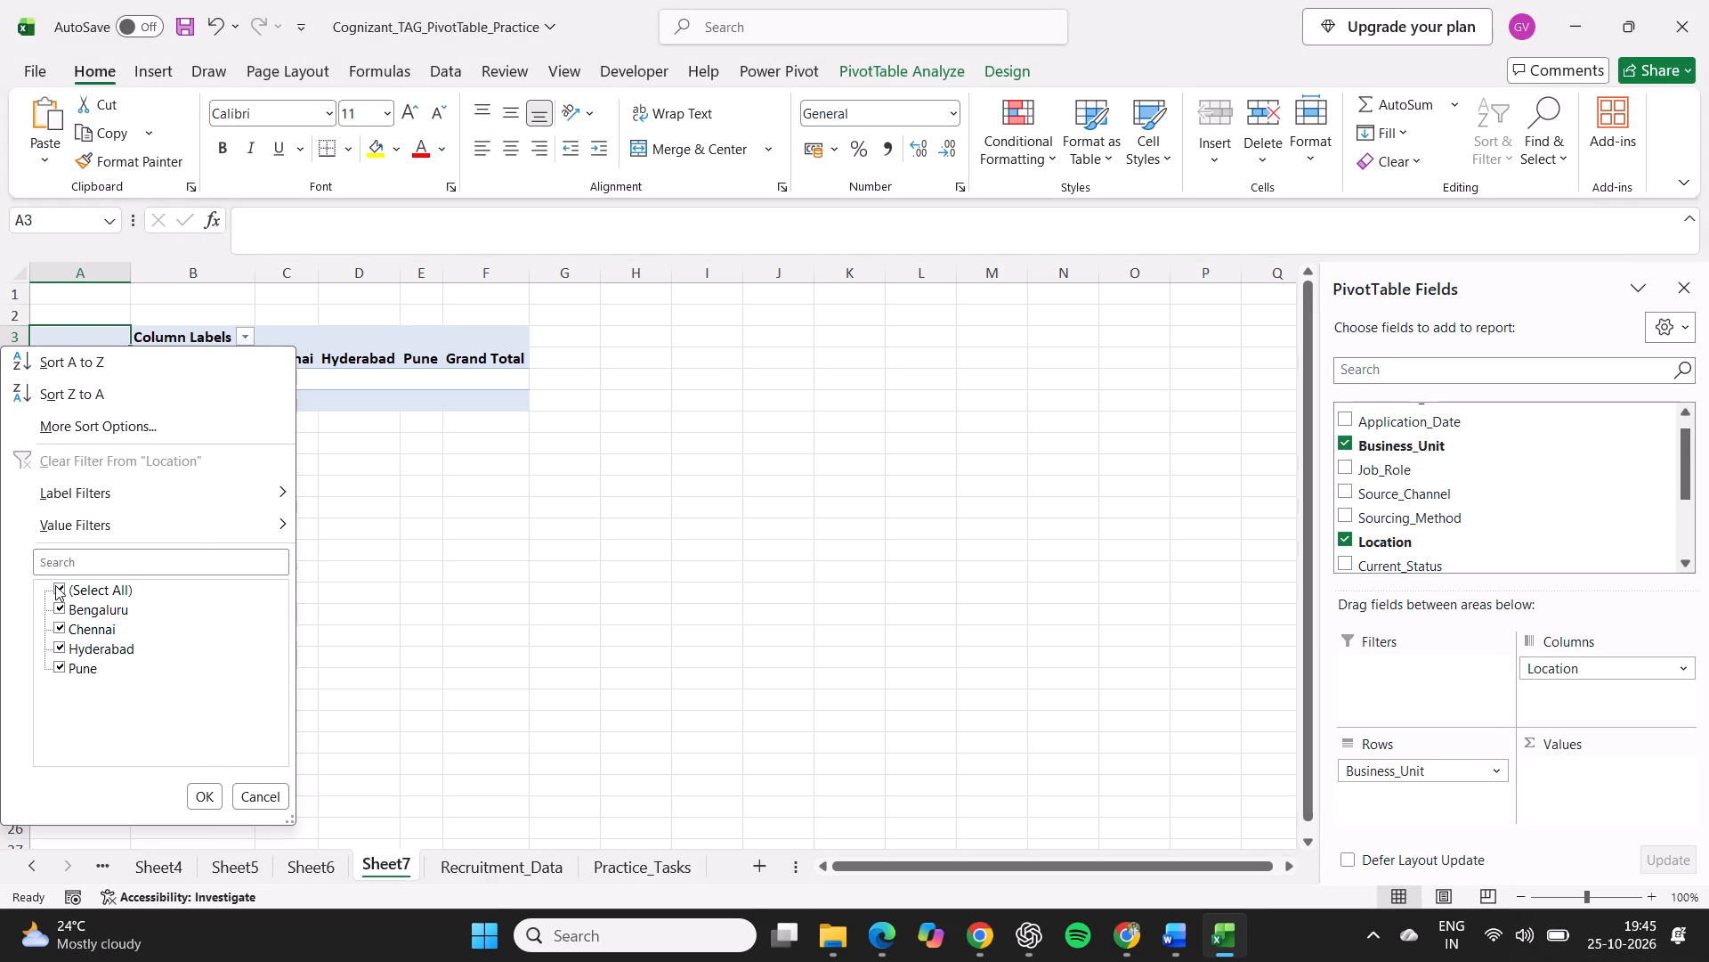
pyautogui.click(55, 585)
pyautogui.click(56, 608)
pyautogui.click(202, 797)
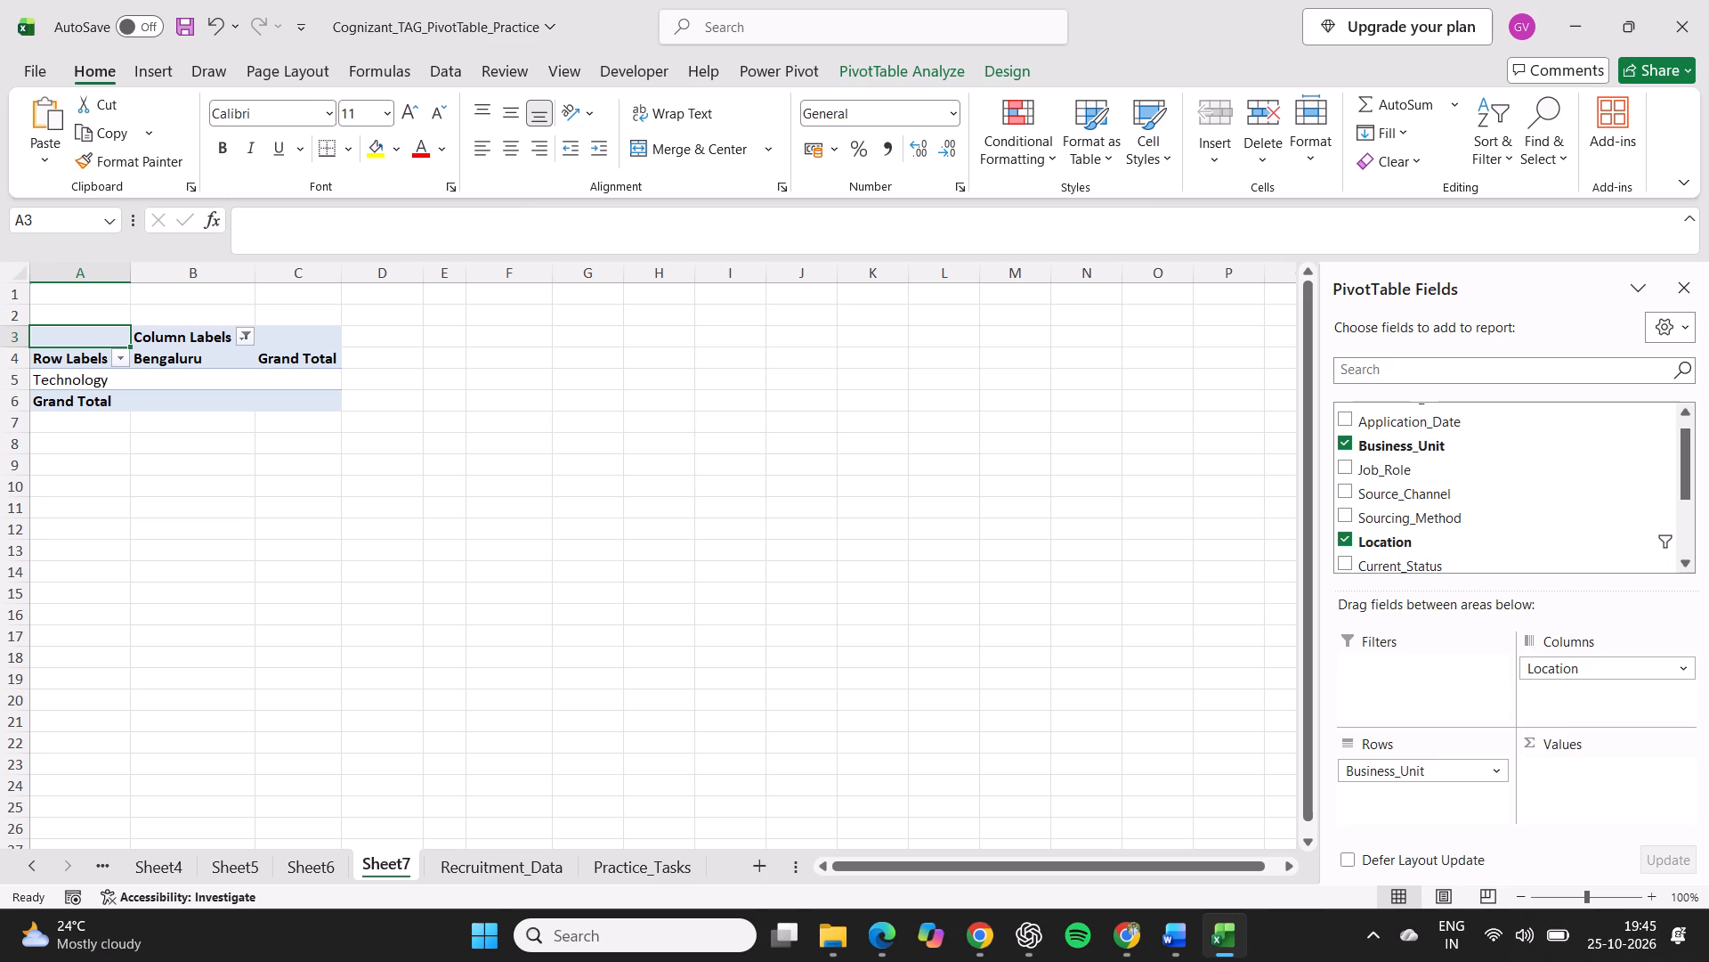
# Add Candidate_ID as a counted value in the Sheet7 PivotTable.
pyautogui.scroll(2, 1461, 477)
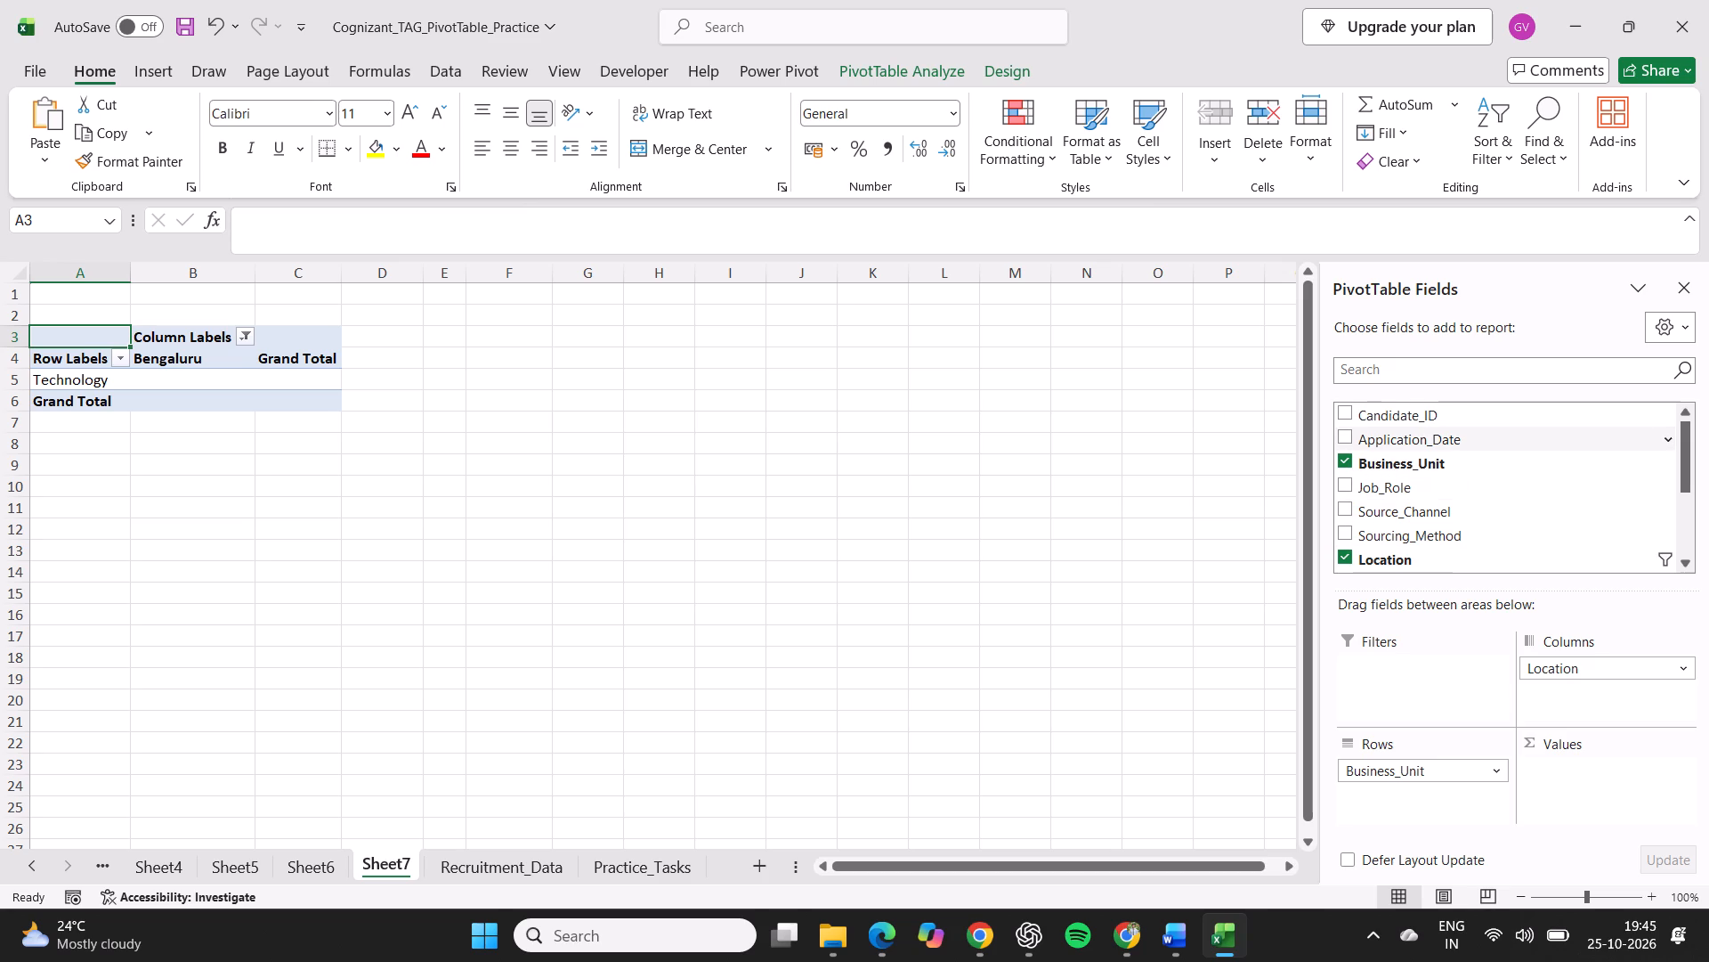
pyautogui.moveTo(1422, 414); pyautogui.dragTo(1604, 785)
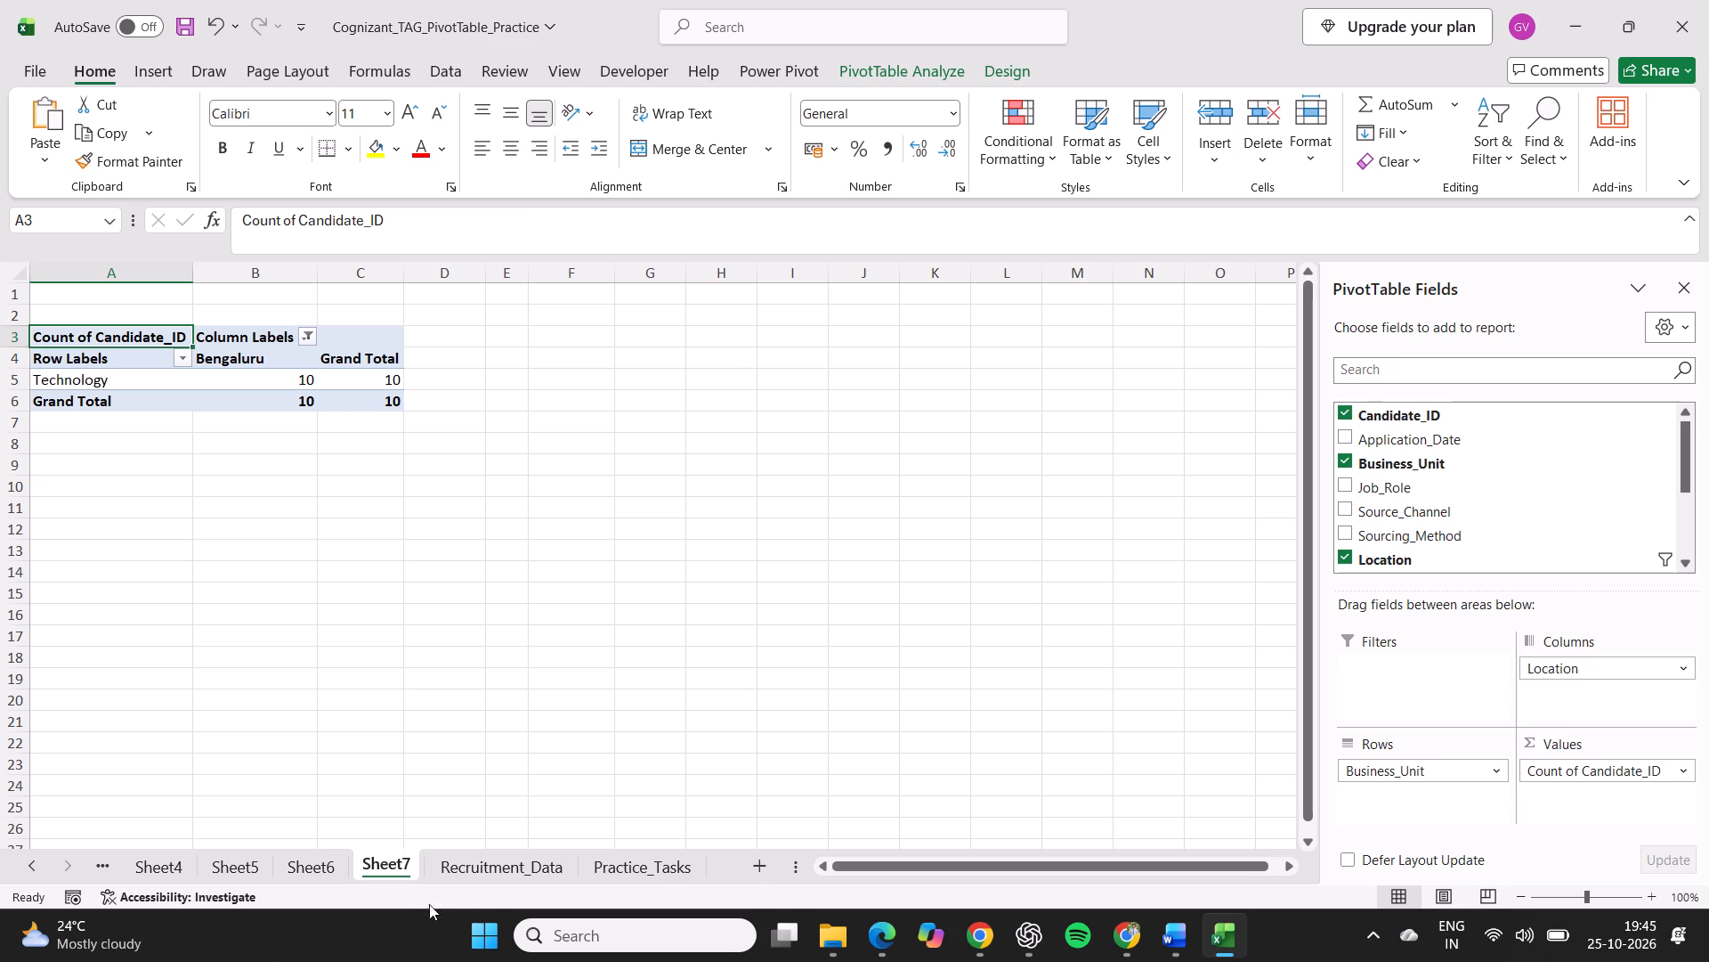
# Recheck the suggested setup for practice task 7, then move Location from the columns to the rows of the Sheet7 PivotTable, beneath Business_Unit.
pyautogui.click(630, 872)
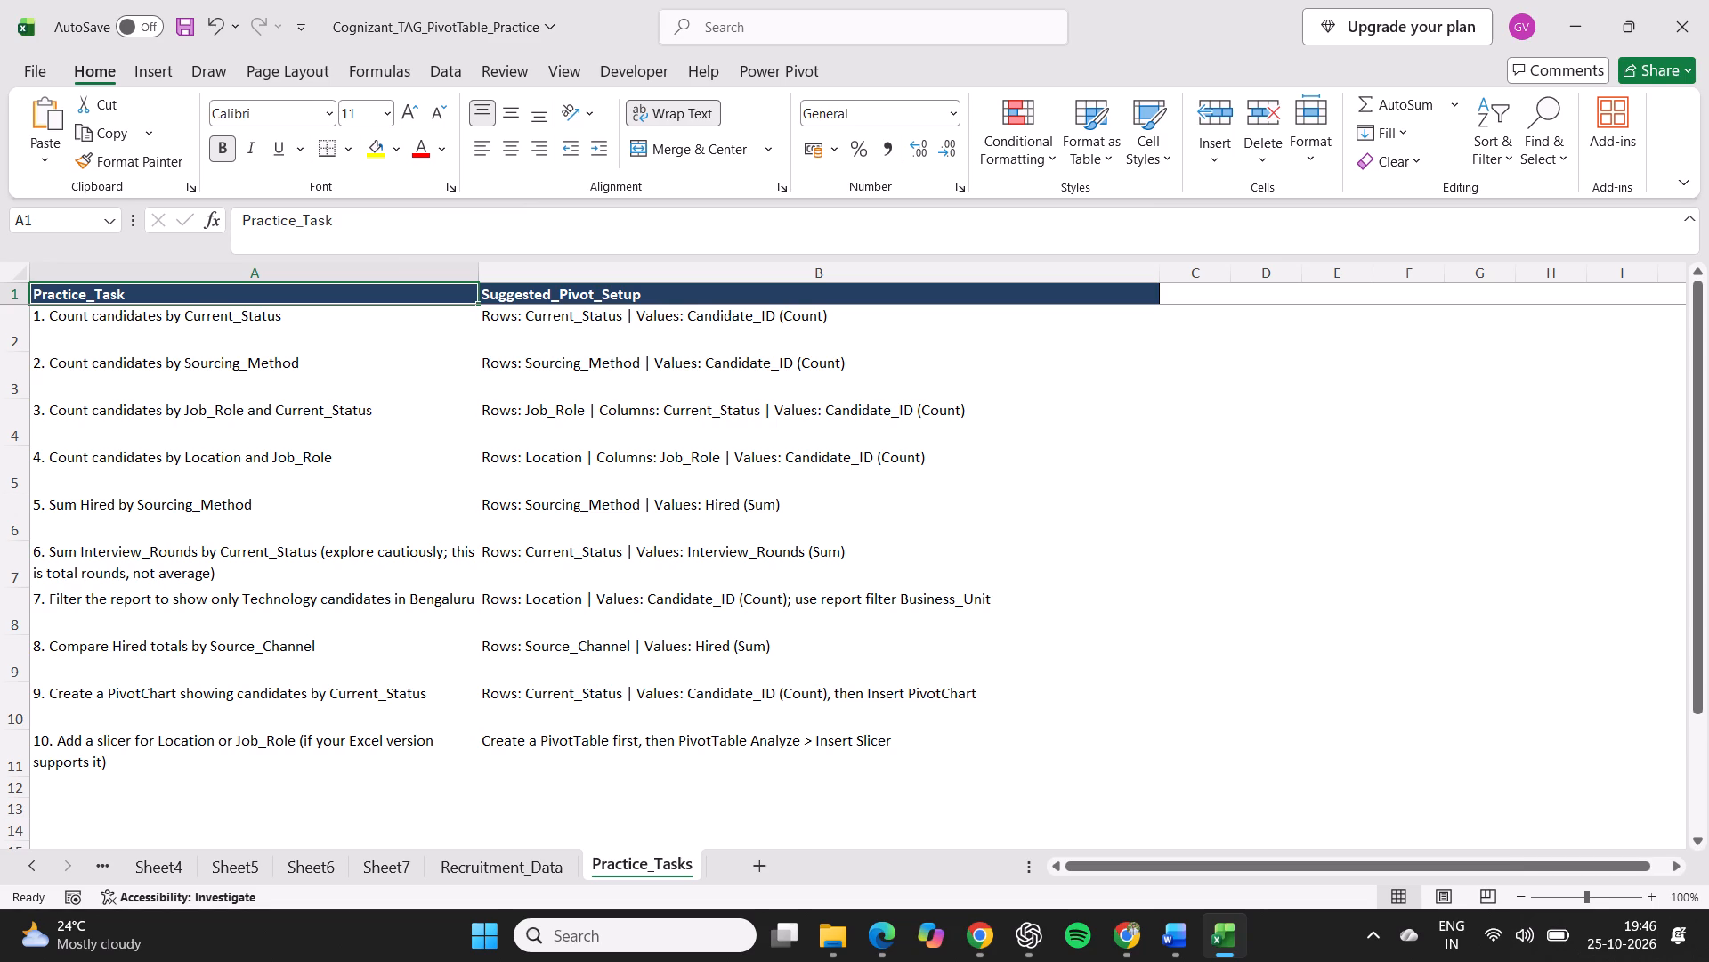
pyautogui.click(389, 856)
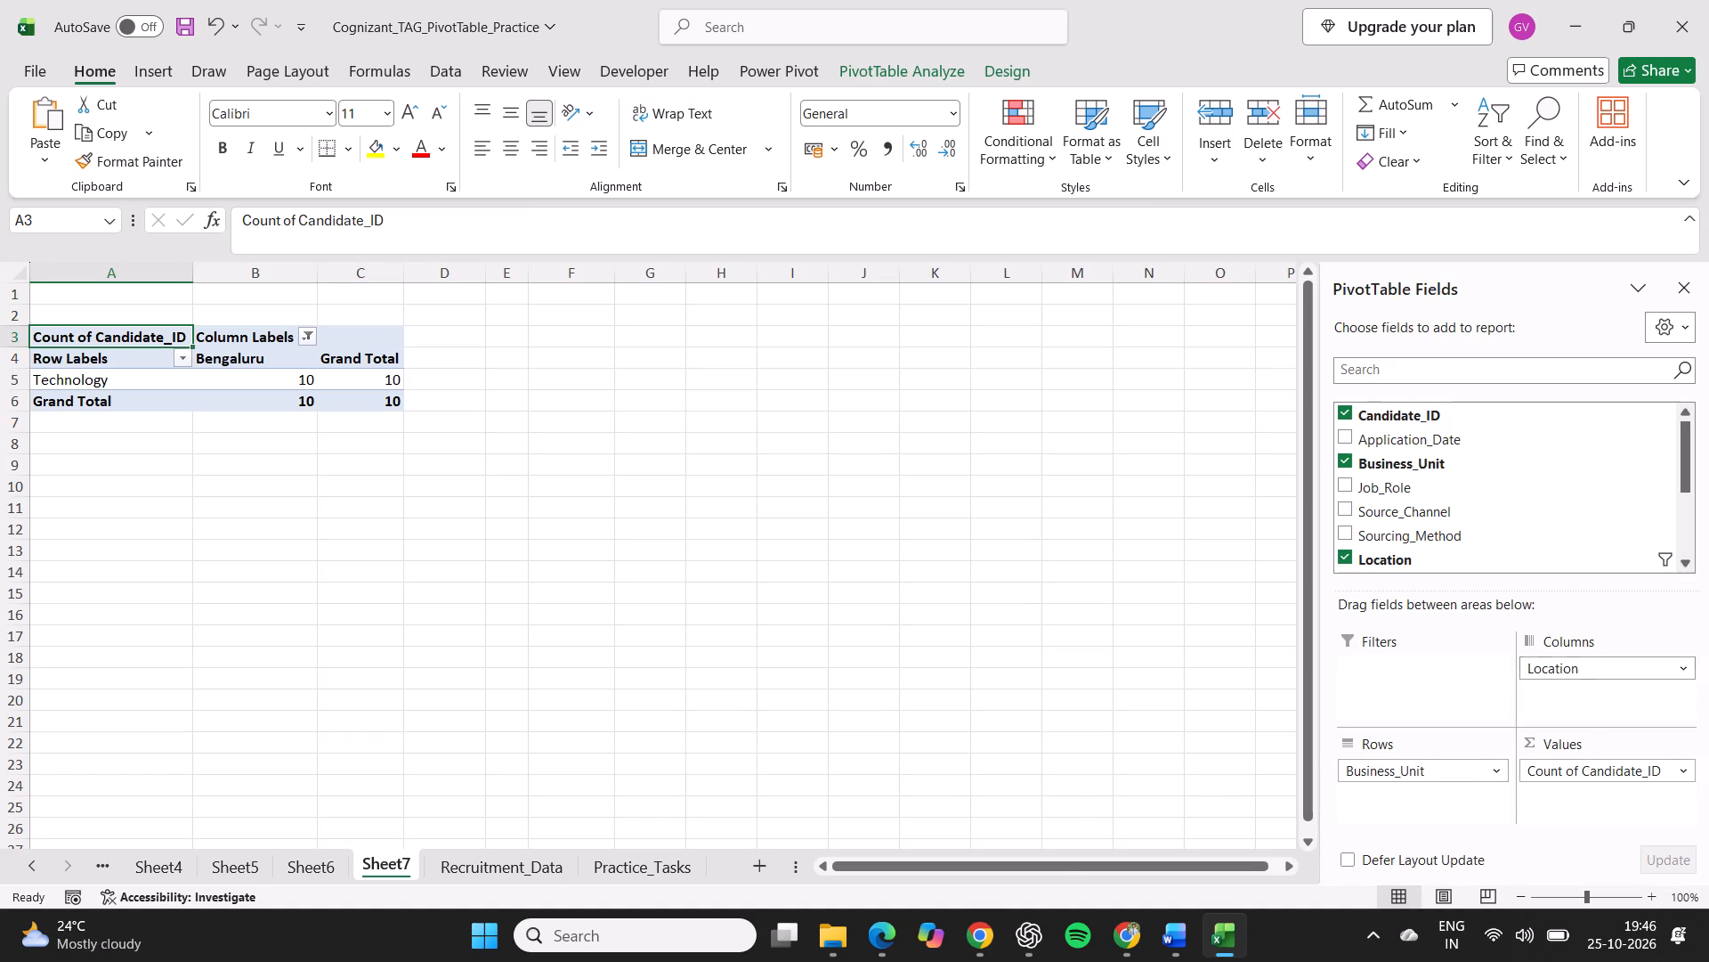
pyautogui.moveTo(1610, 672); pyautogui.dragTo(1401, 797)
pyautogui.moveTo(1401, 797); pyautogui.dragTo(1400, 797)
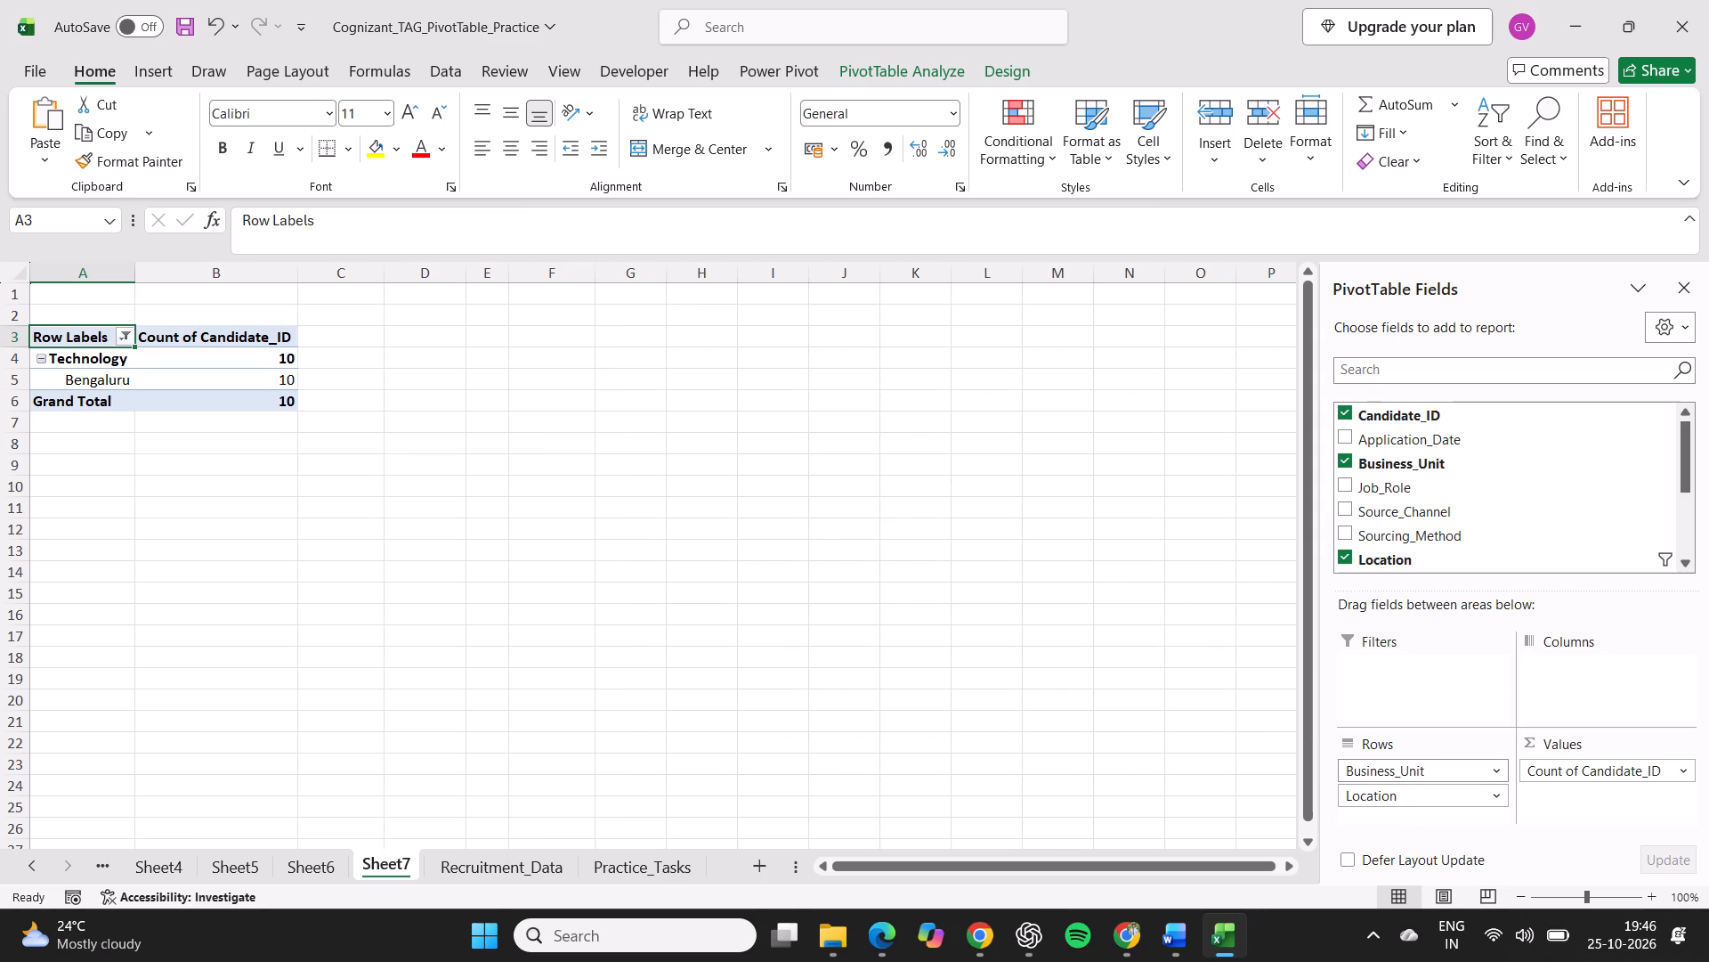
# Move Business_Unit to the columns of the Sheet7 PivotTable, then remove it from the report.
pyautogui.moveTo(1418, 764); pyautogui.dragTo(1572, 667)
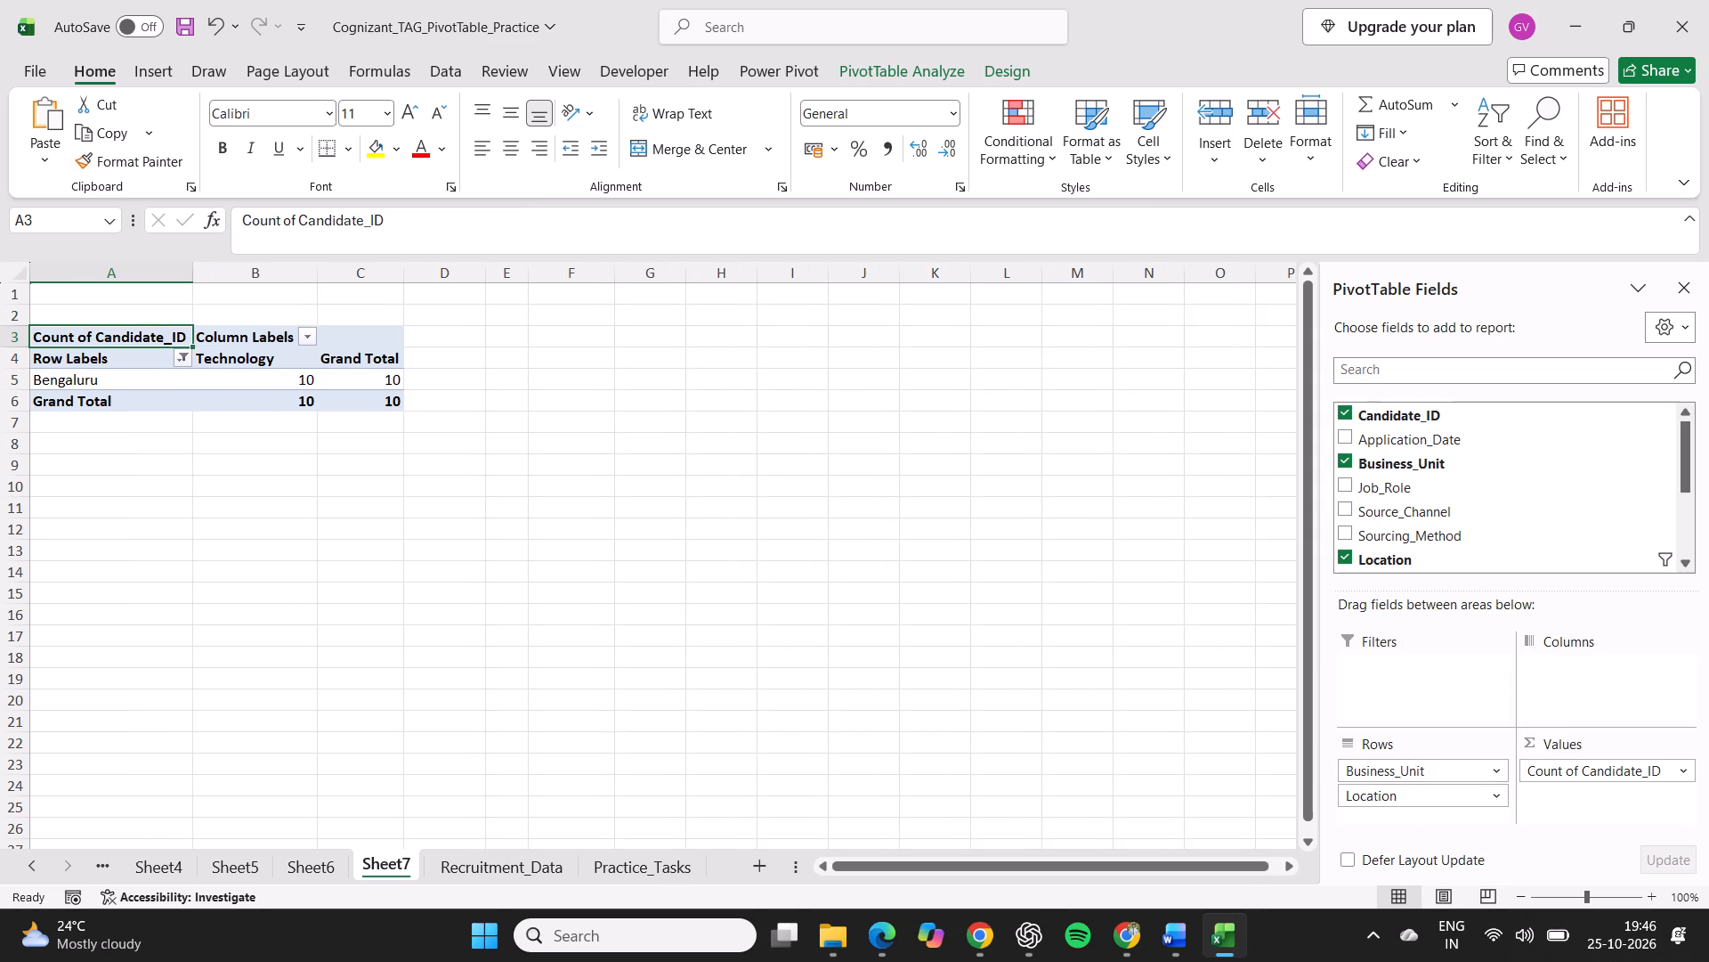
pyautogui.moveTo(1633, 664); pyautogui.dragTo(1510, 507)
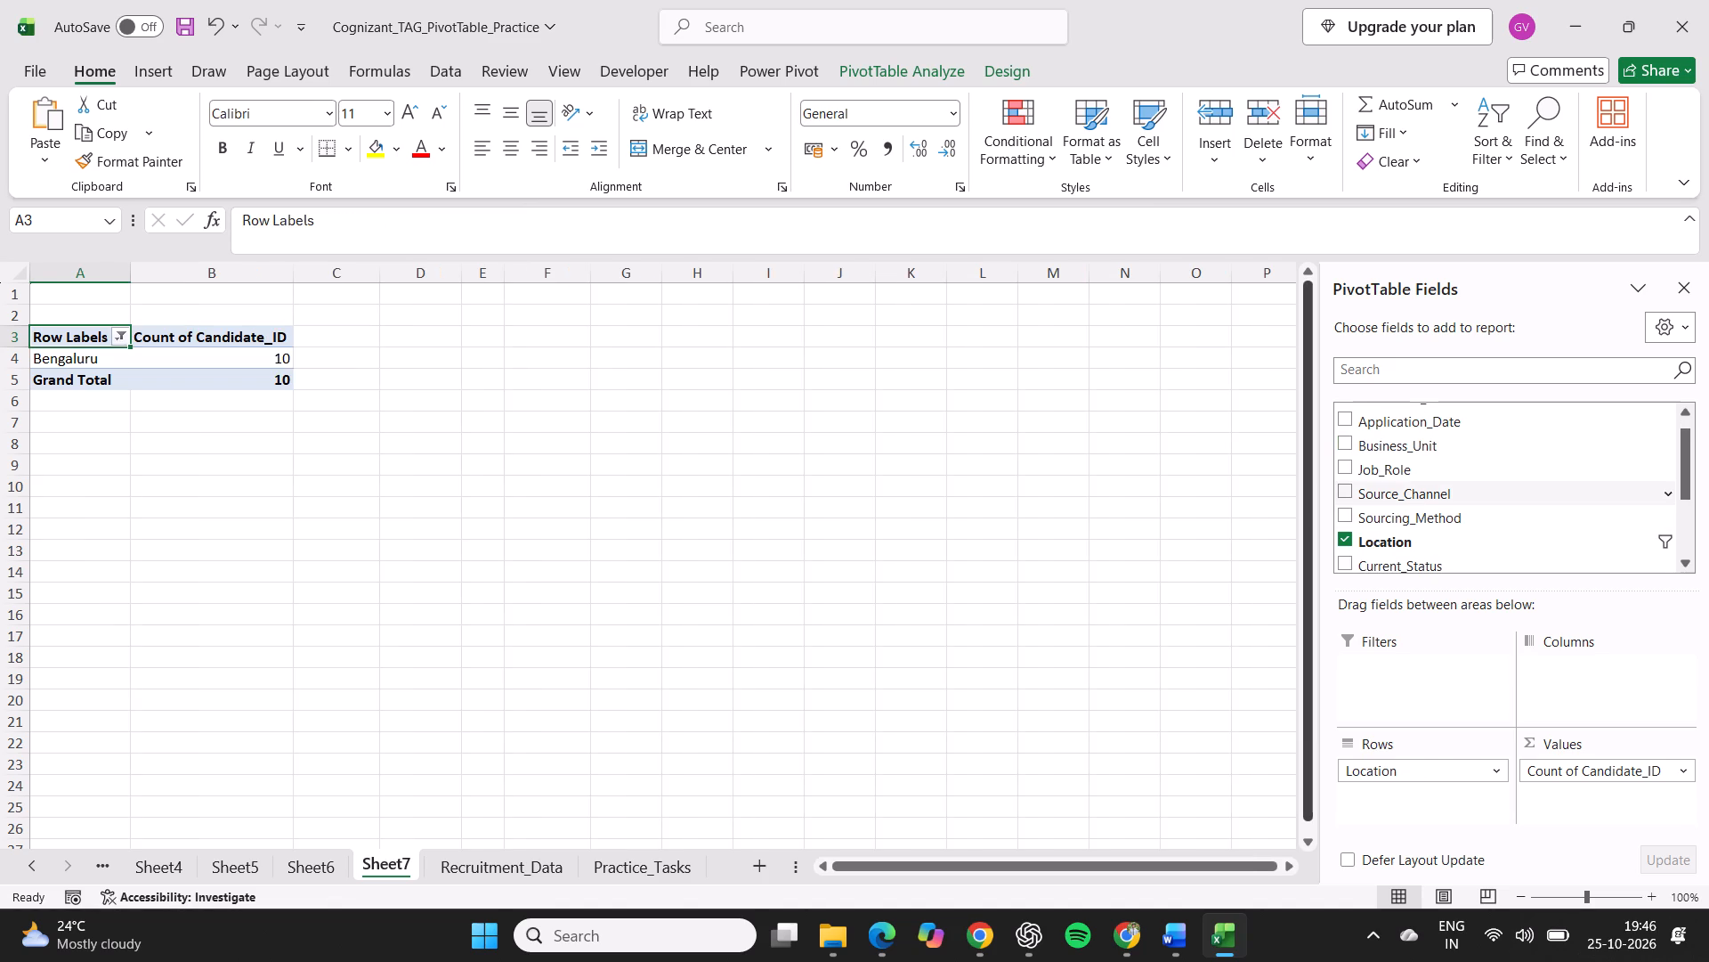
# Review the Location filter selection in Sheet7, then examine the practice tasks and Recruitment_Data before returning to the PivotTable.
pyautogui.click(120, 338)
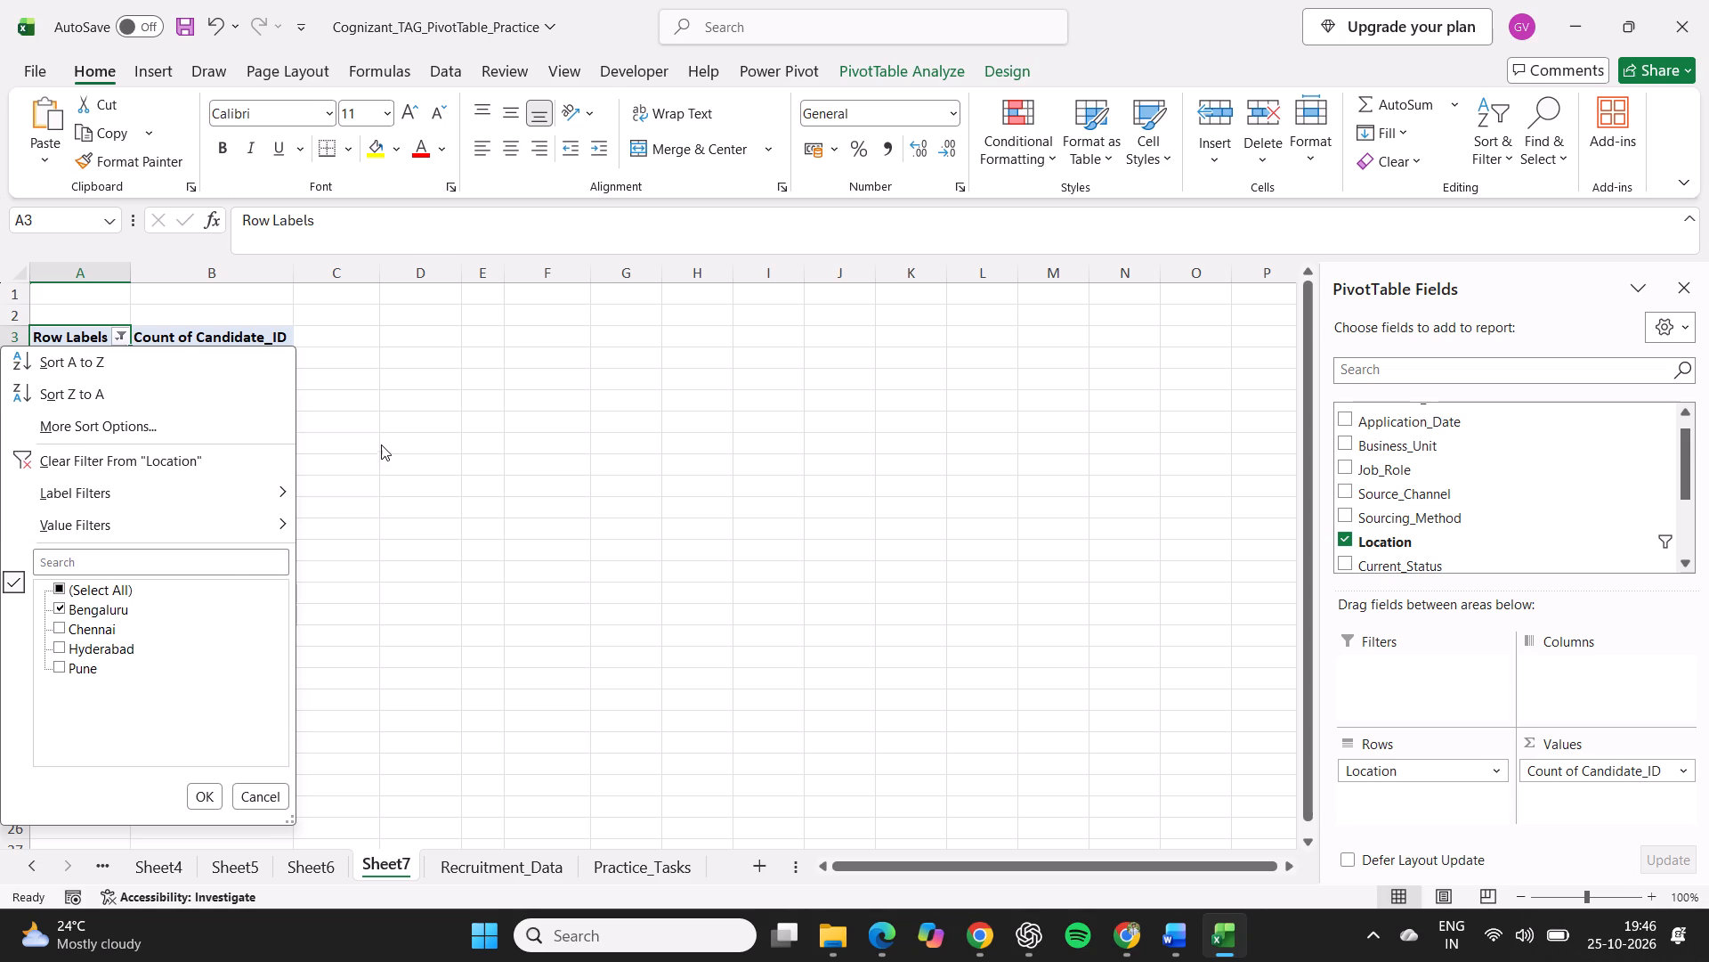
pyautogui.click(344, 443)
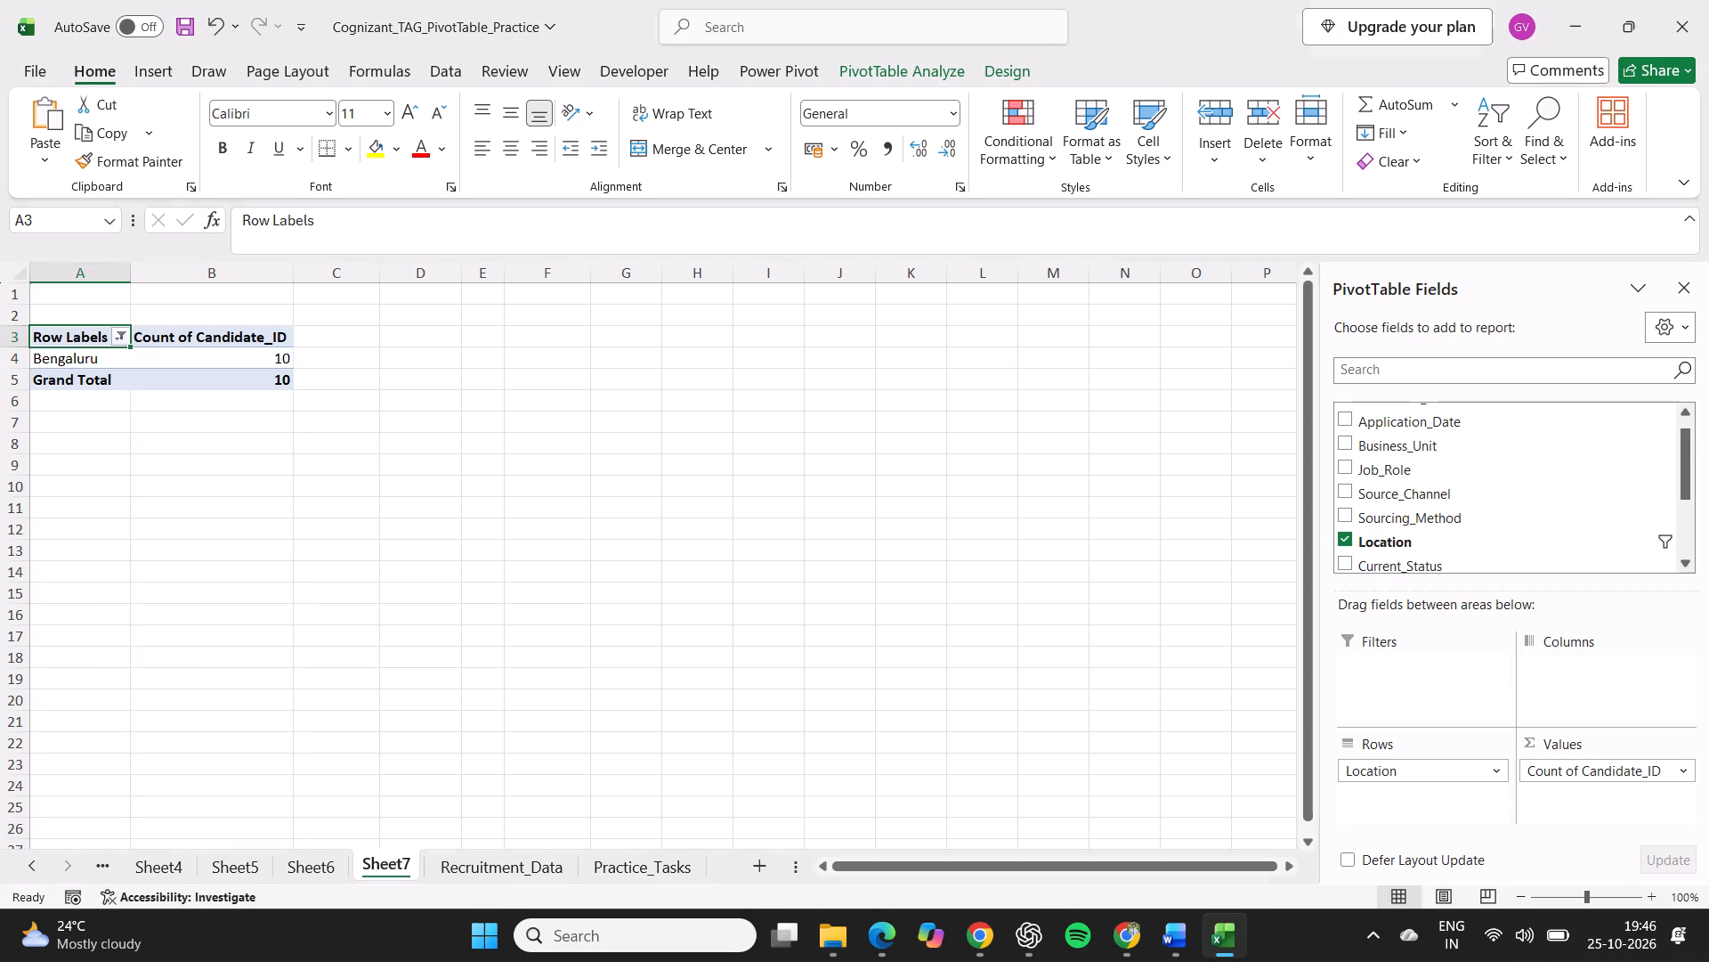
pyautogui.click(652, 874)
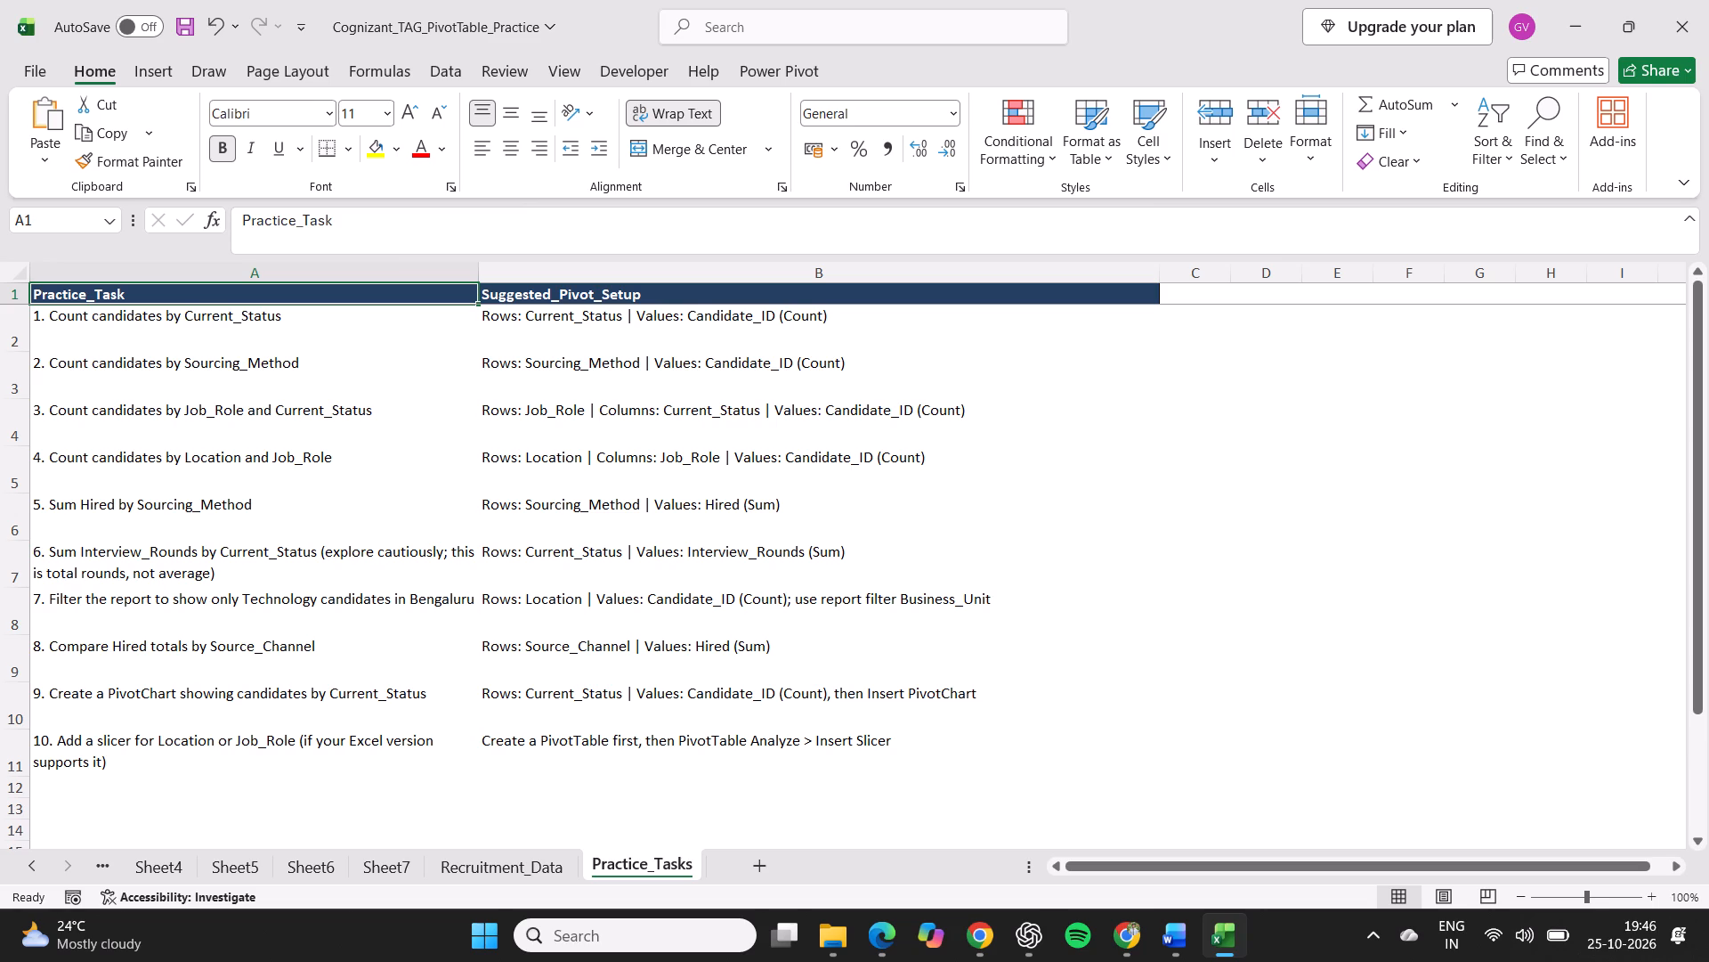
pyautogui.click(509, 858)
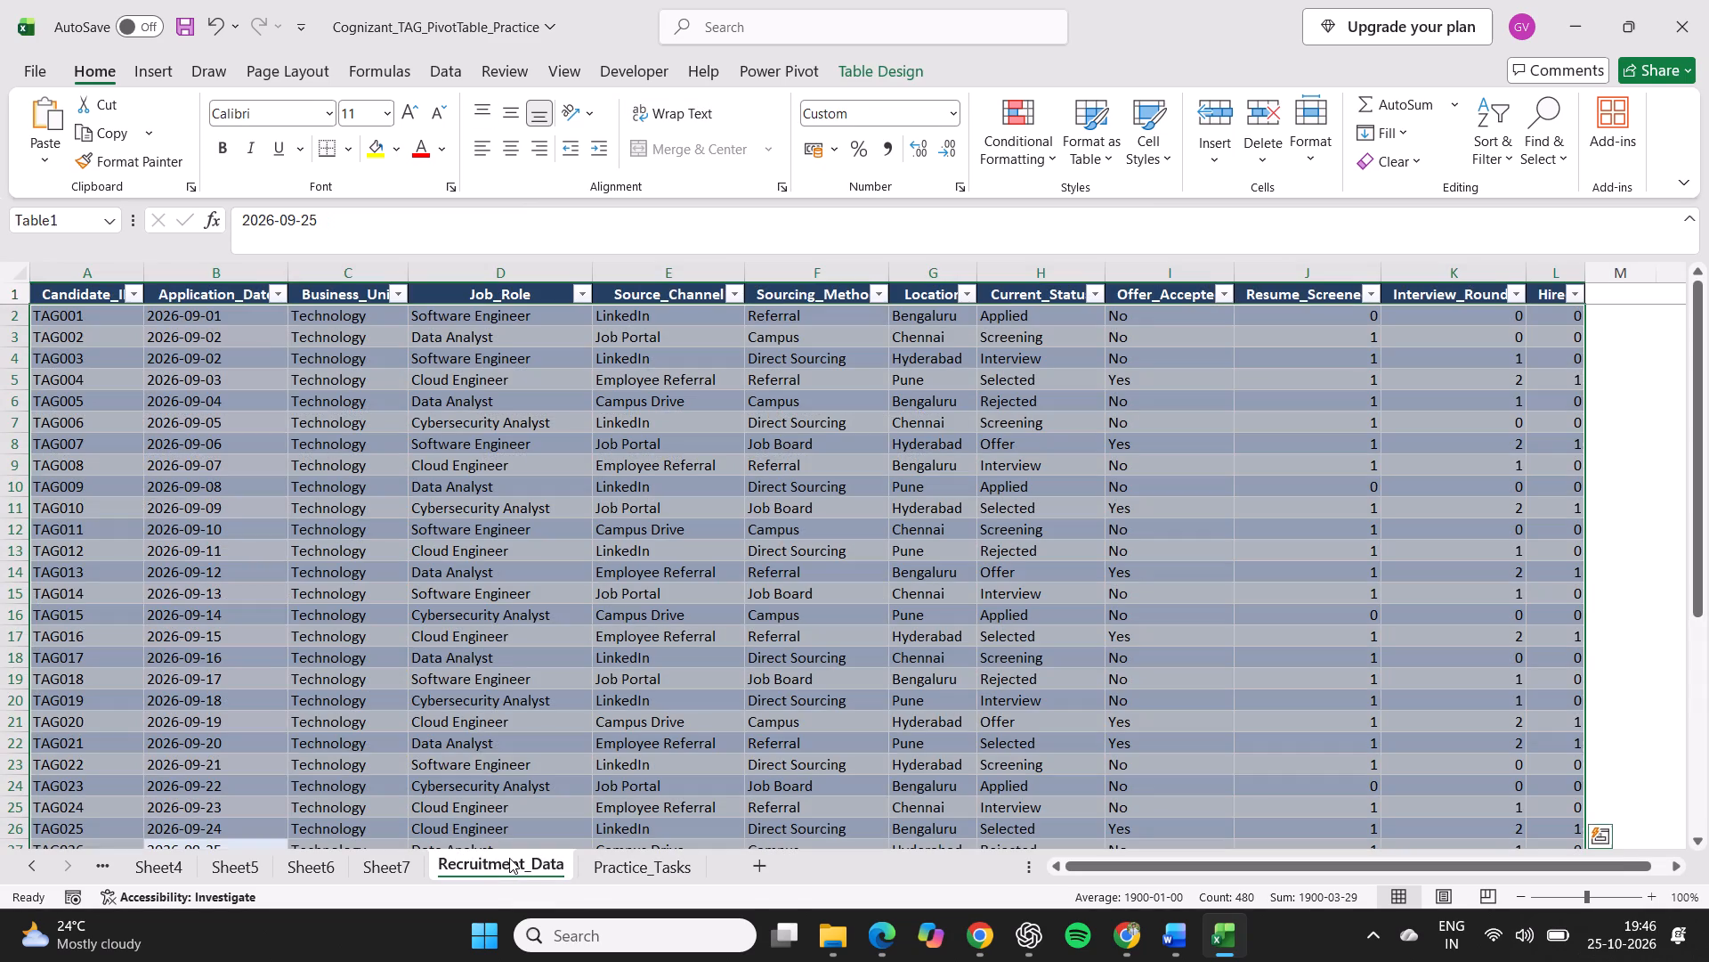
pyautogui.click(394, 870)
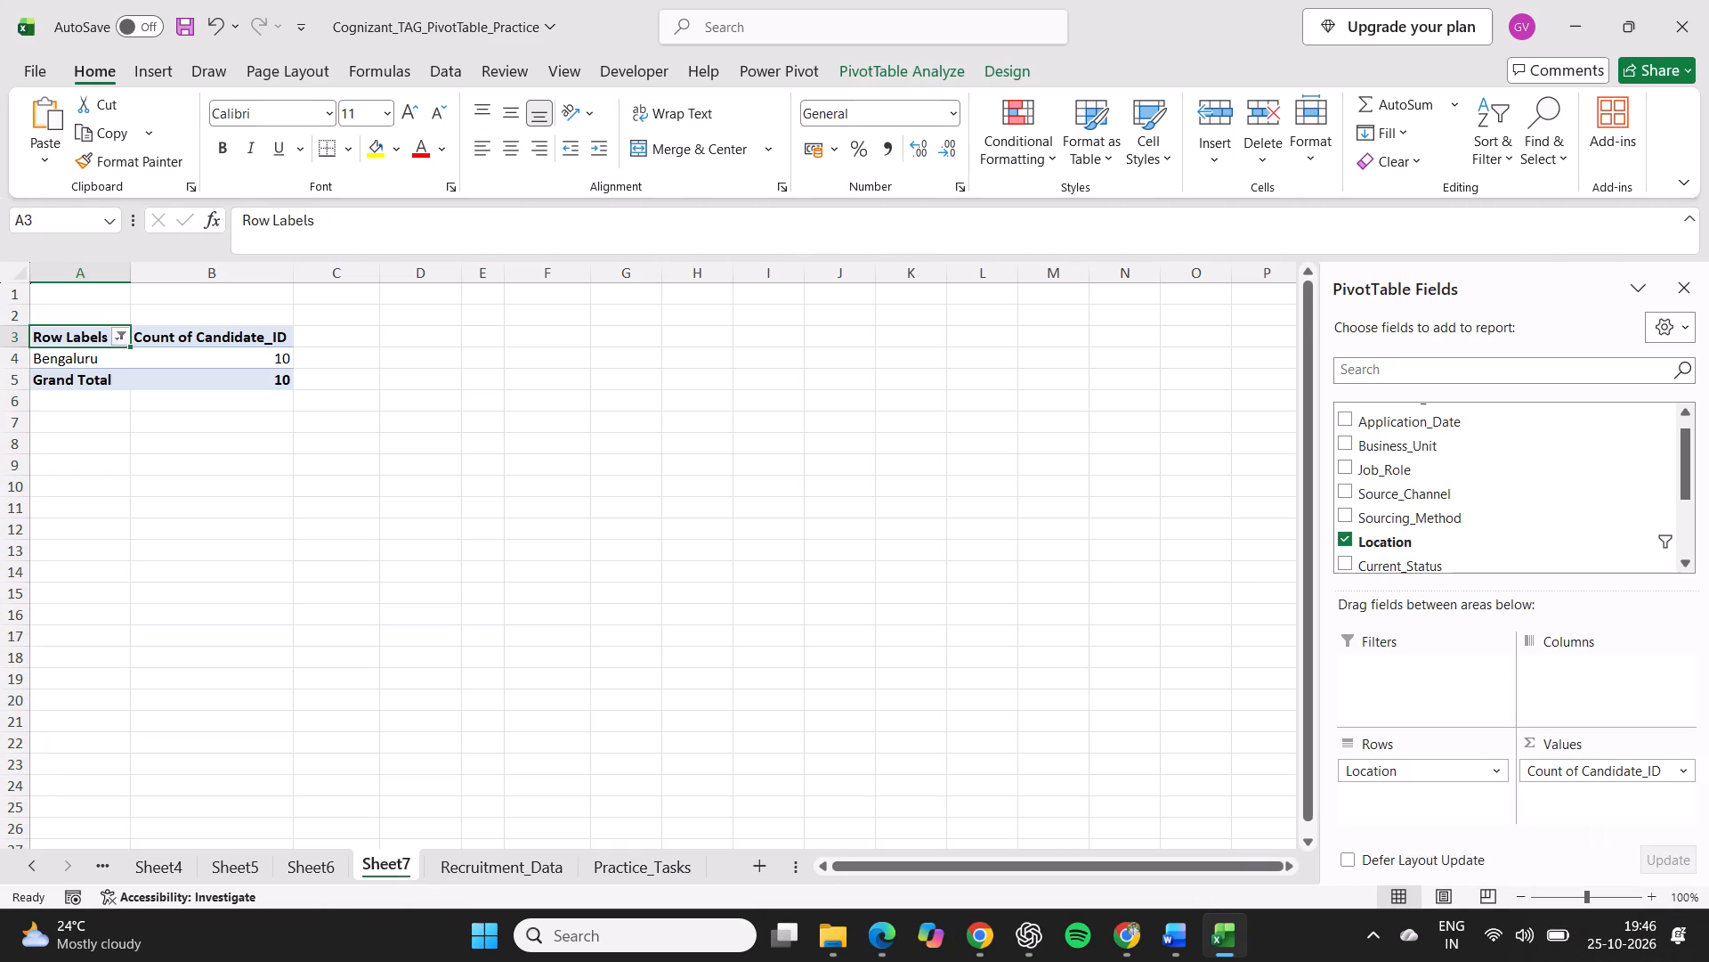
# Add Business_Unit to the columns of the Sheet7 PivotTable, keeping all of its items selected in the column filter.
pyautogui.click(120, 338)
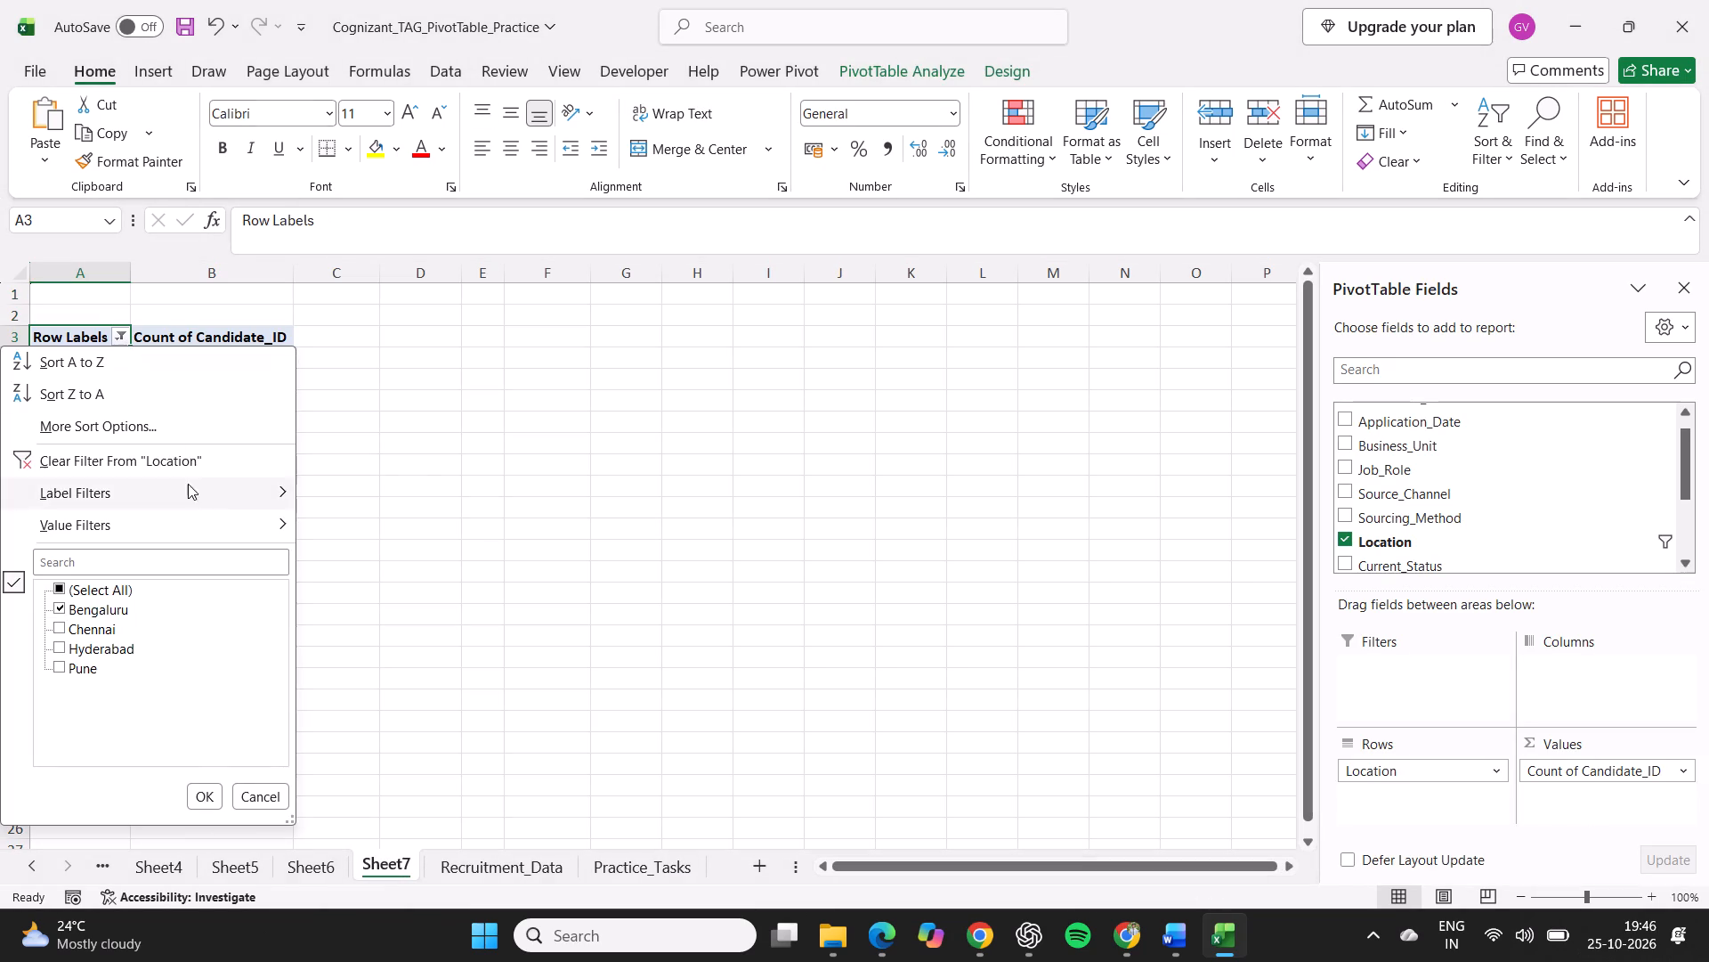
pyautogui.click(434, 444)
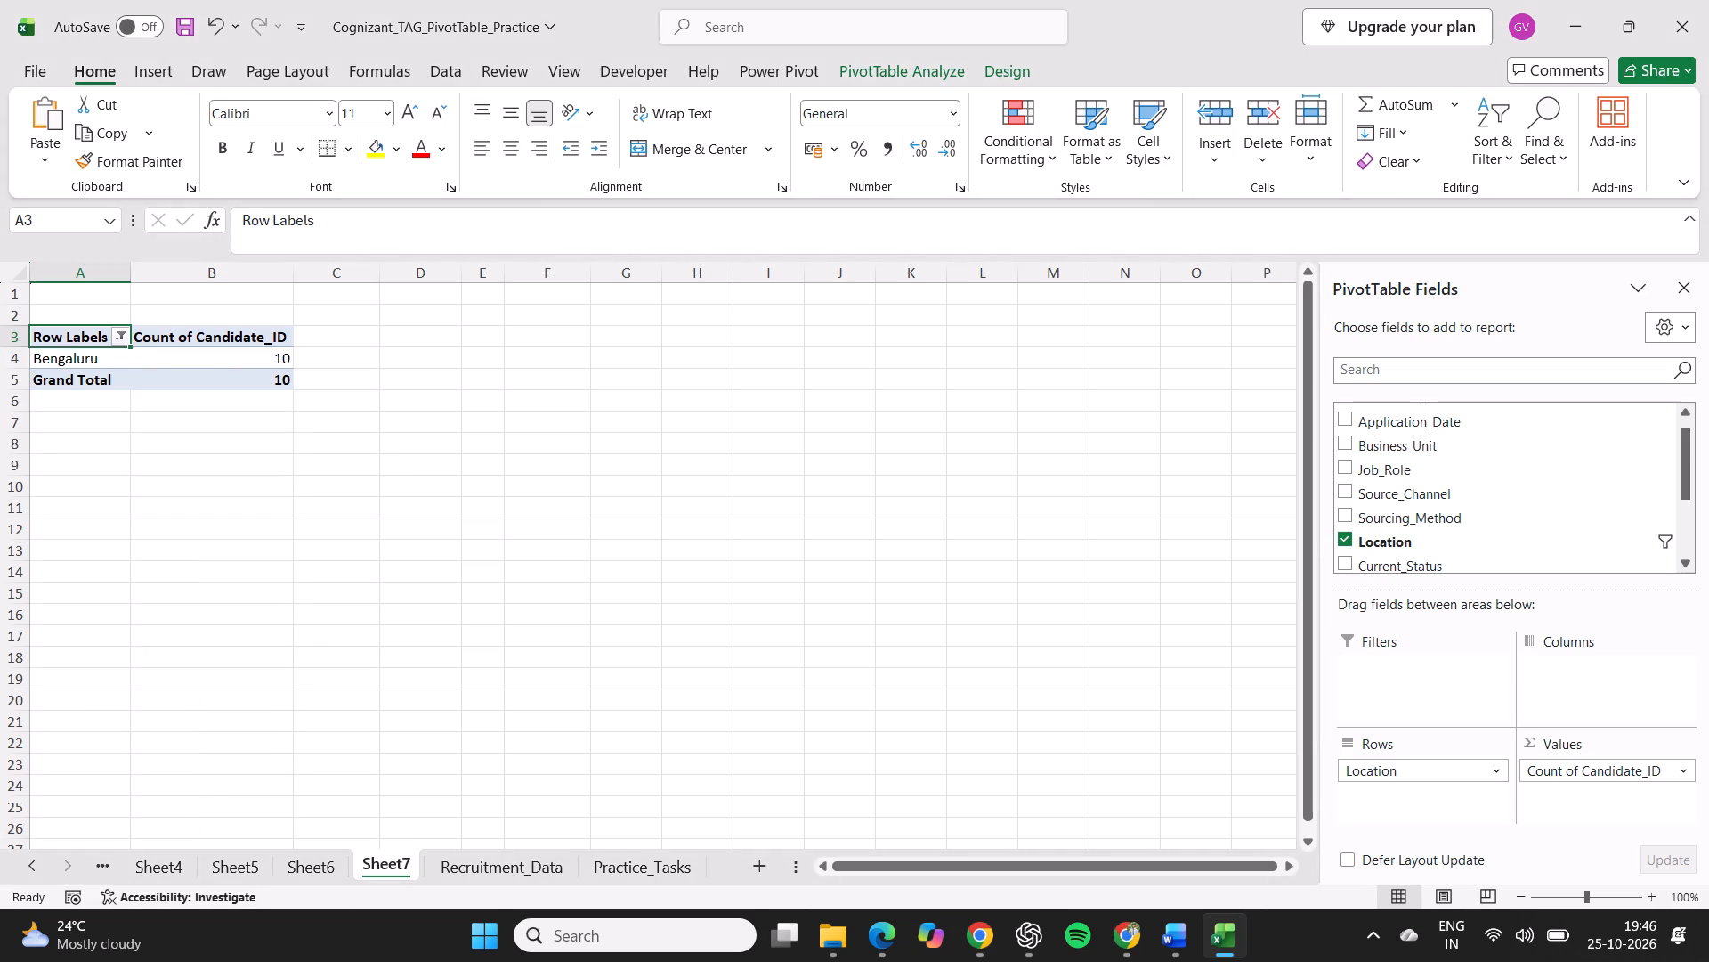
pyautogui.scroll(1, 1506, 493)
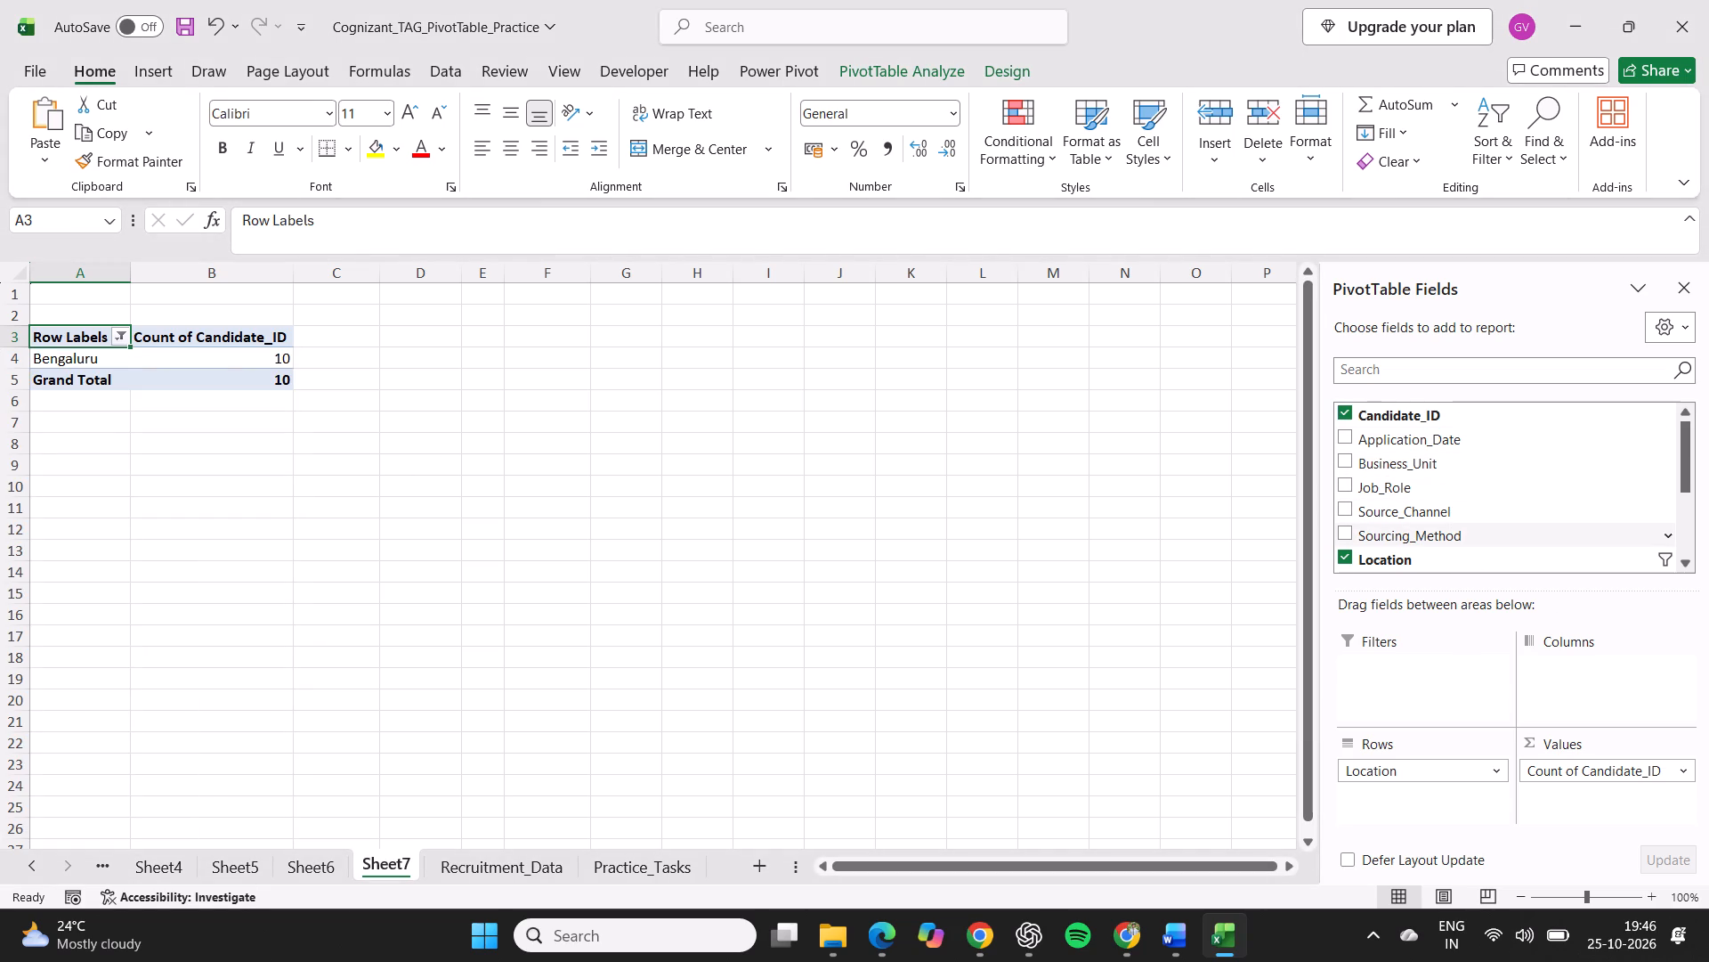
pyautogui.moveTo(1438, 461); pyautogui.dragTo(1591, 690)
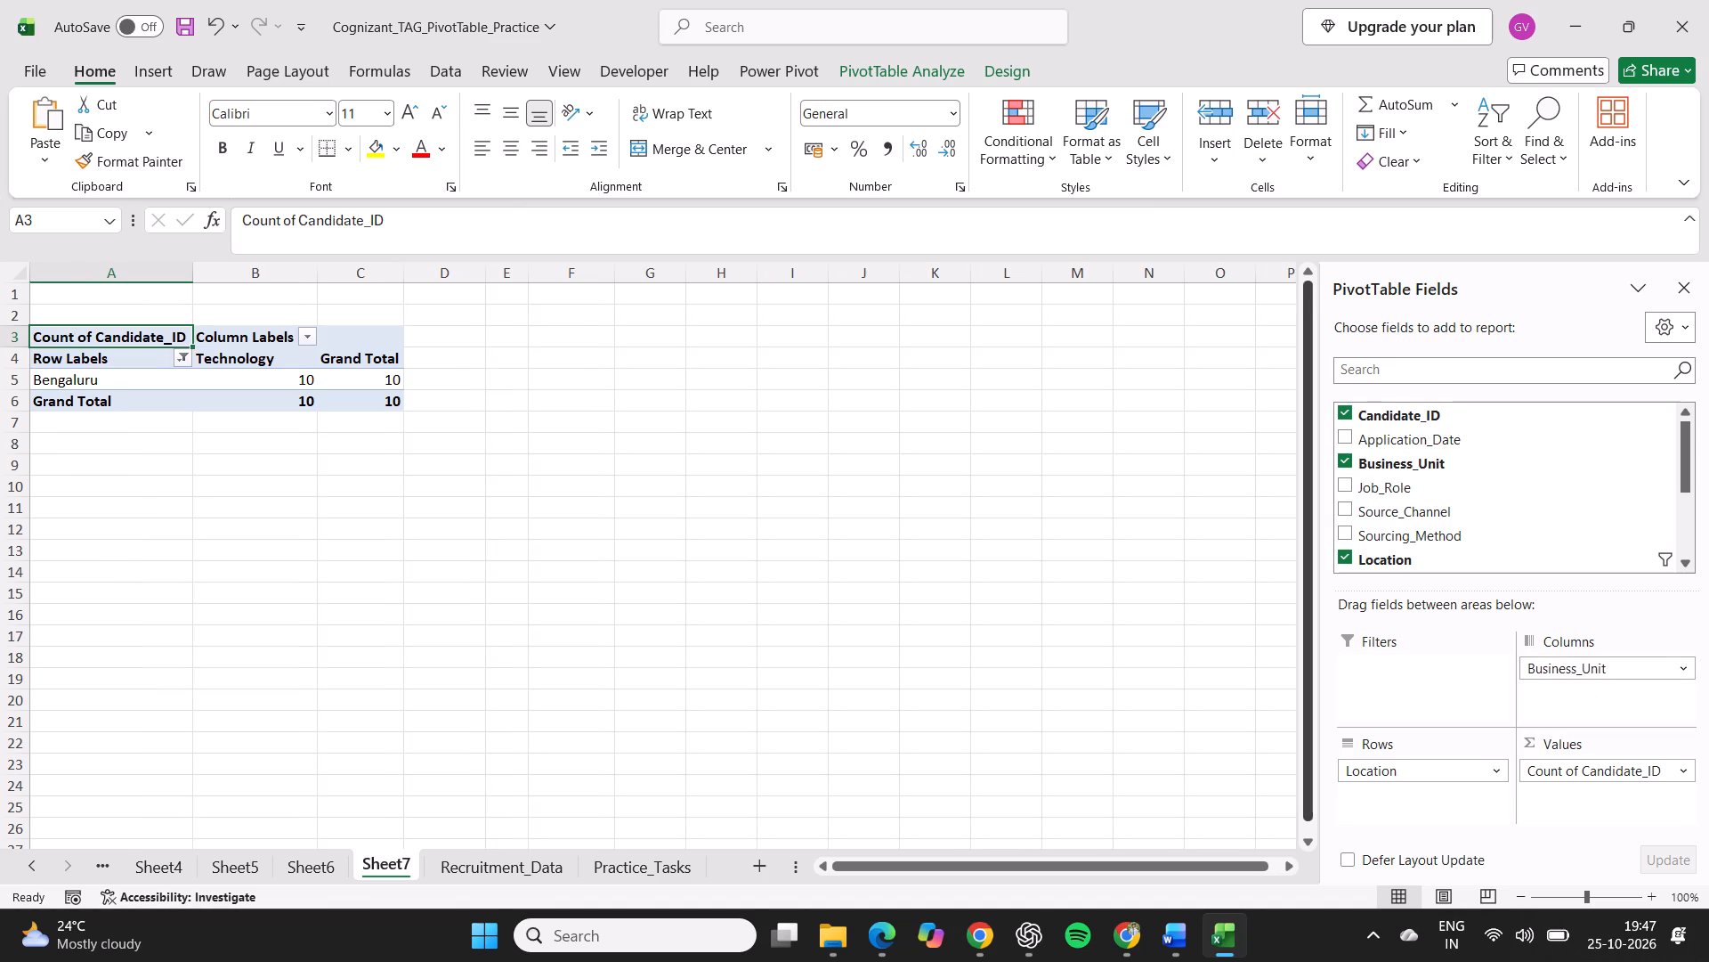
pyautogui.click(308, 337)
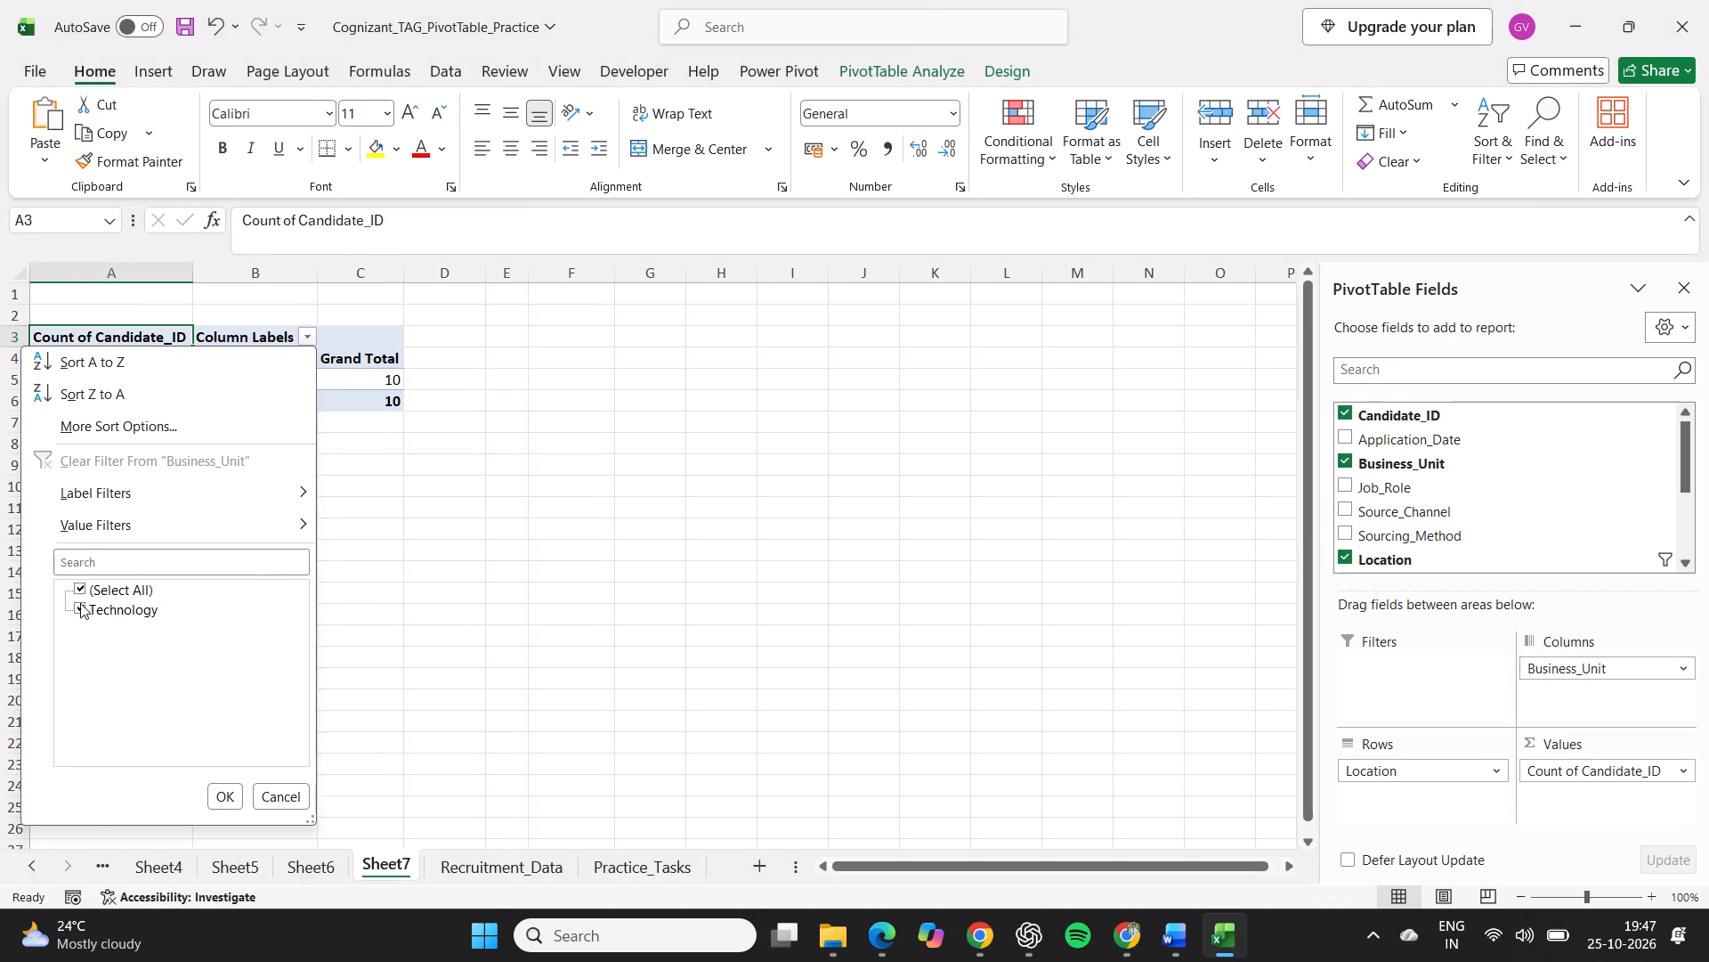
pyautogui.click(77, 588)
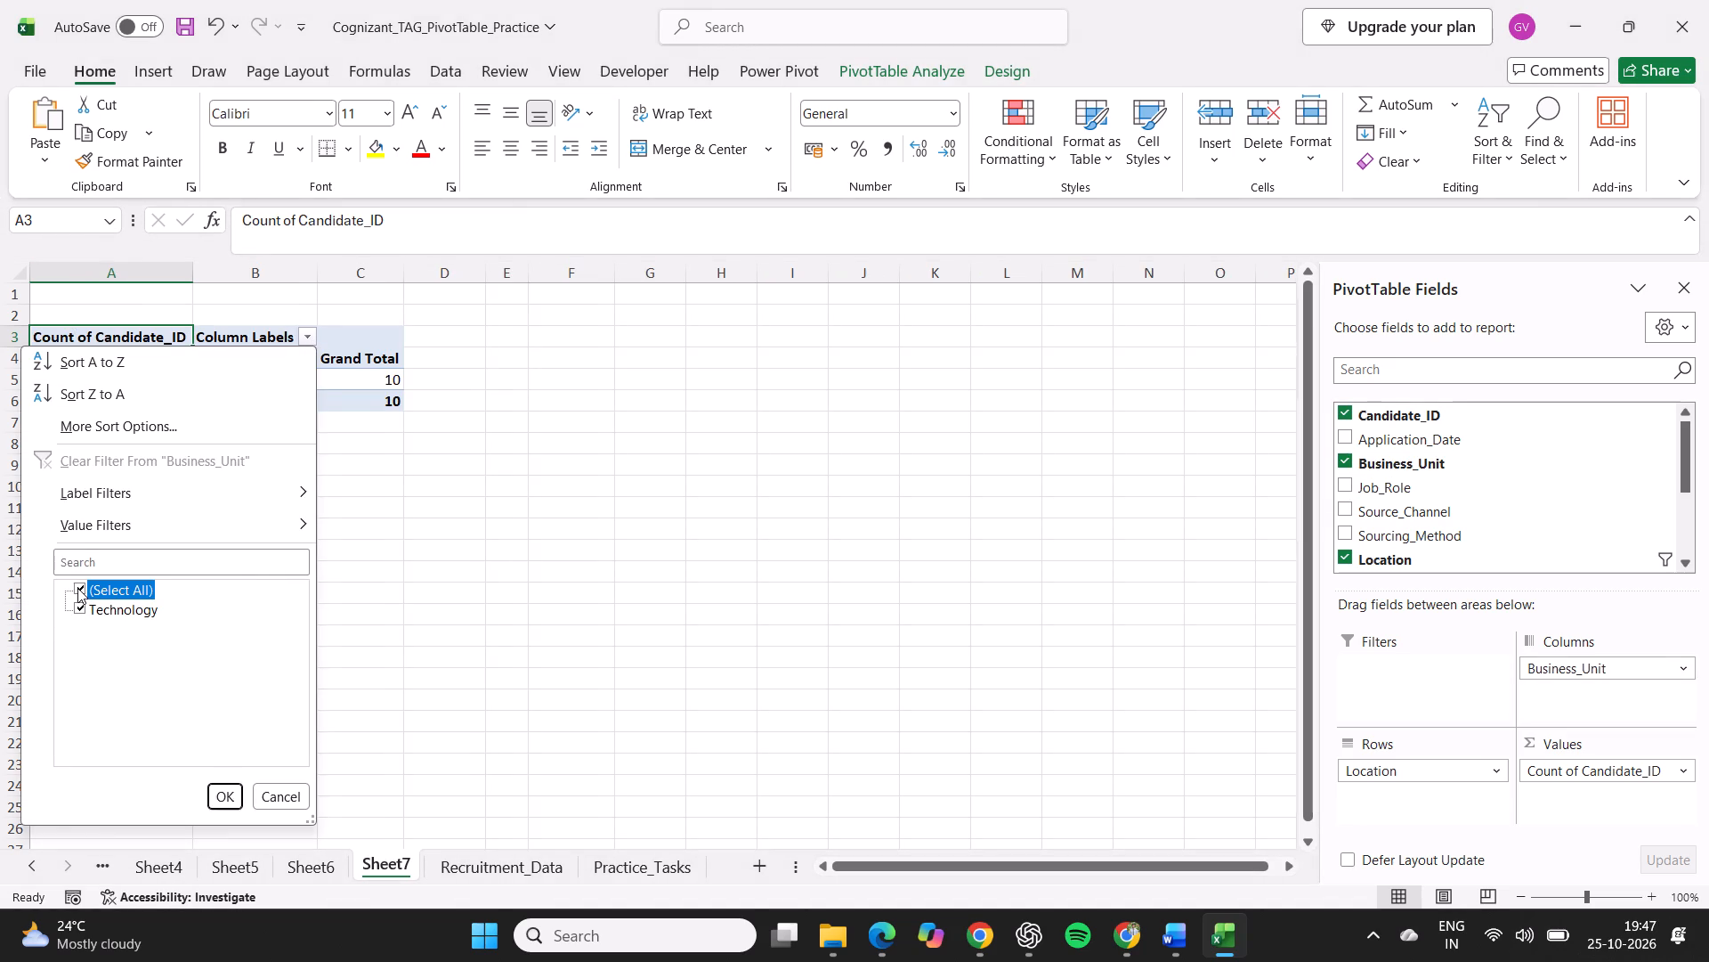
pyautogui.click(77, 588)
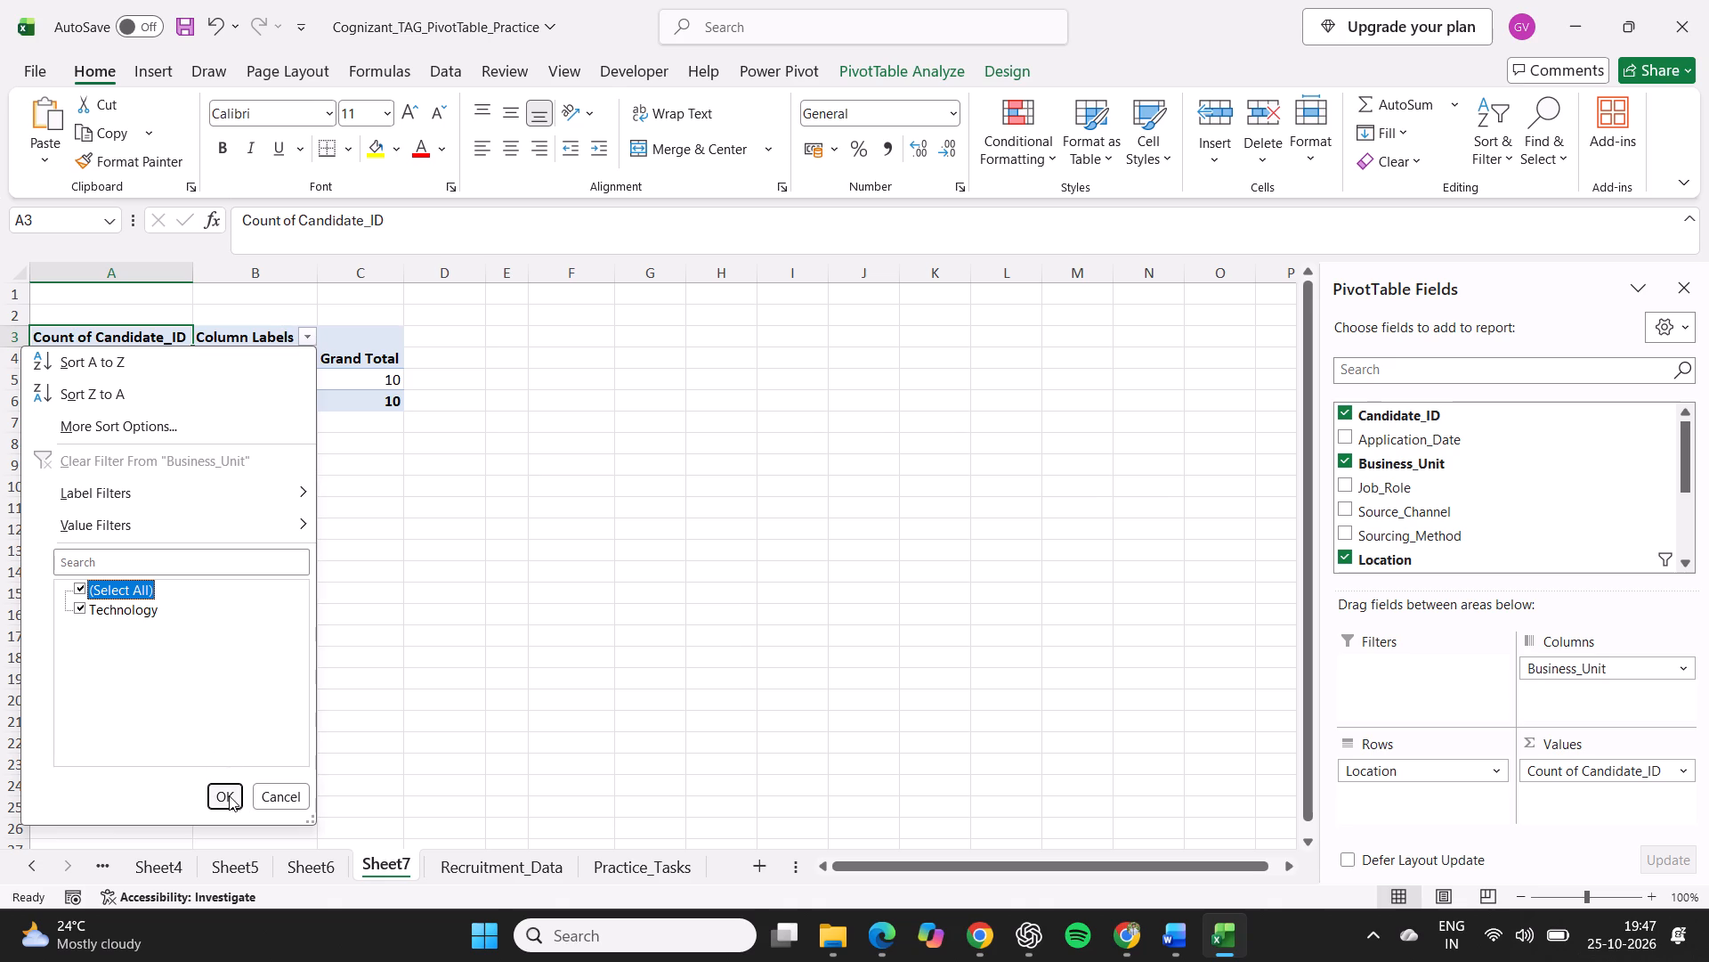
pyautogui.click(229, 794)
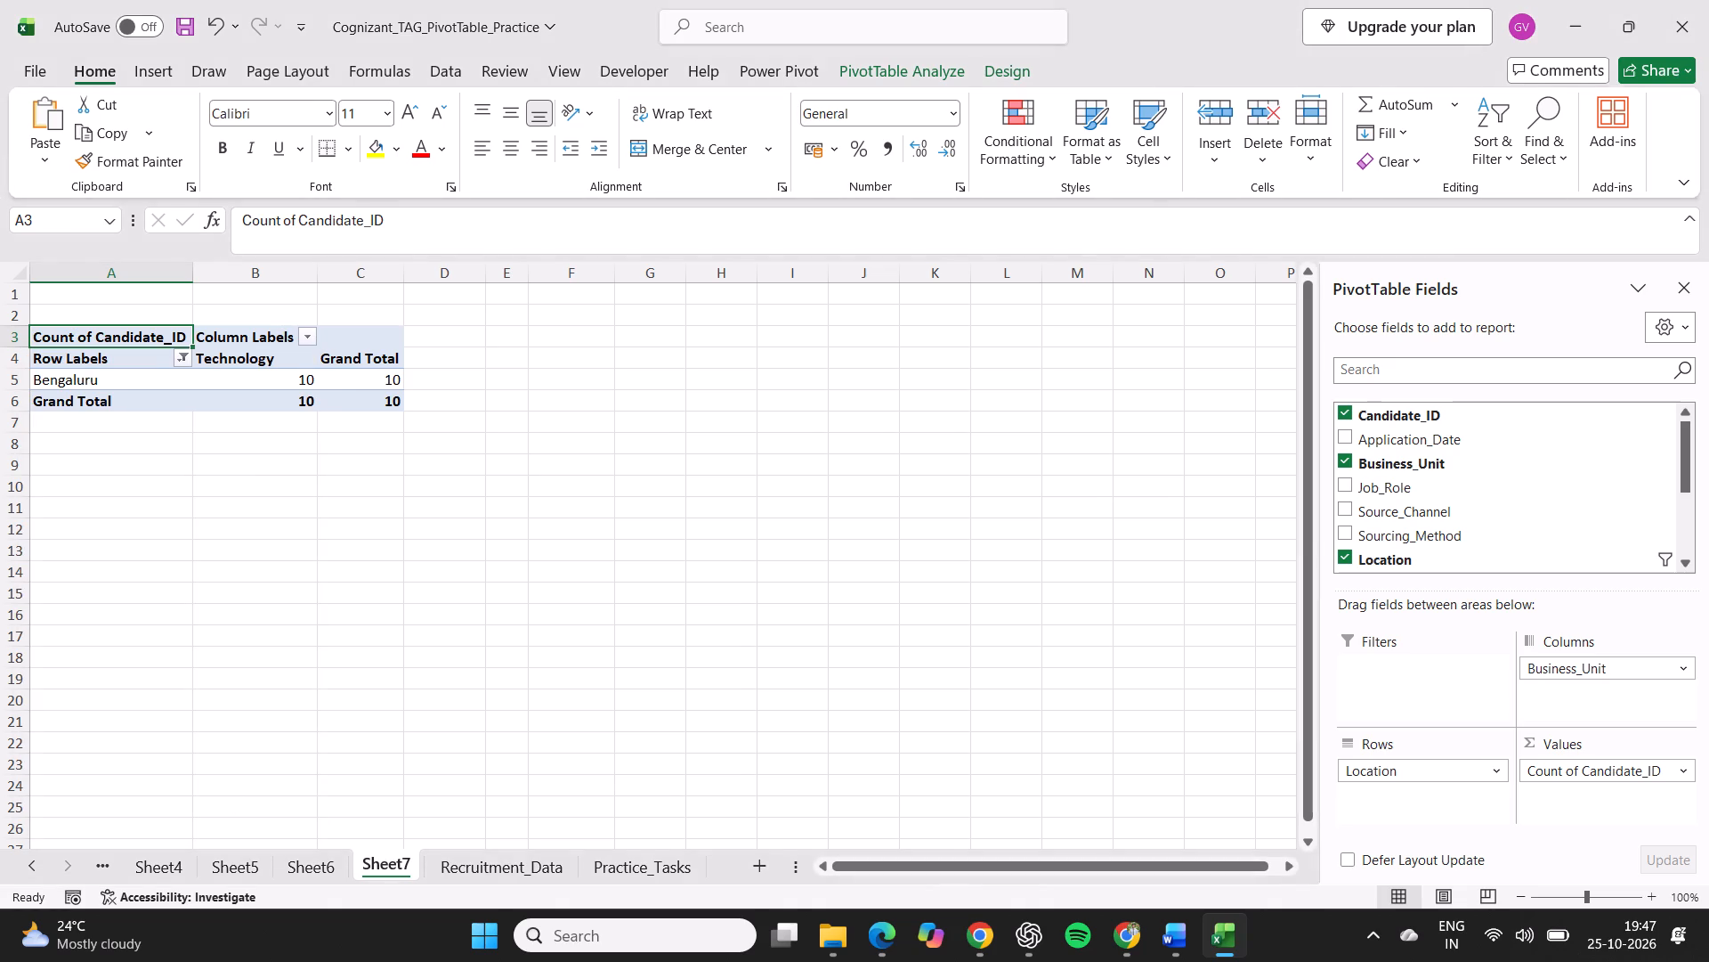
# Review Recruitment_Data and the practice tasks, then create a PivotTable from Table1 on a new worksheet for task 8.
pyautogui.click(504, 868)
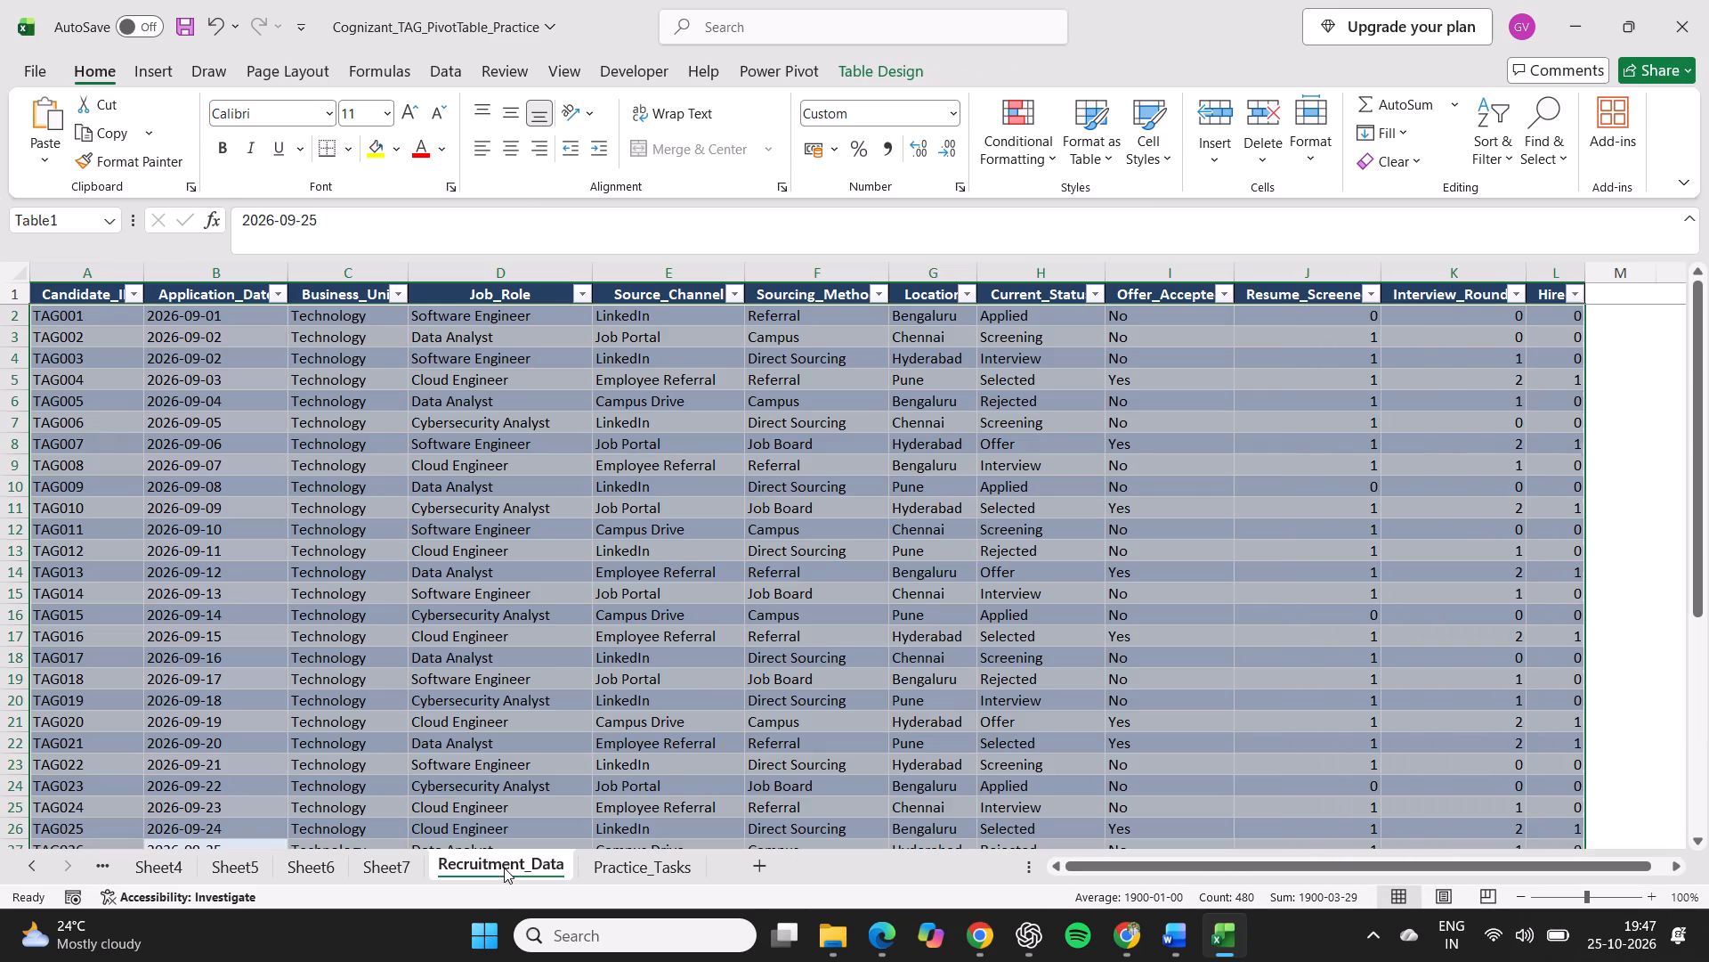
pyautogui.scroll(-2, 383, 714)
pyautogui.scroll(2, 383, 714)
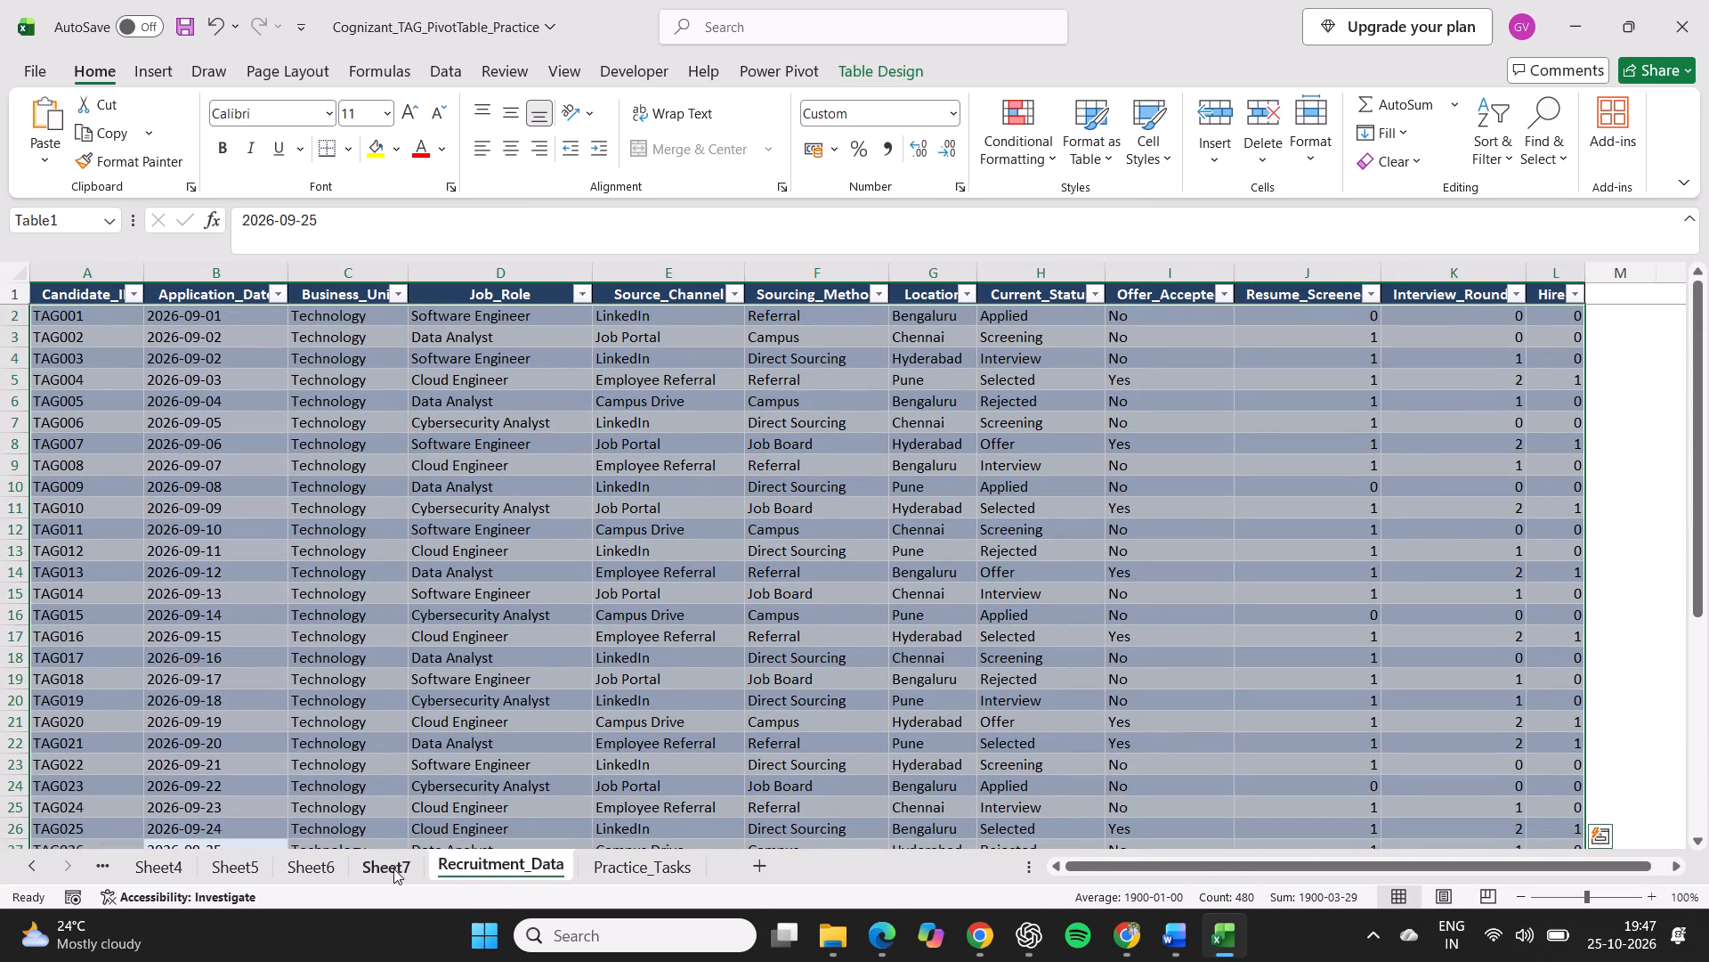
pyautogui.click(623, 875)
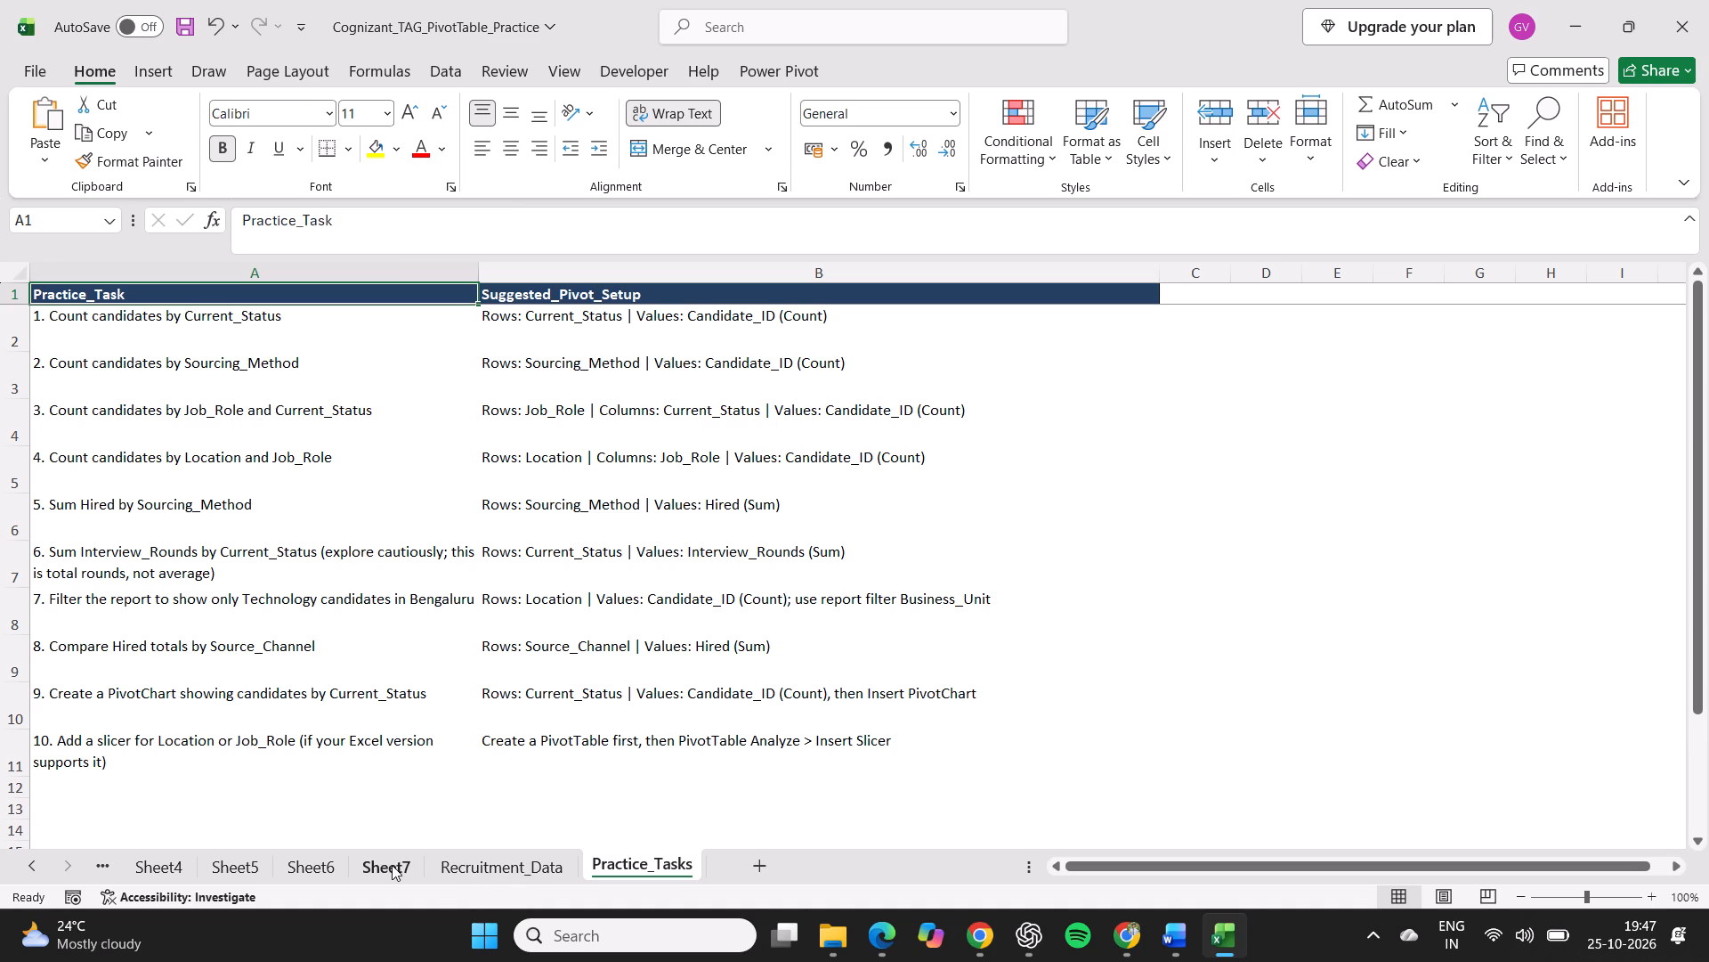
pyautogui.click(484, 876)
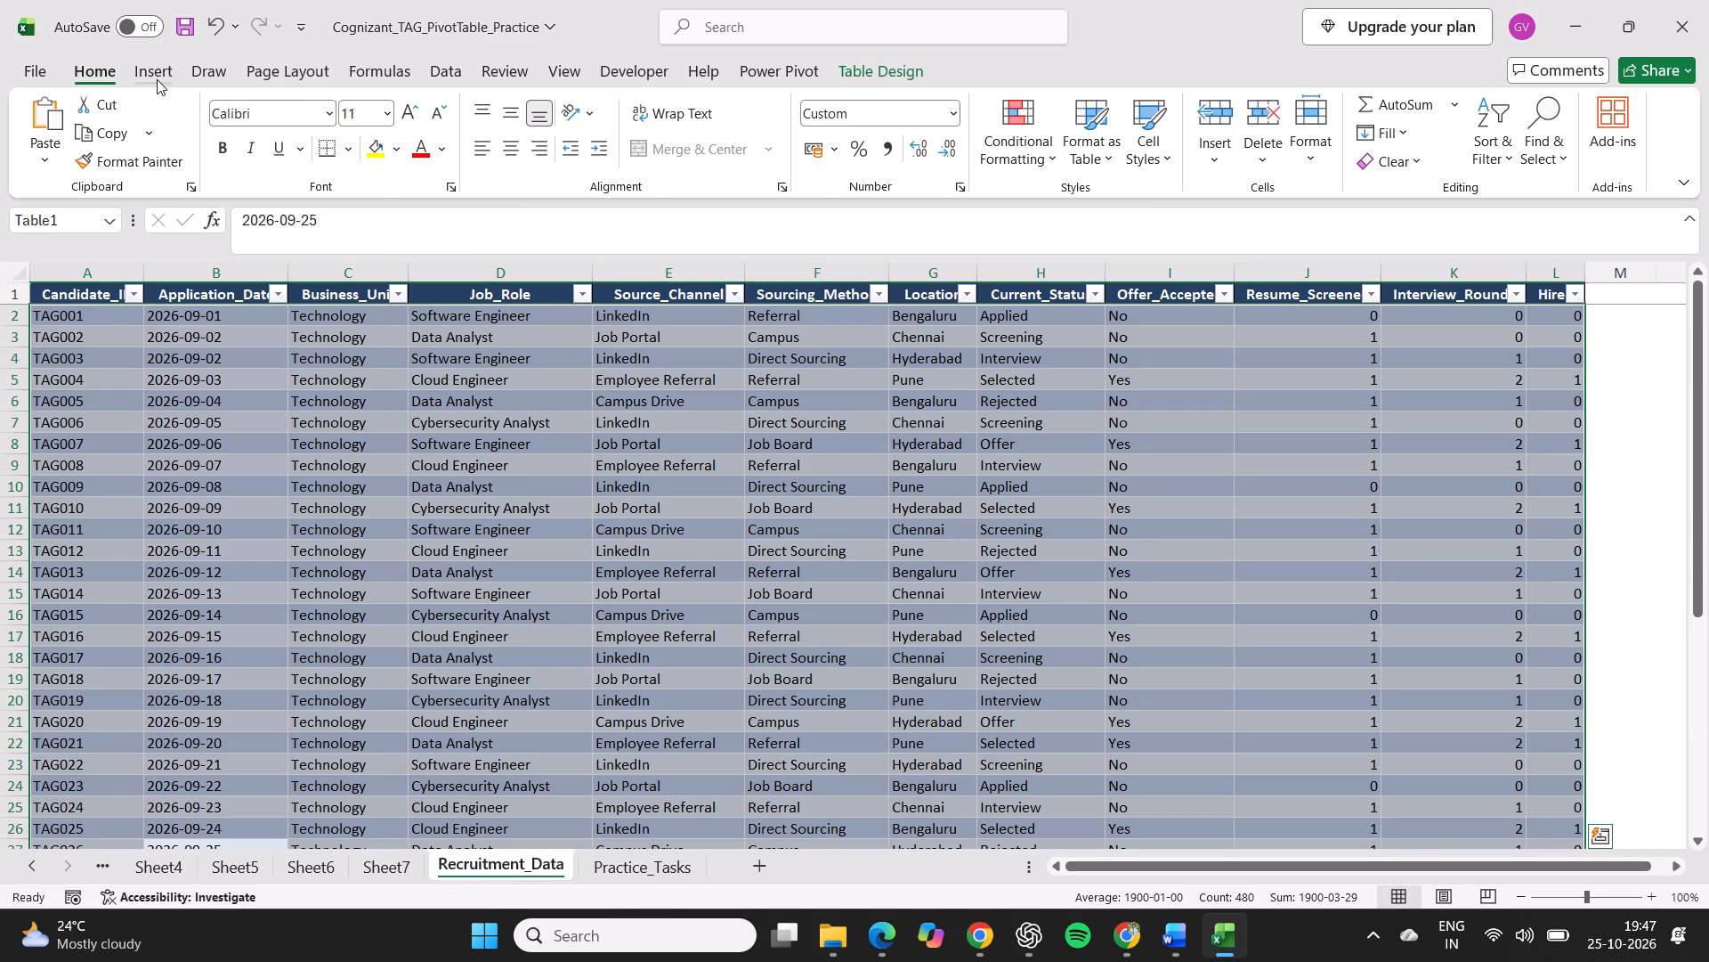
pyautogui.click(153, 71)
pyautogui.click(61, 106)
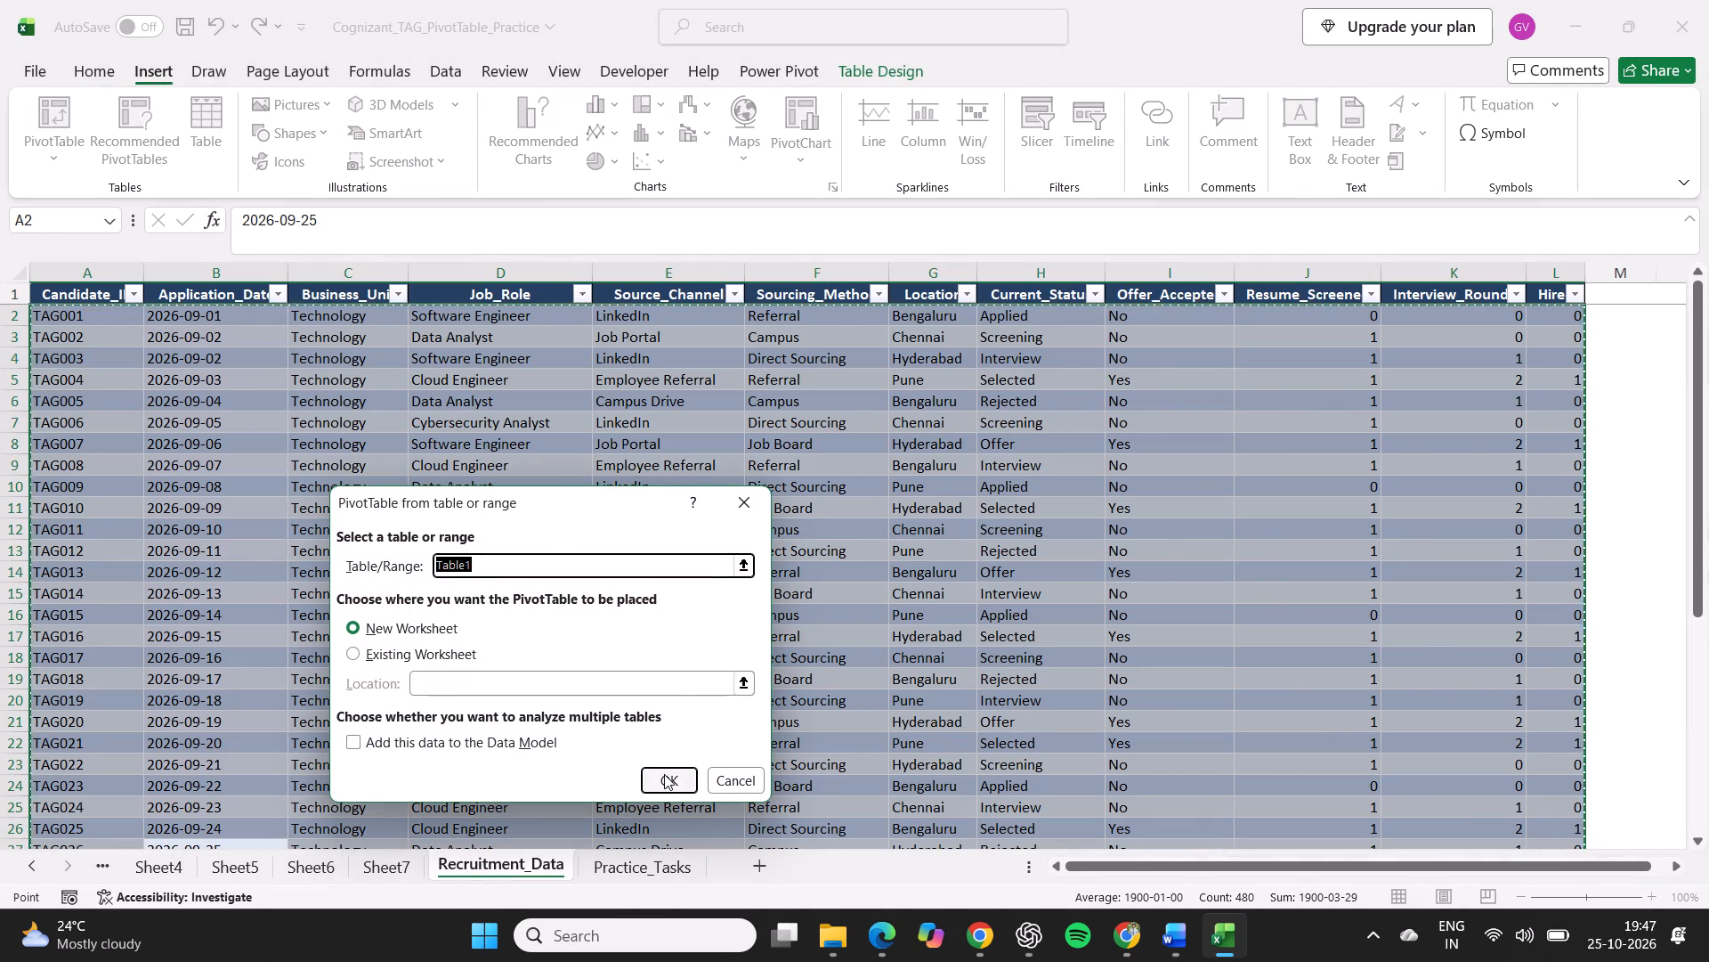
pyautogui.click(664, 774)
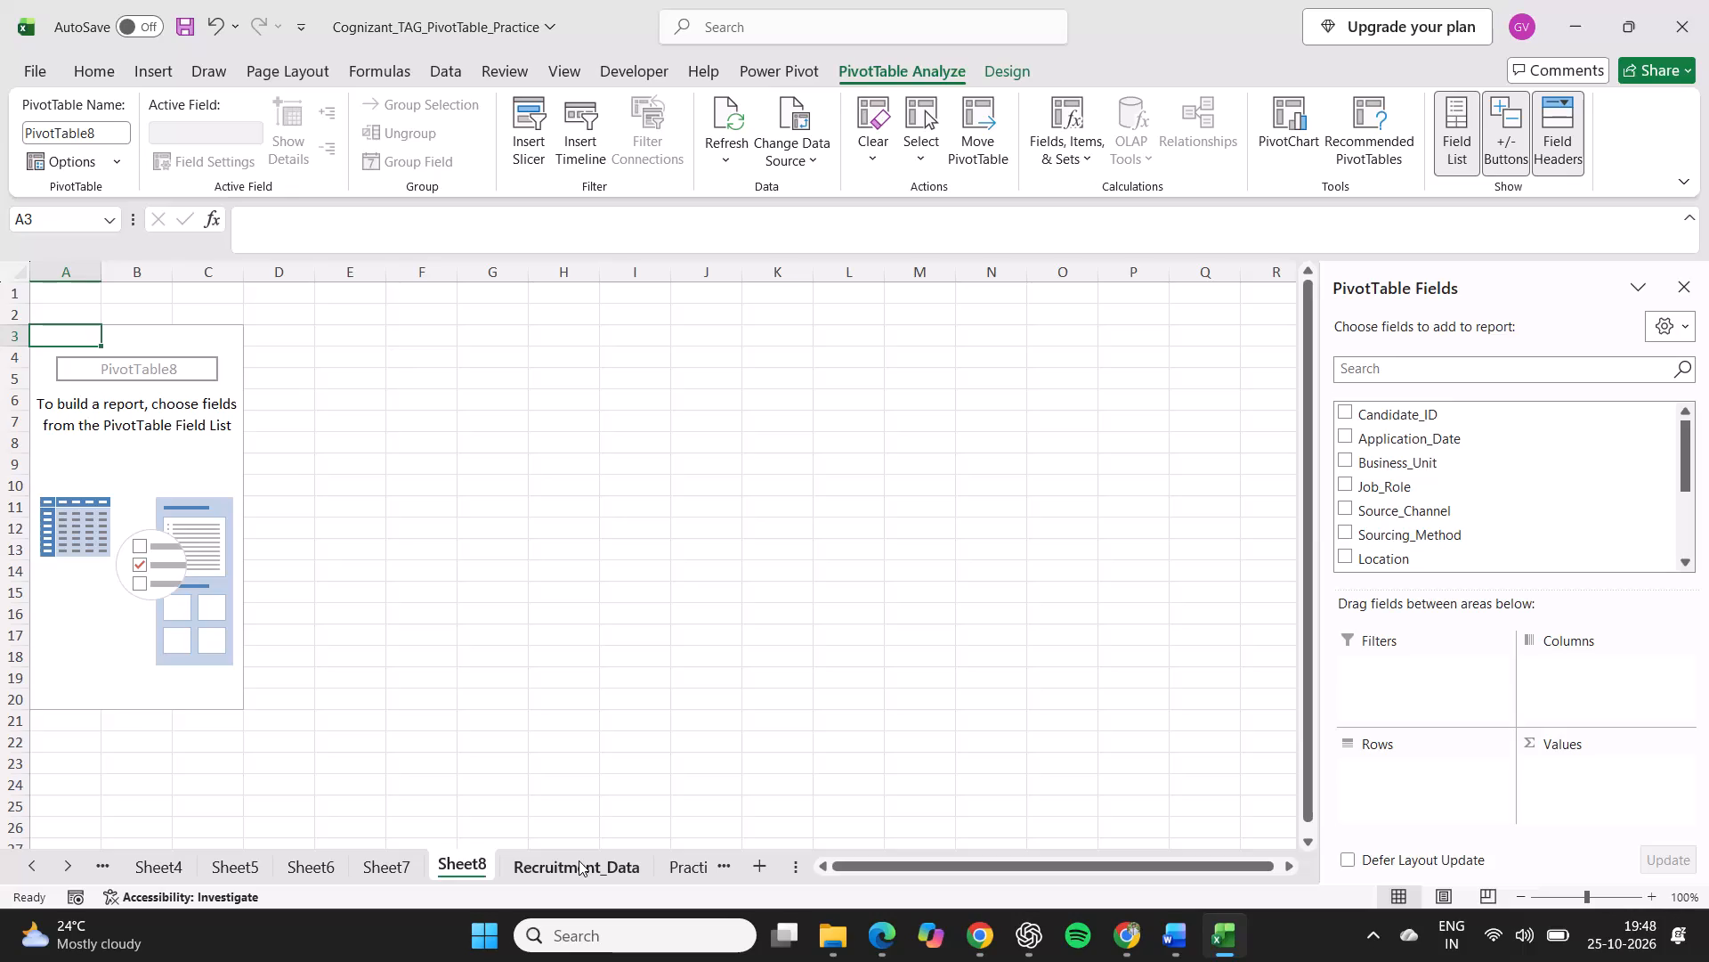
# Recheck task 8's suggested setup, then build the Sheet8 PivotTable with Source_Channel as rows and the sum of Hired as values.
pyautogui.click(601, 862)
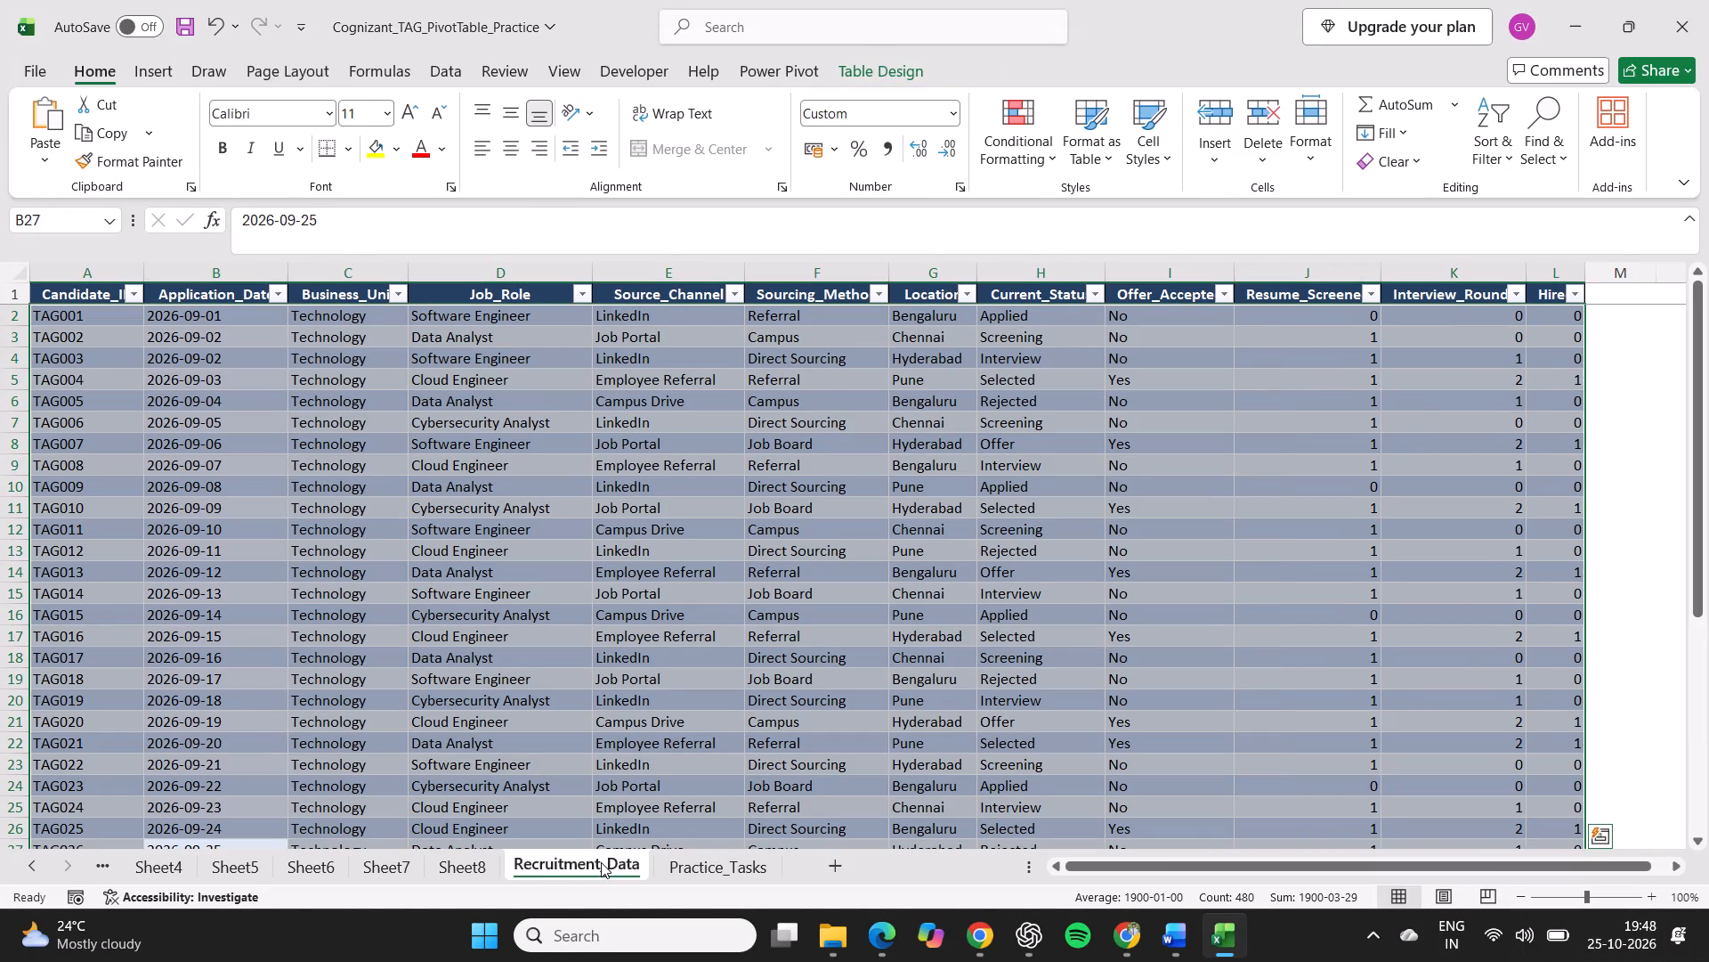
pyautogui.click(720, 868)
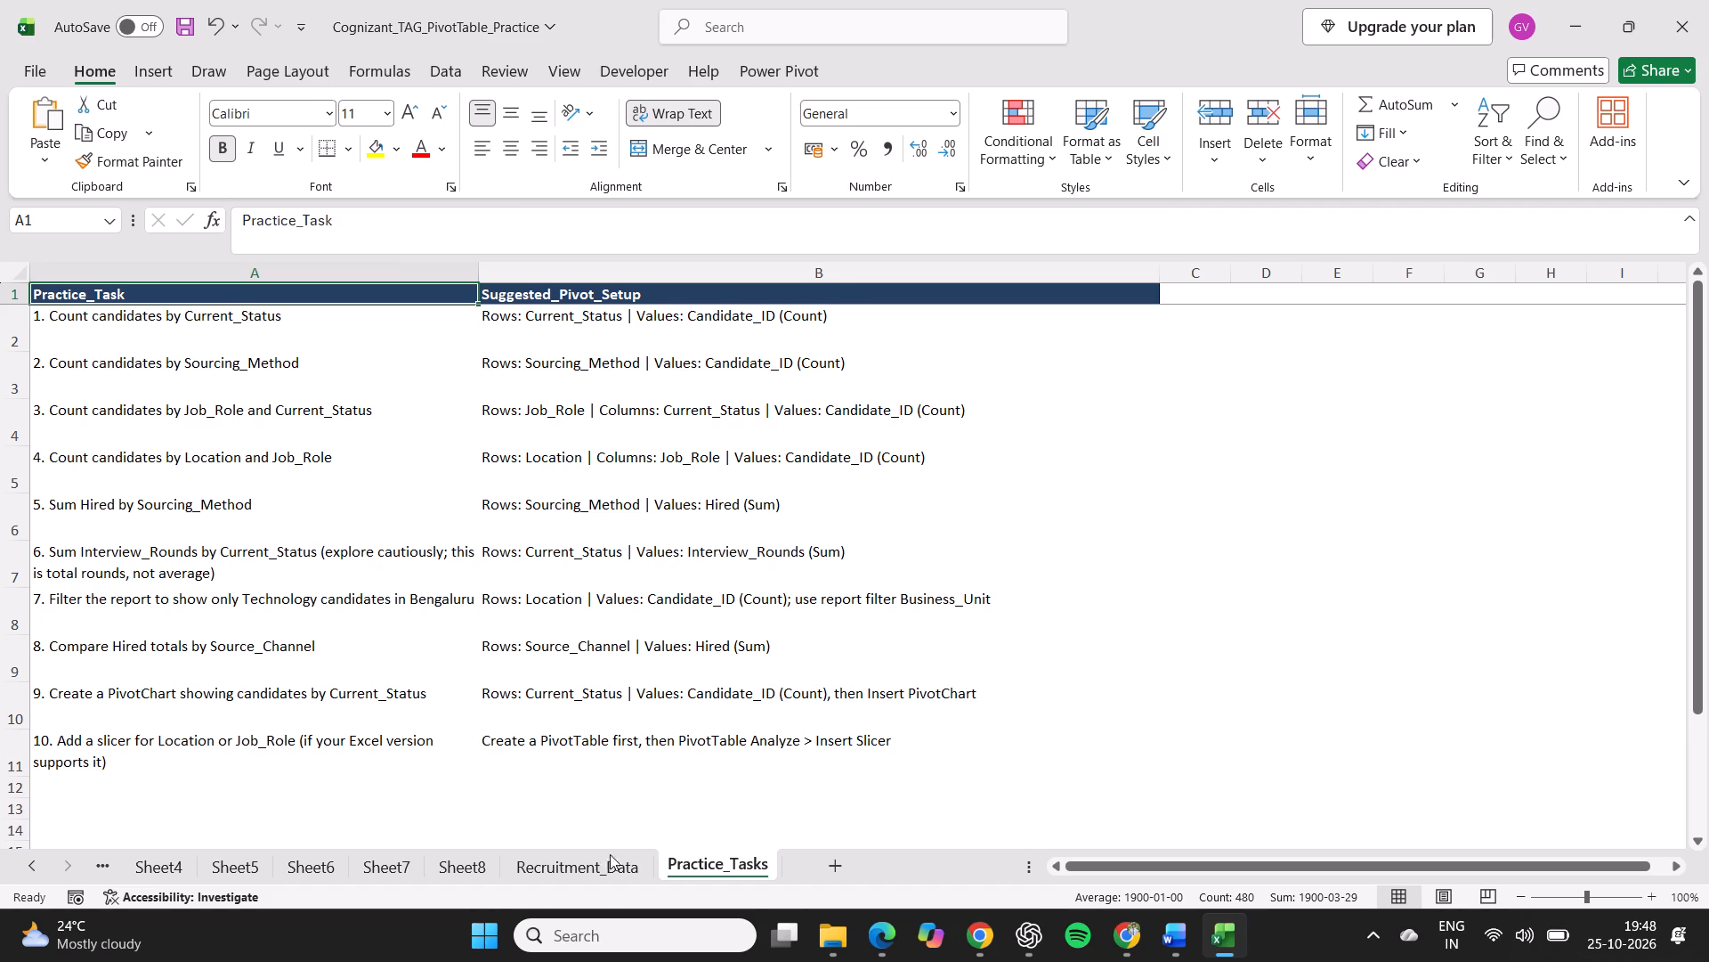
pyautogui.click(477, 863)
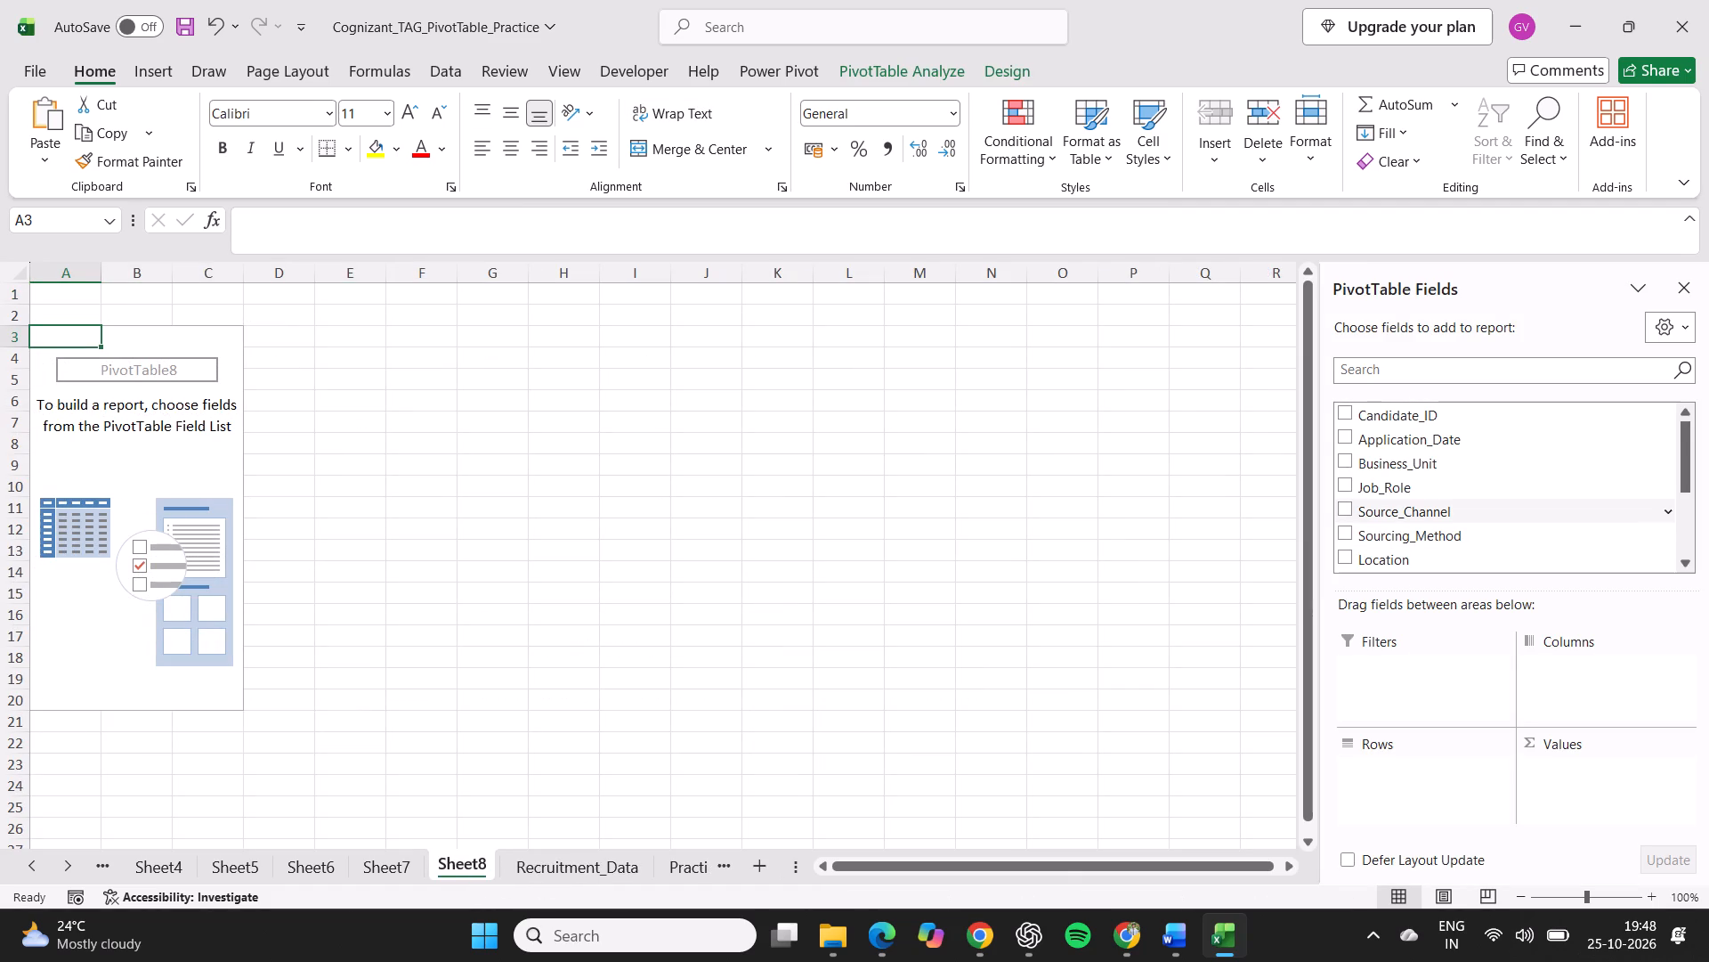
pyautogui.moveTo(1441, 510); pyautogui.dragTo(1419, 777)
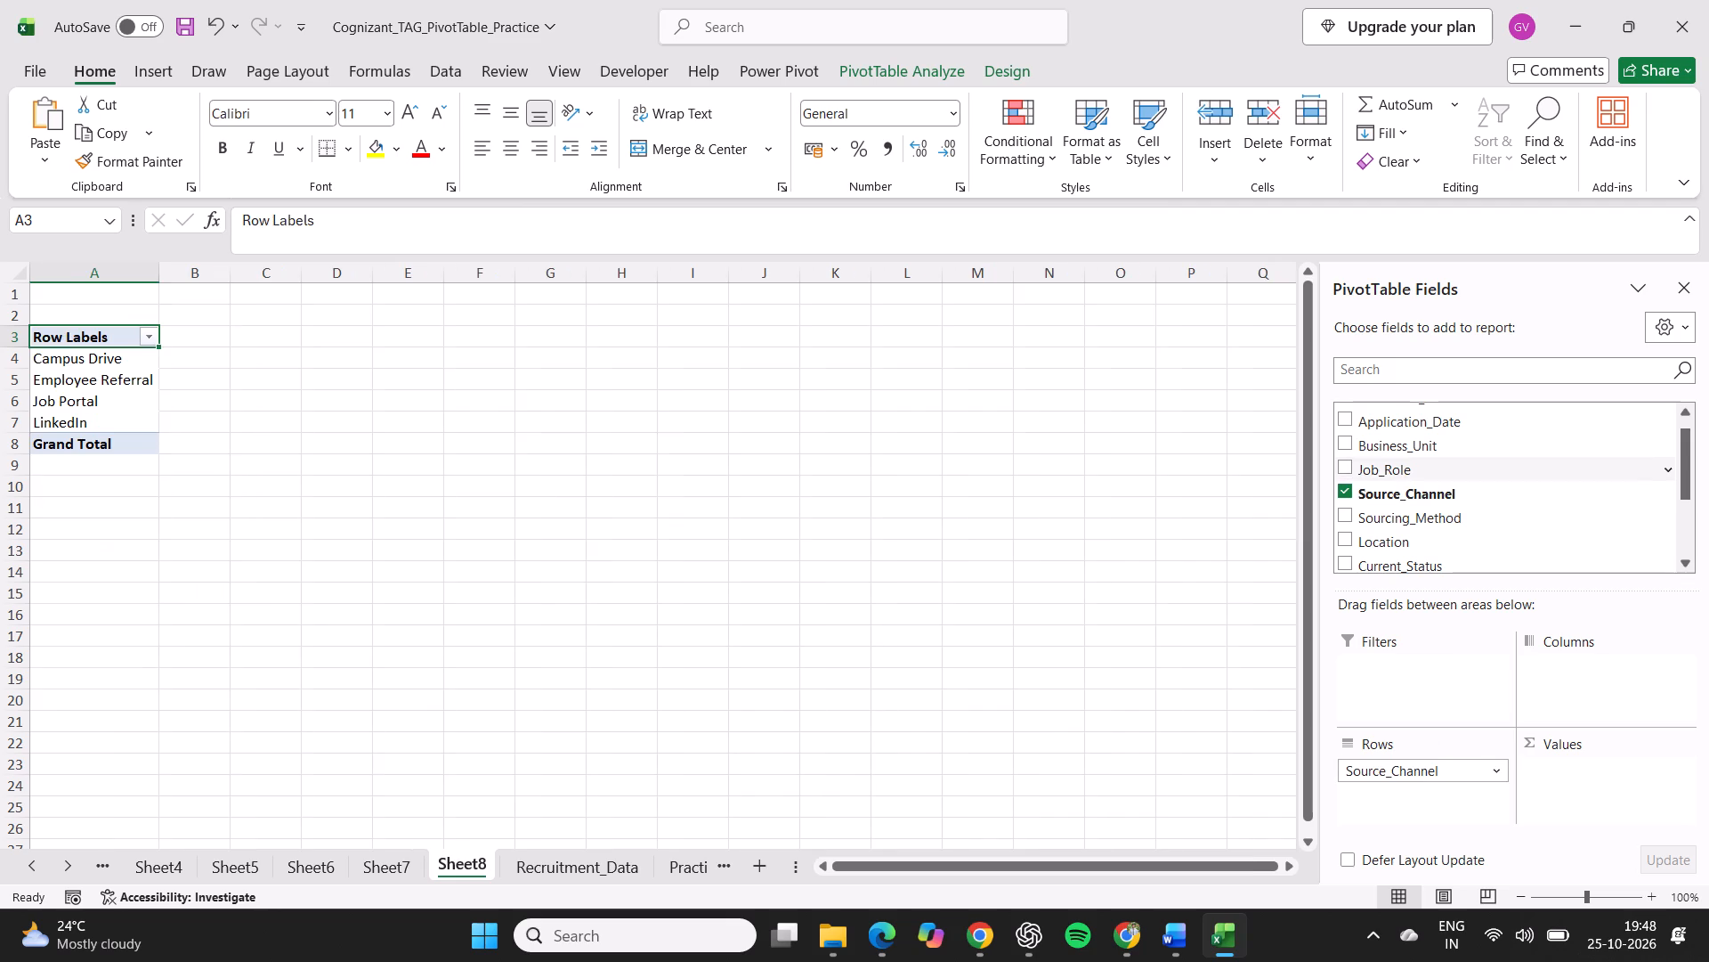
pyautogui.scroll(-2, 1455, 474)
pyautogui.moveTo(1415, 538); pyautogui.dragTo(1588, 767)
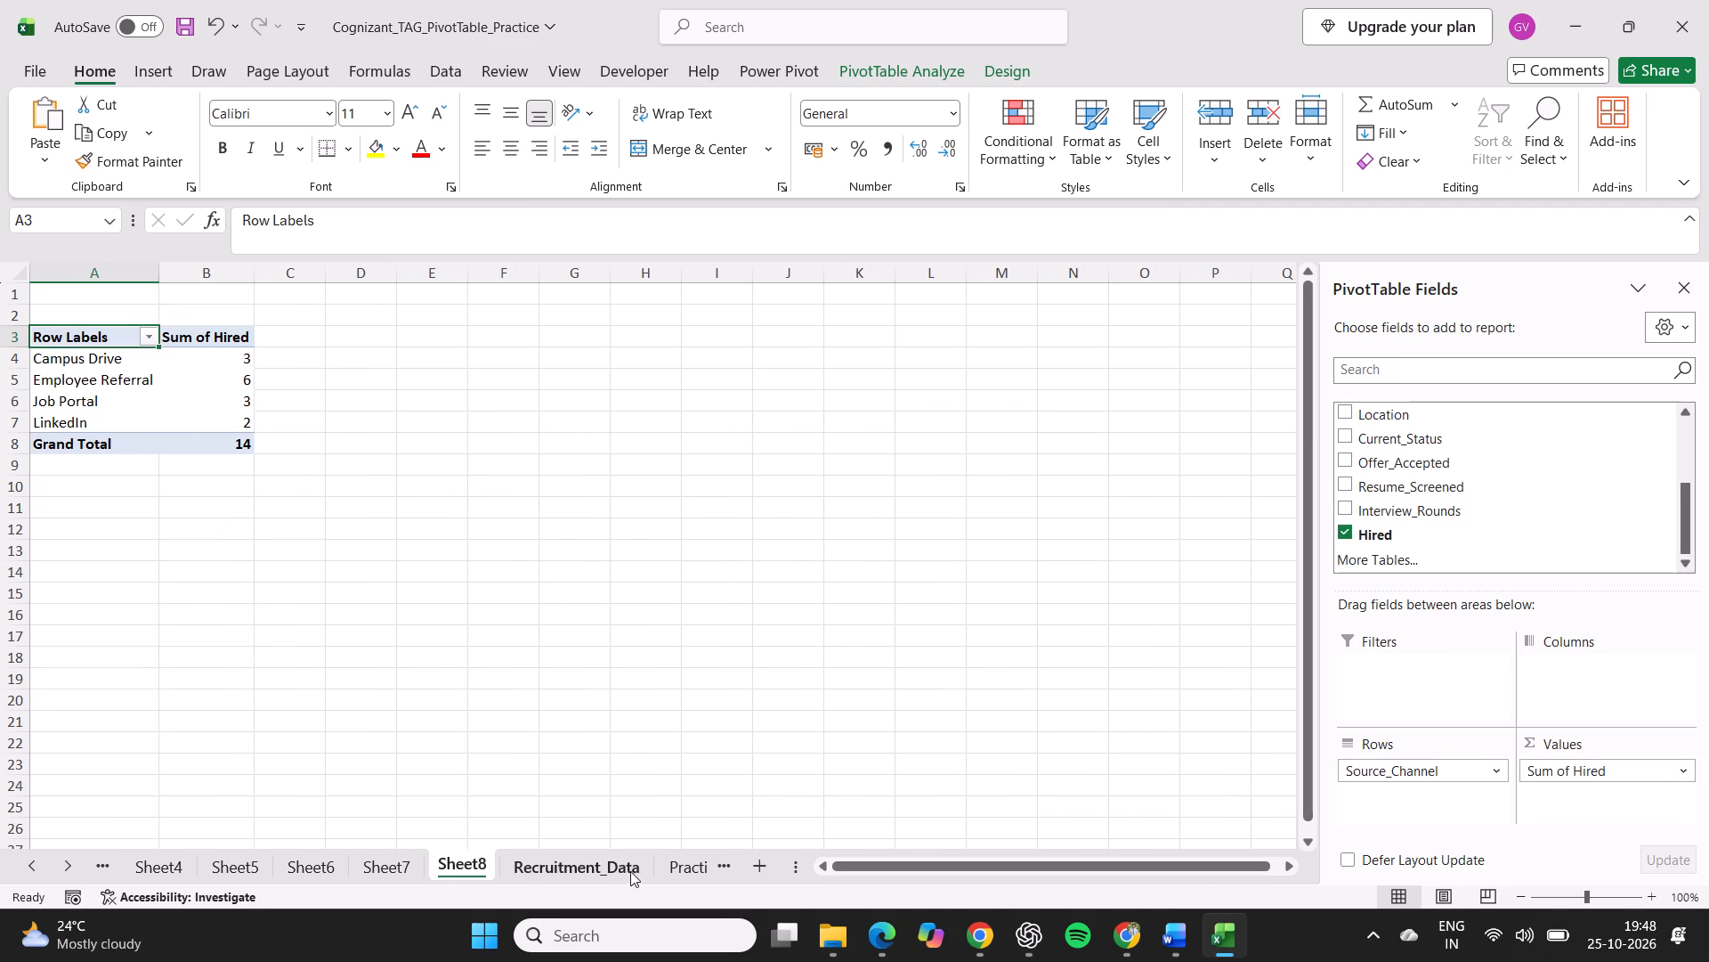
# Check the setup for practice task 9, then create another PivotTable from Table1 in Recruitment_Data on a new worksheet.
pyautogui.click(676, 860)
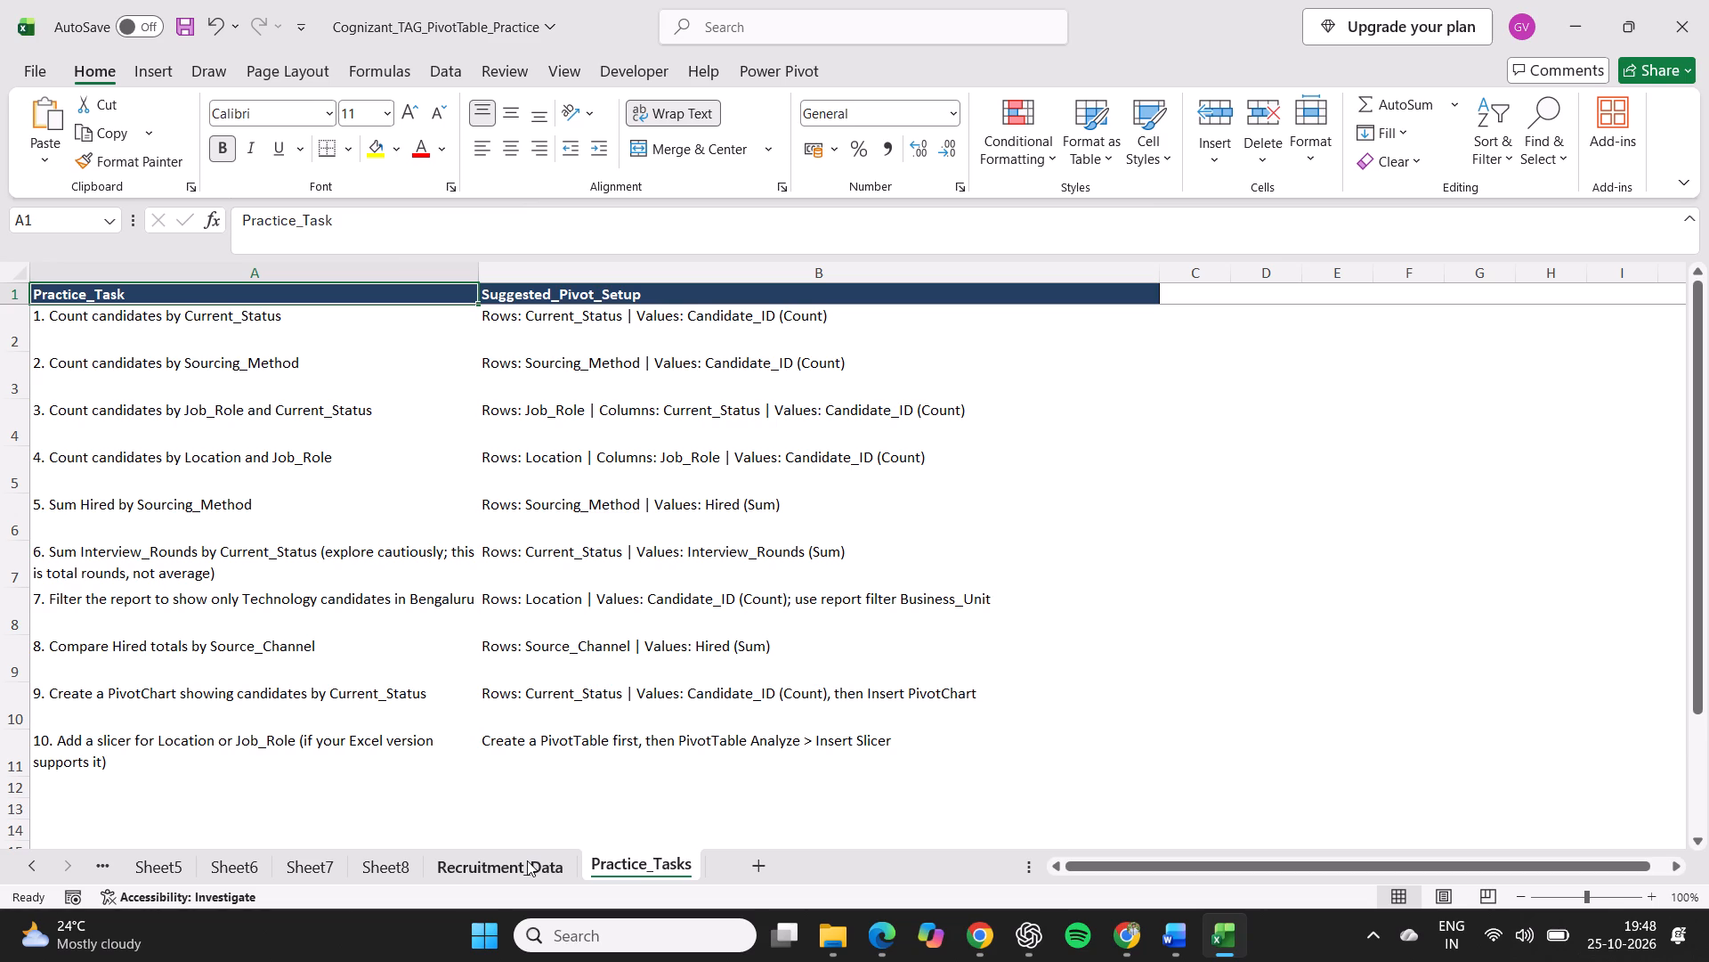
pyautogui.click(470, 863)
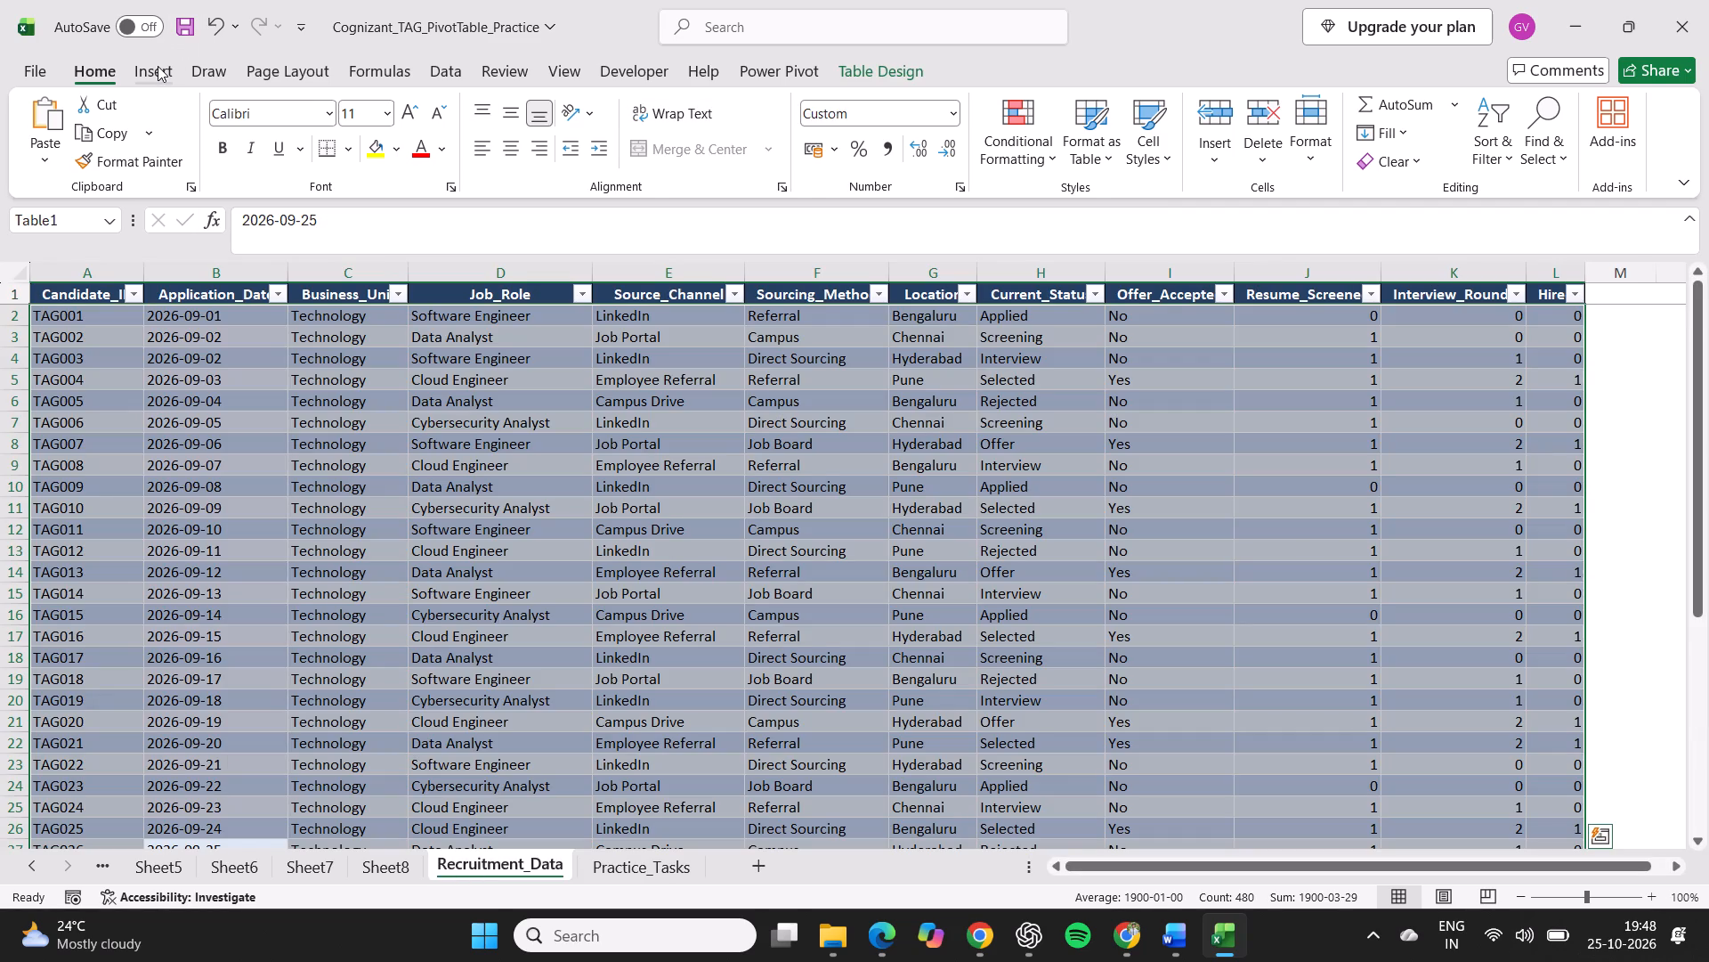
pyautogui.click(158, 66)
pyautogui.click(63, 116)
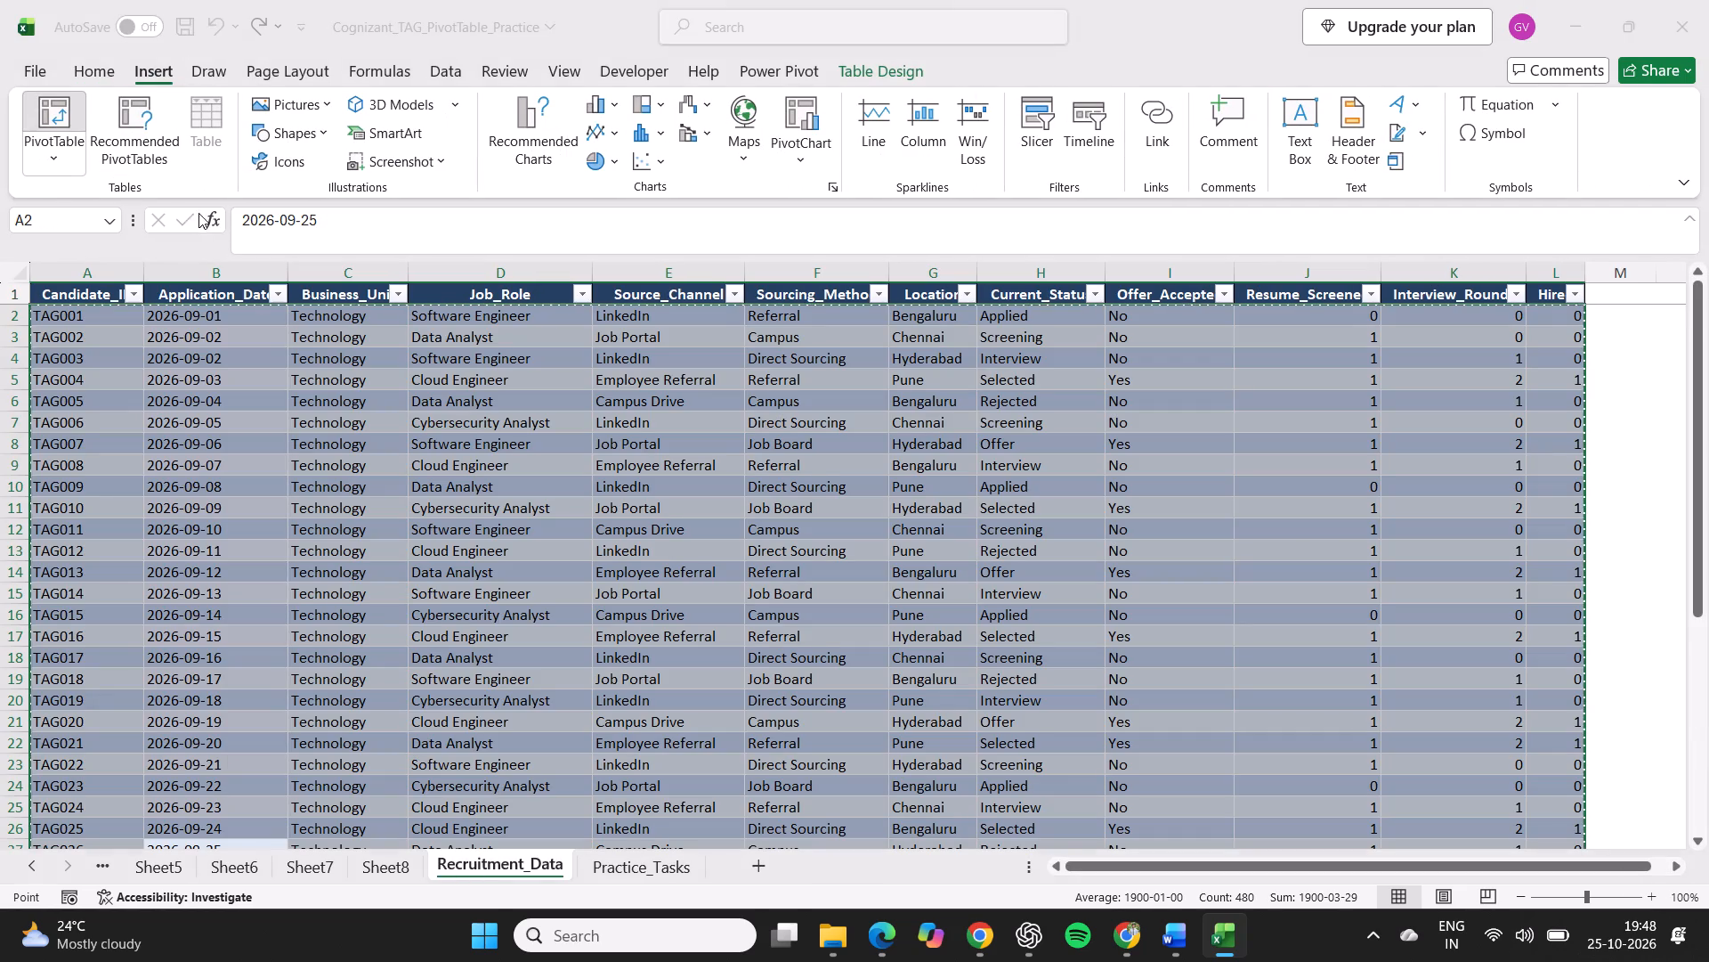
pyautogui.click(677, 773)
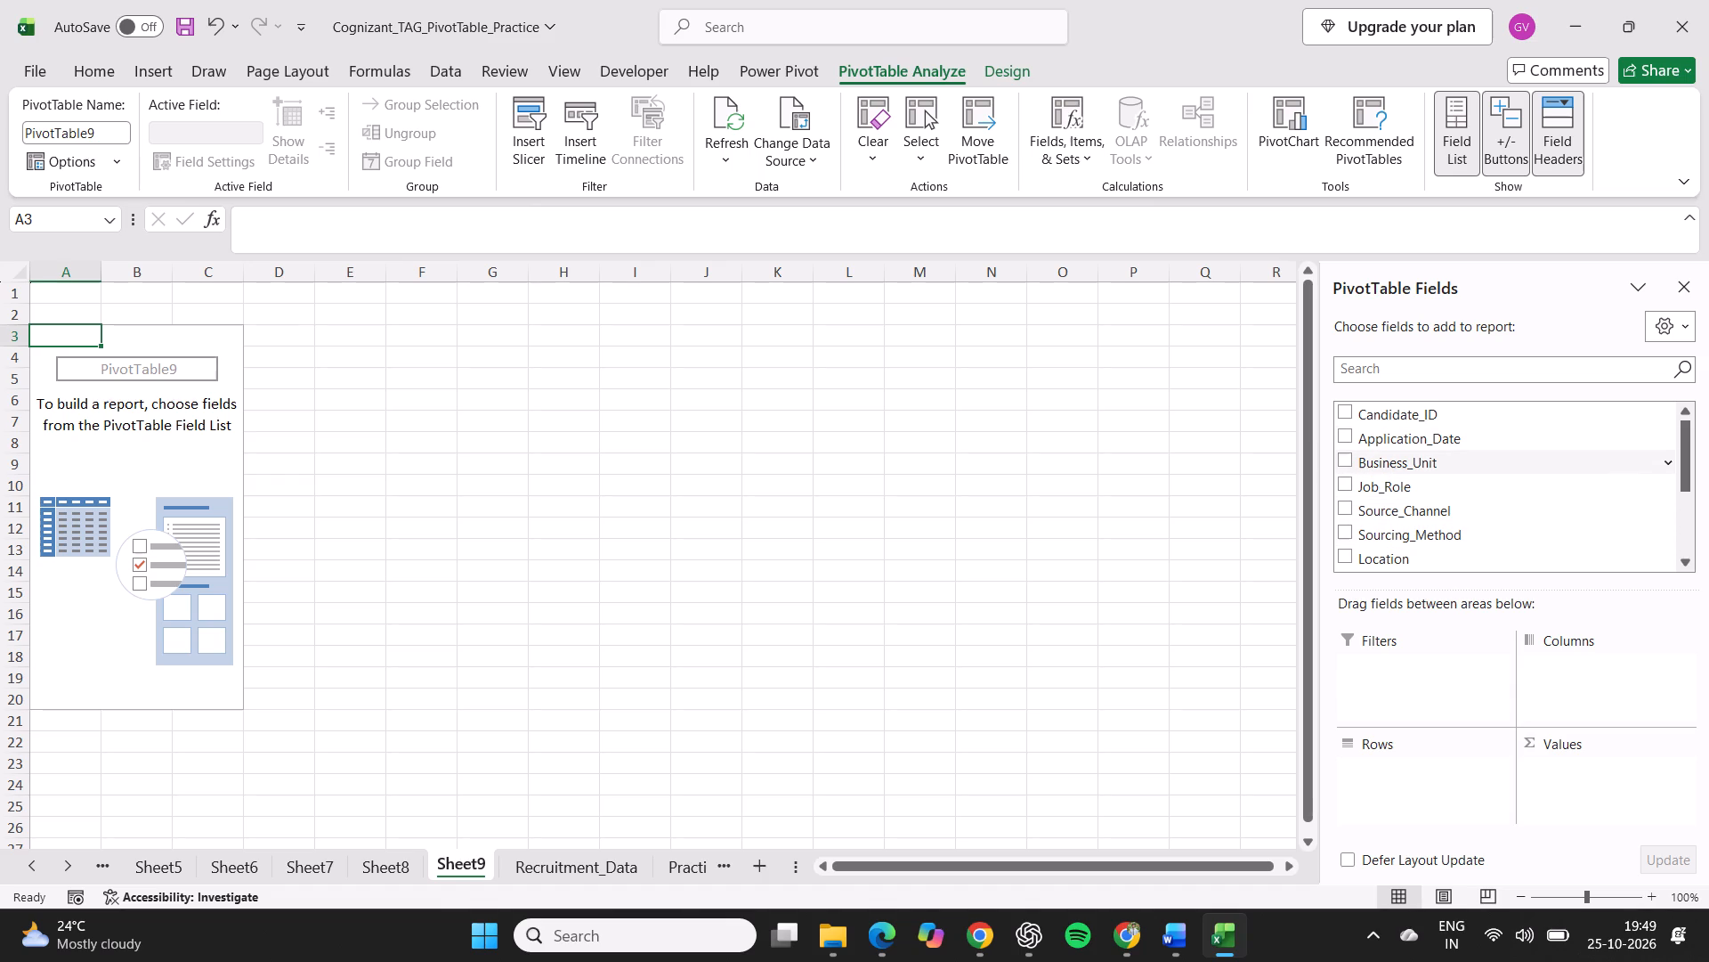
# Build the Sheet9 PivotTable with Current_Status as rows and the count of Candidate_ID as values.
pyautogui.scroll(-1, 1439, 493)
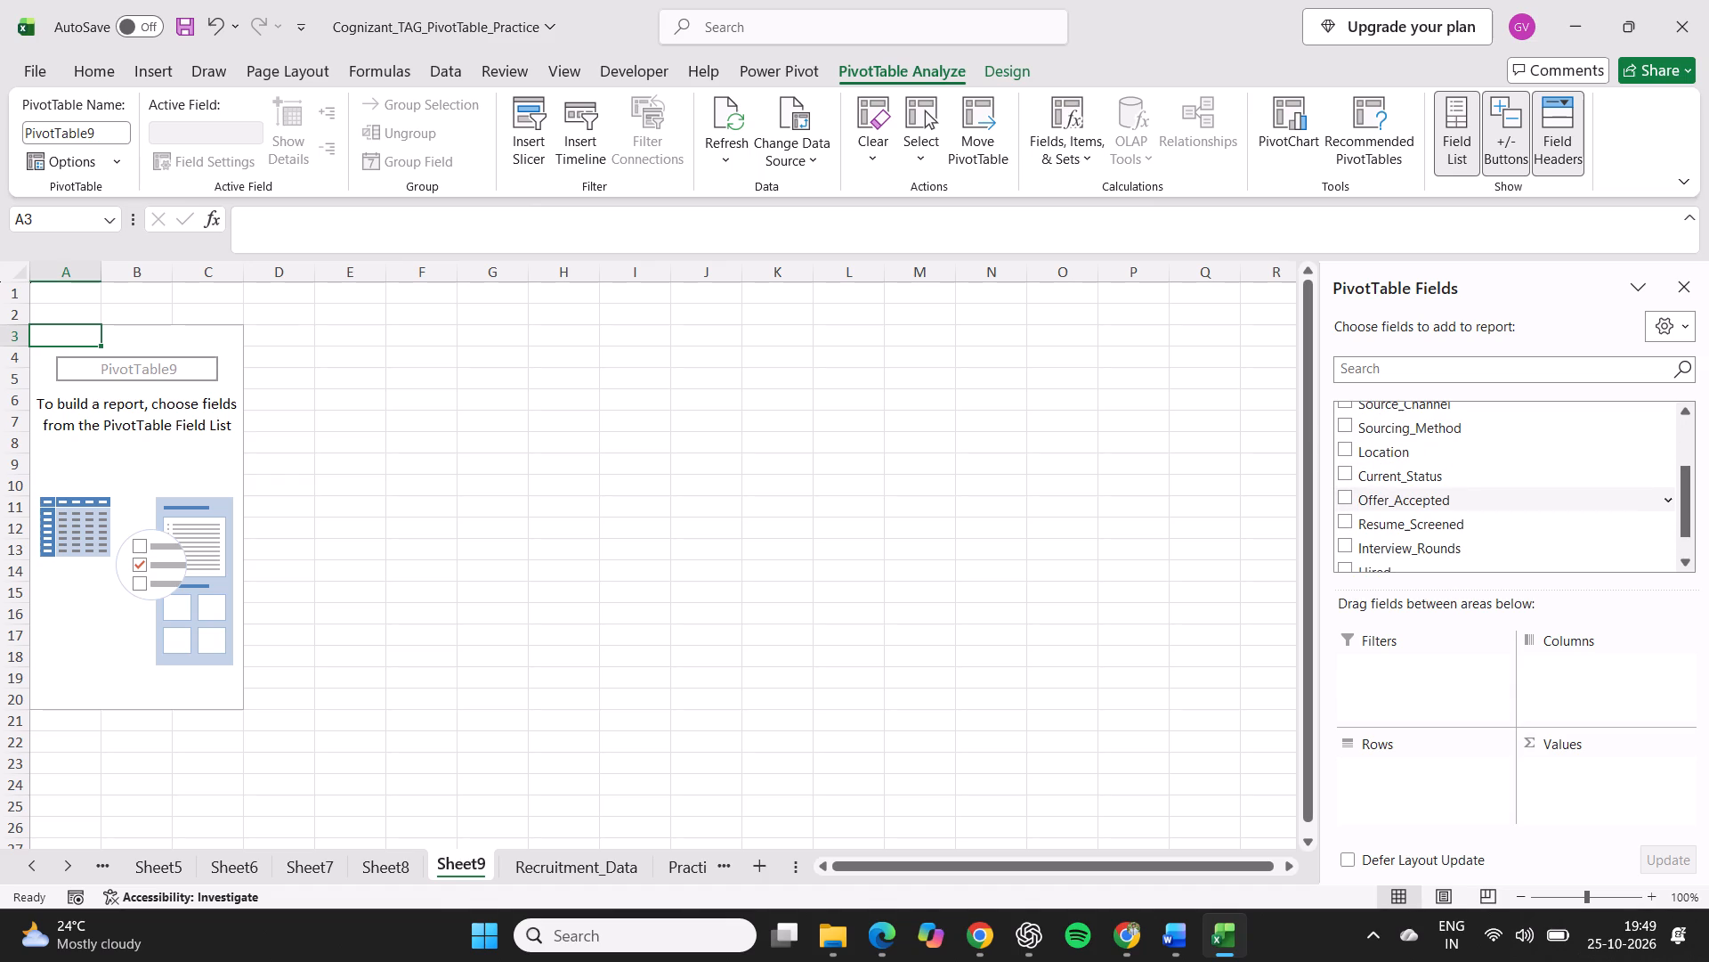
pyautogui.moveTo(1456, 477); pyautogui.dragTo(1394, 770)
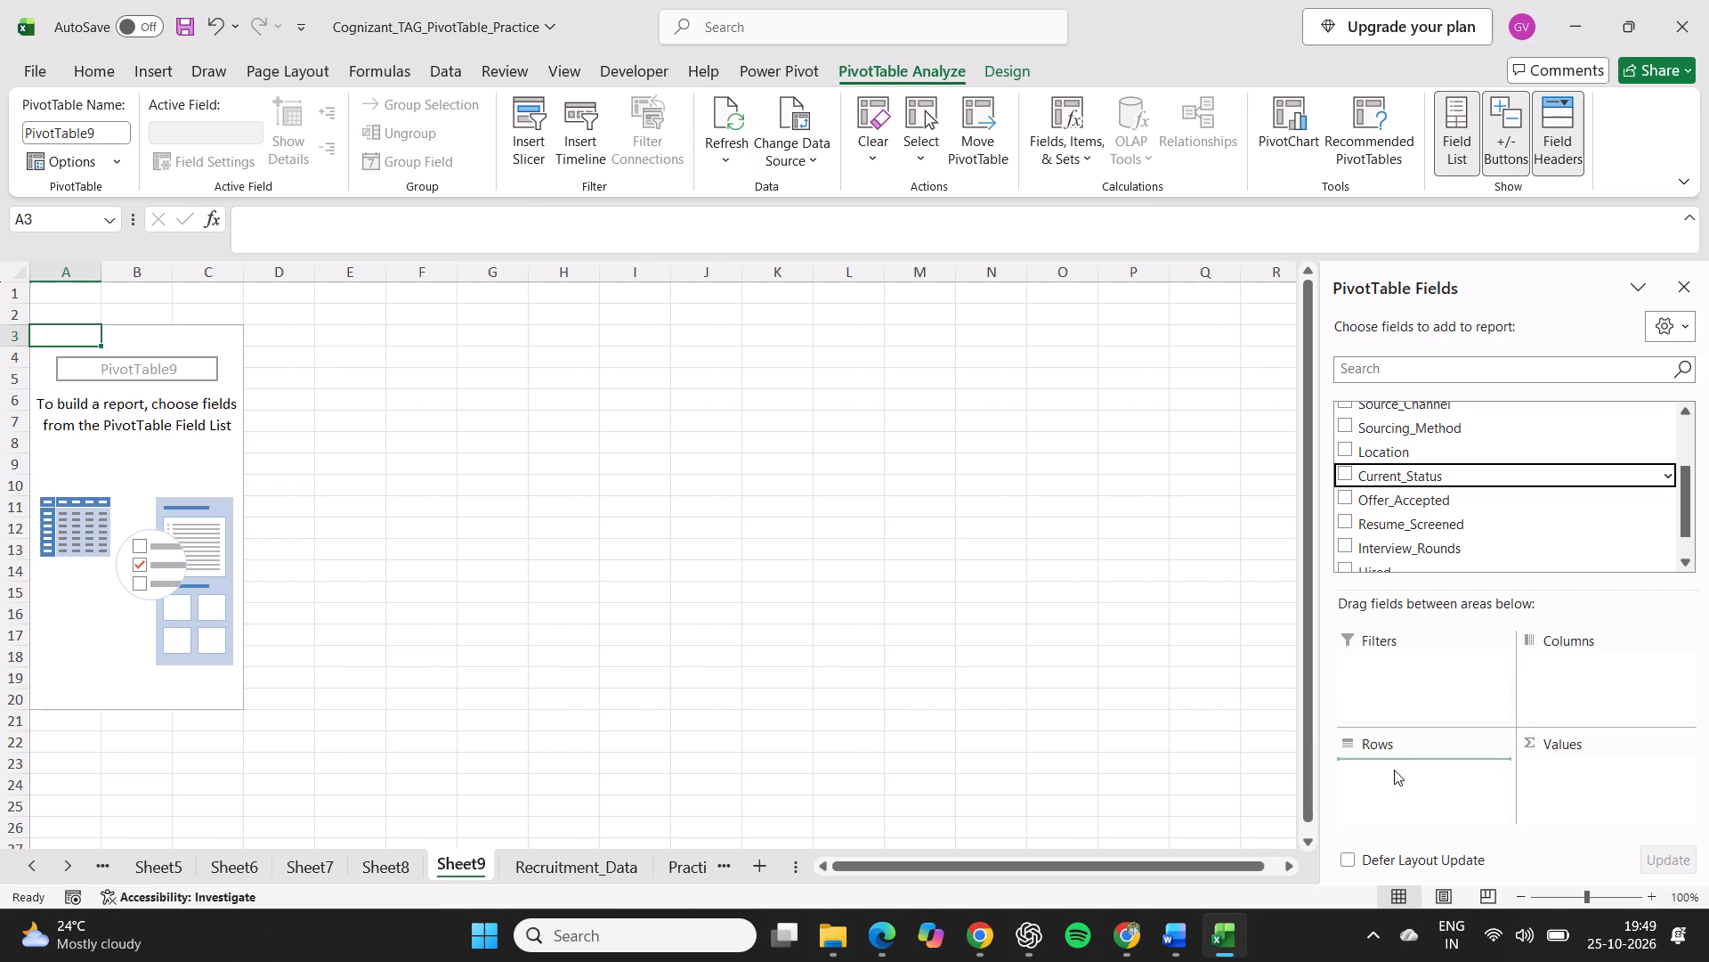
pyautogui.scroll(2, 1486, 452)
pyautogui.moveTo(1437, 423); pyautogui.dragTo(1498, 503)
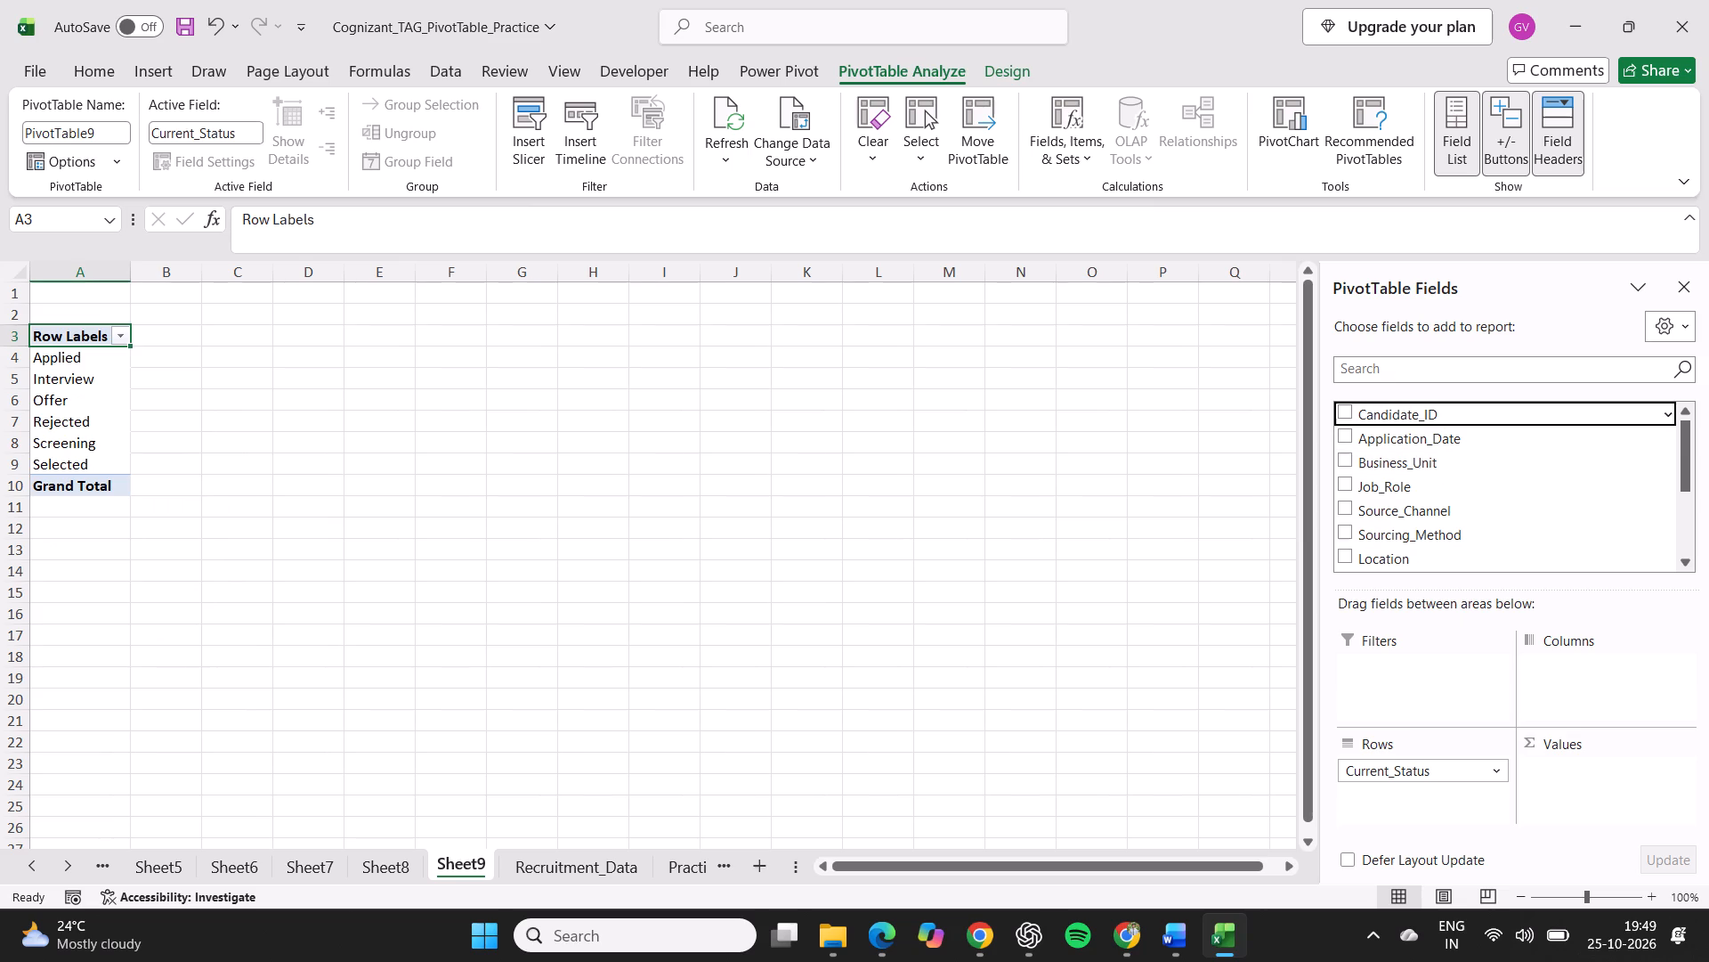
pyautogui.moveTo(1498, 503); pyautogui.dragTo(1576, 773)
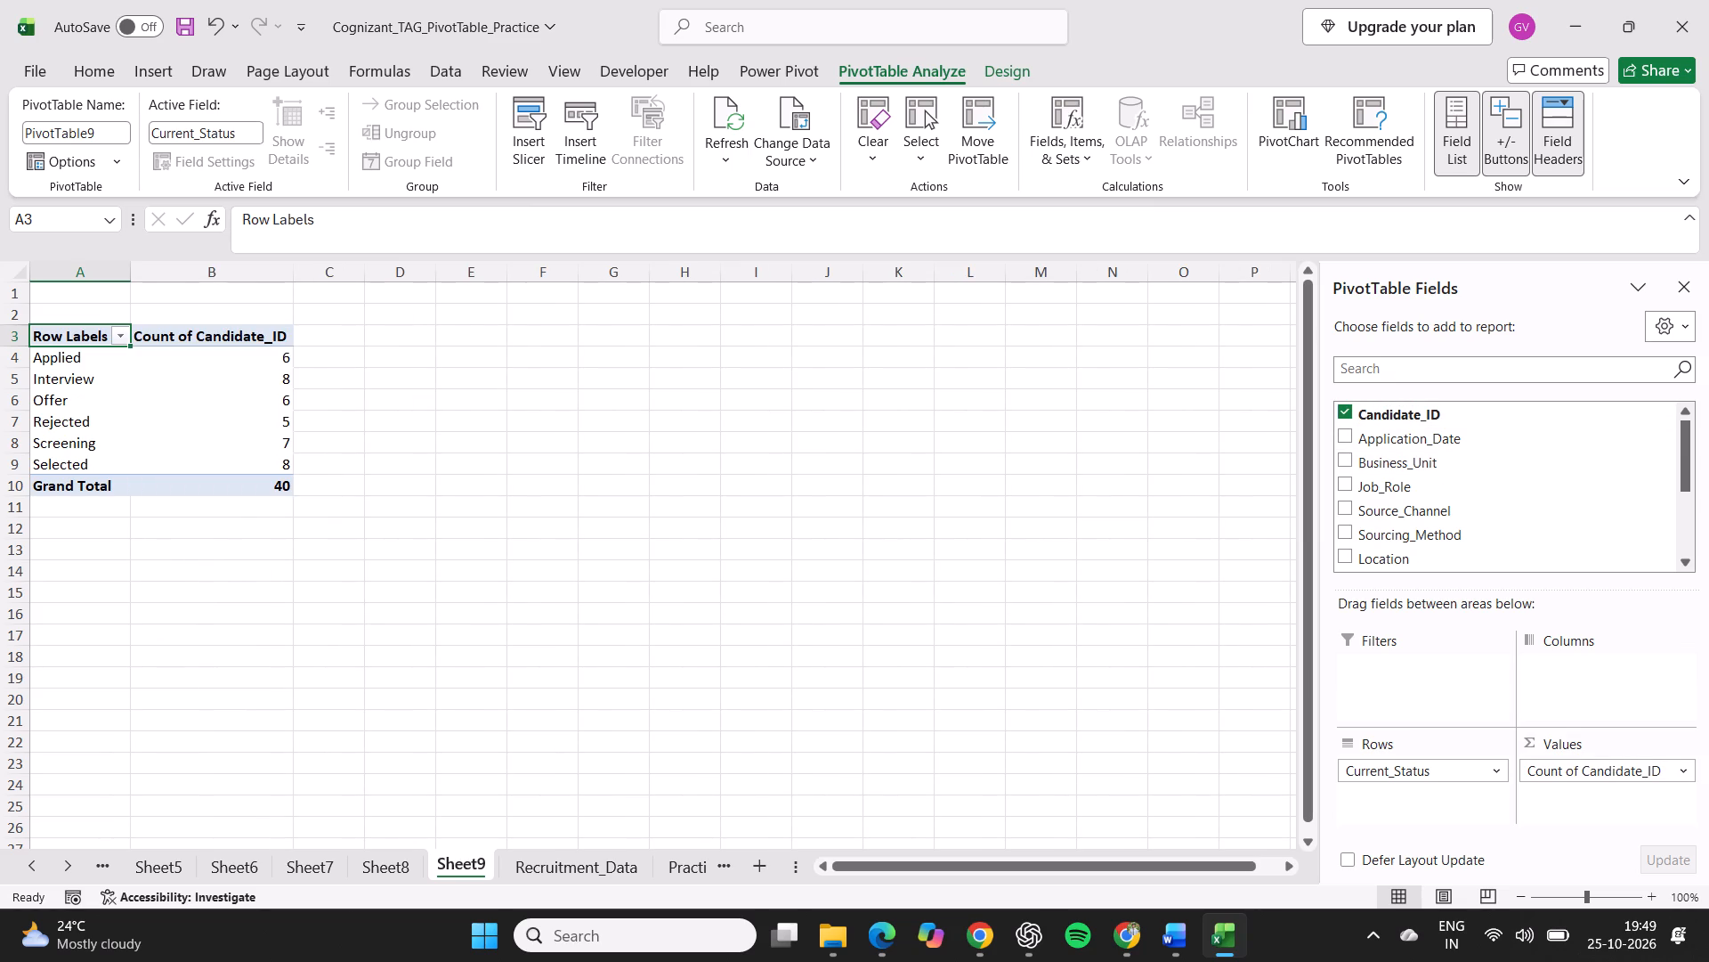
# Insert a basic 2-D column PivotChart showing the Sheet9 candidate counts by Current_Status.
pyautogui.click(154, 72)
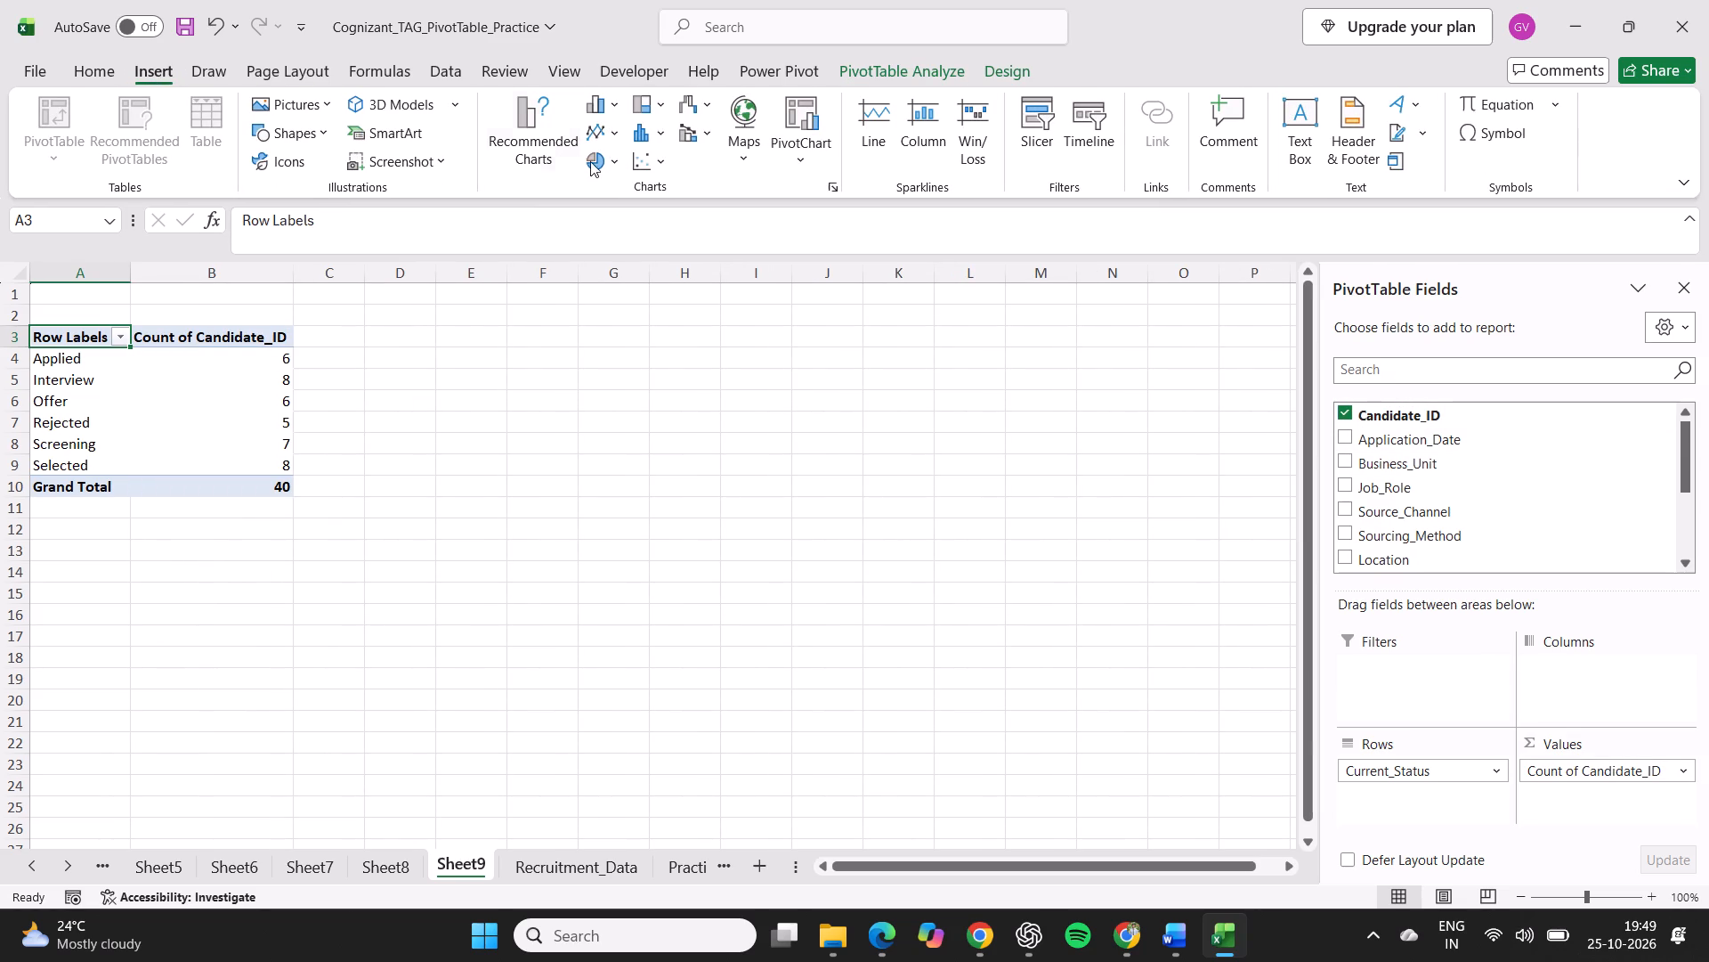
pyautogui.click(611, 99)
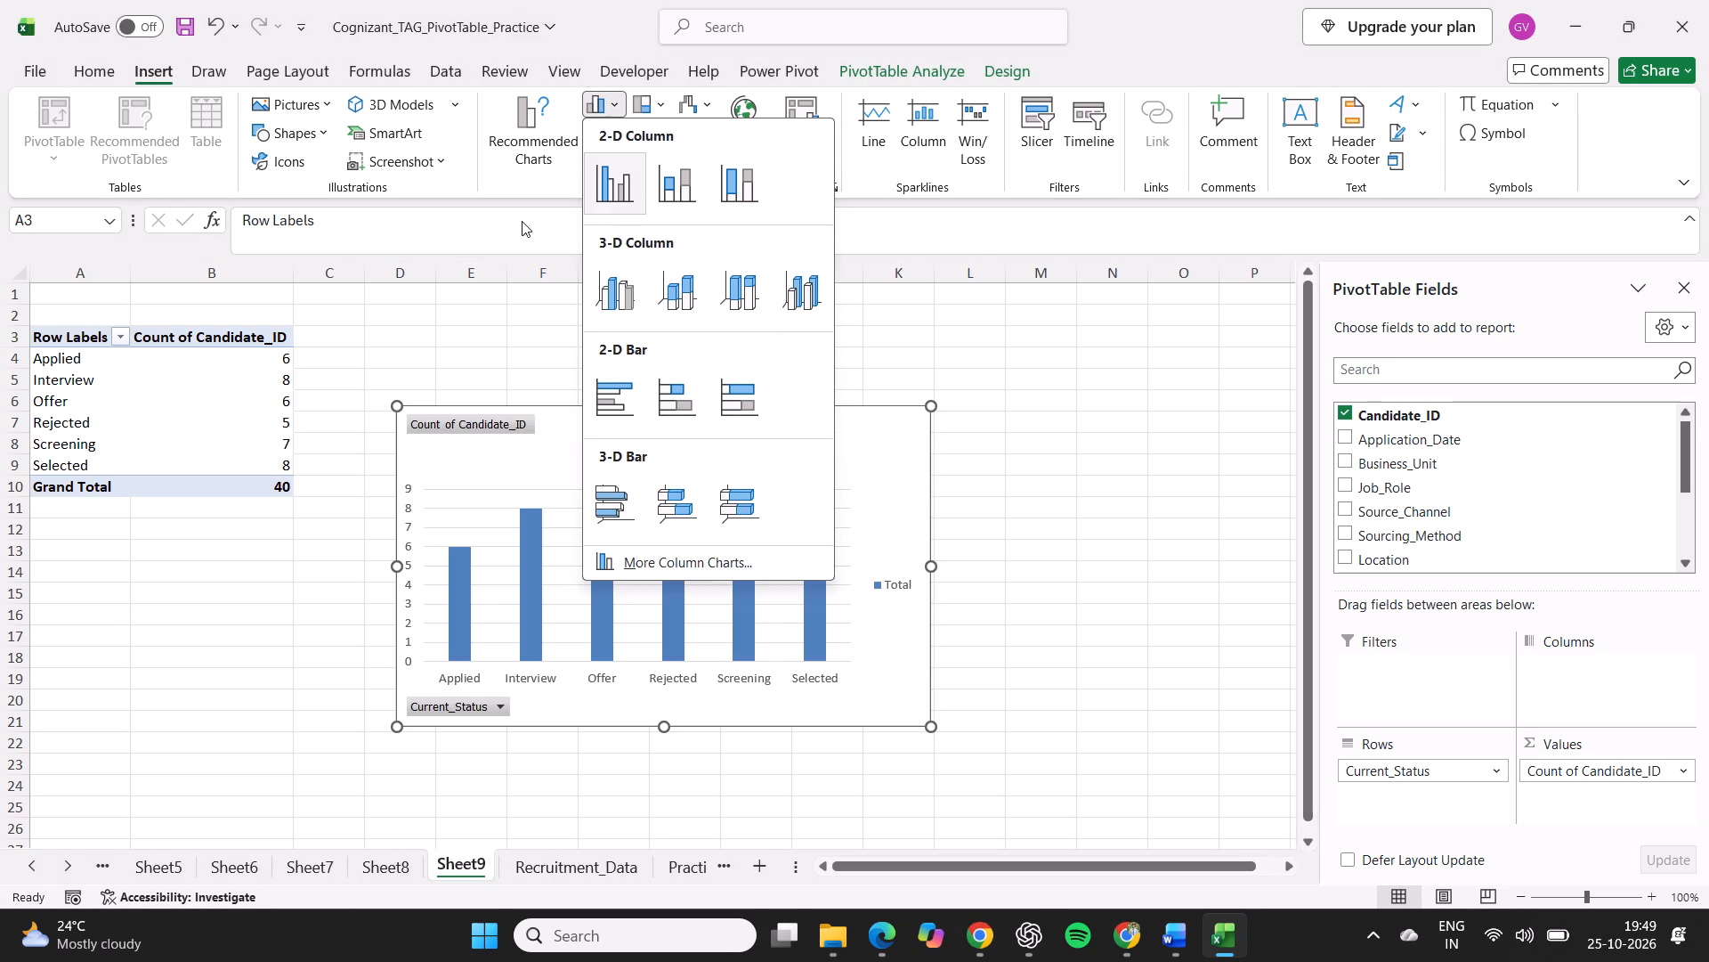
pyautogui.click(516, 221)
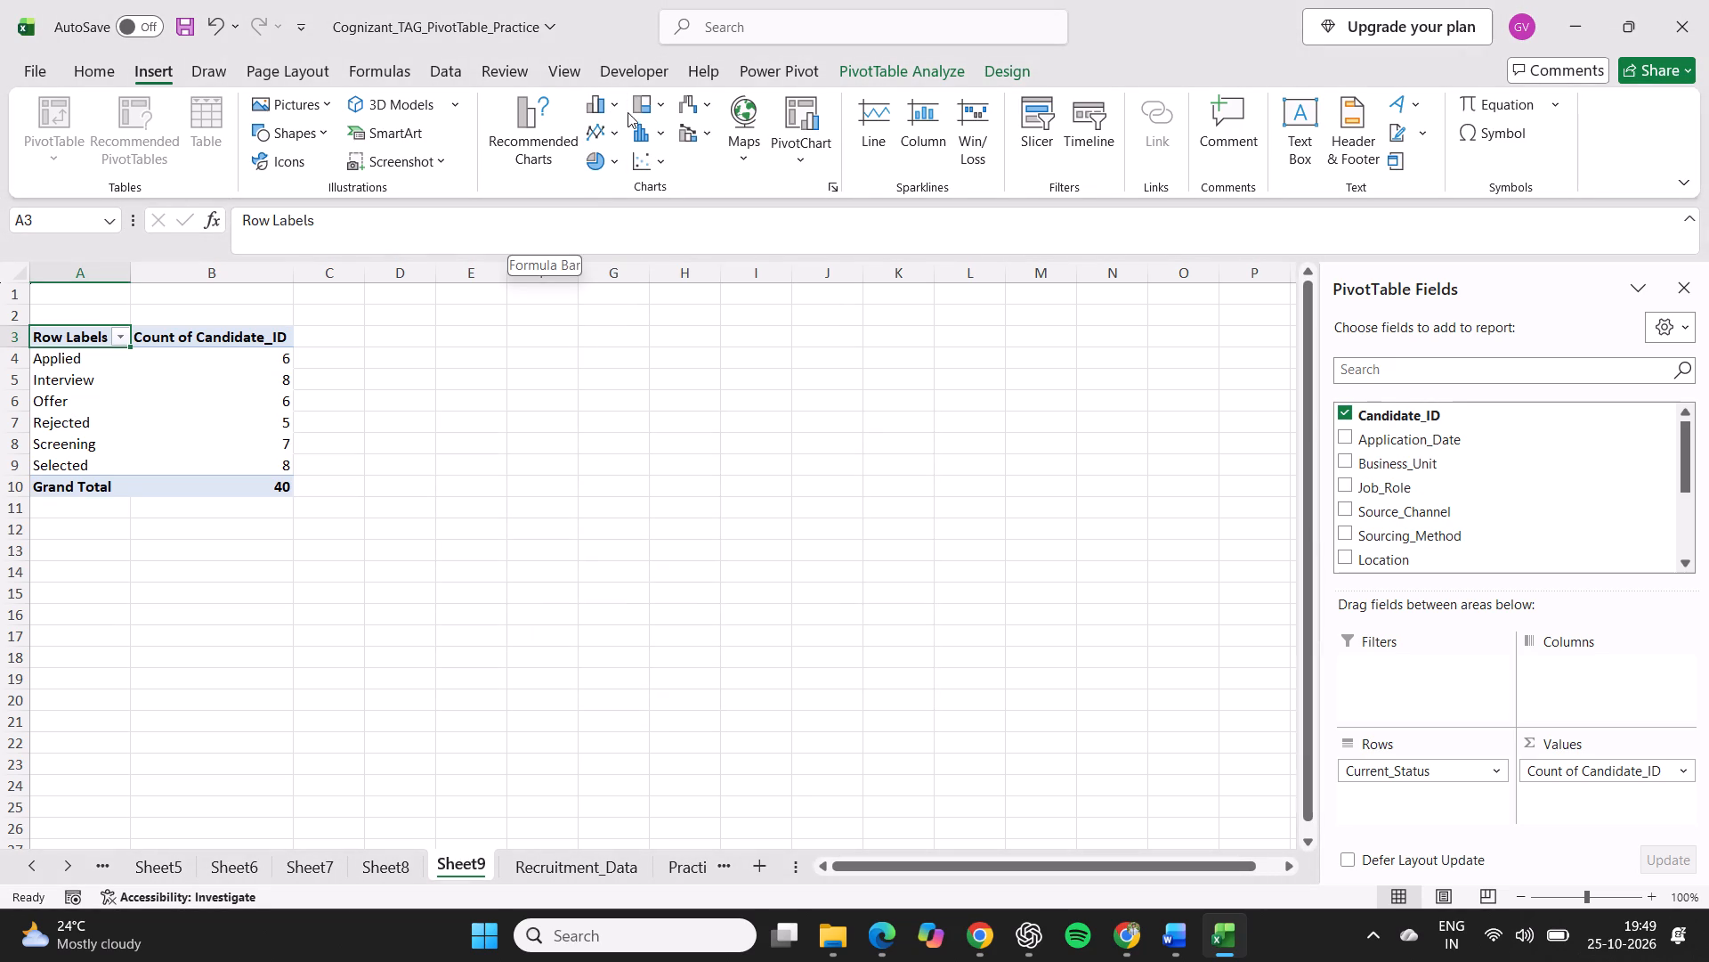
pyautogui.click(619, 108)
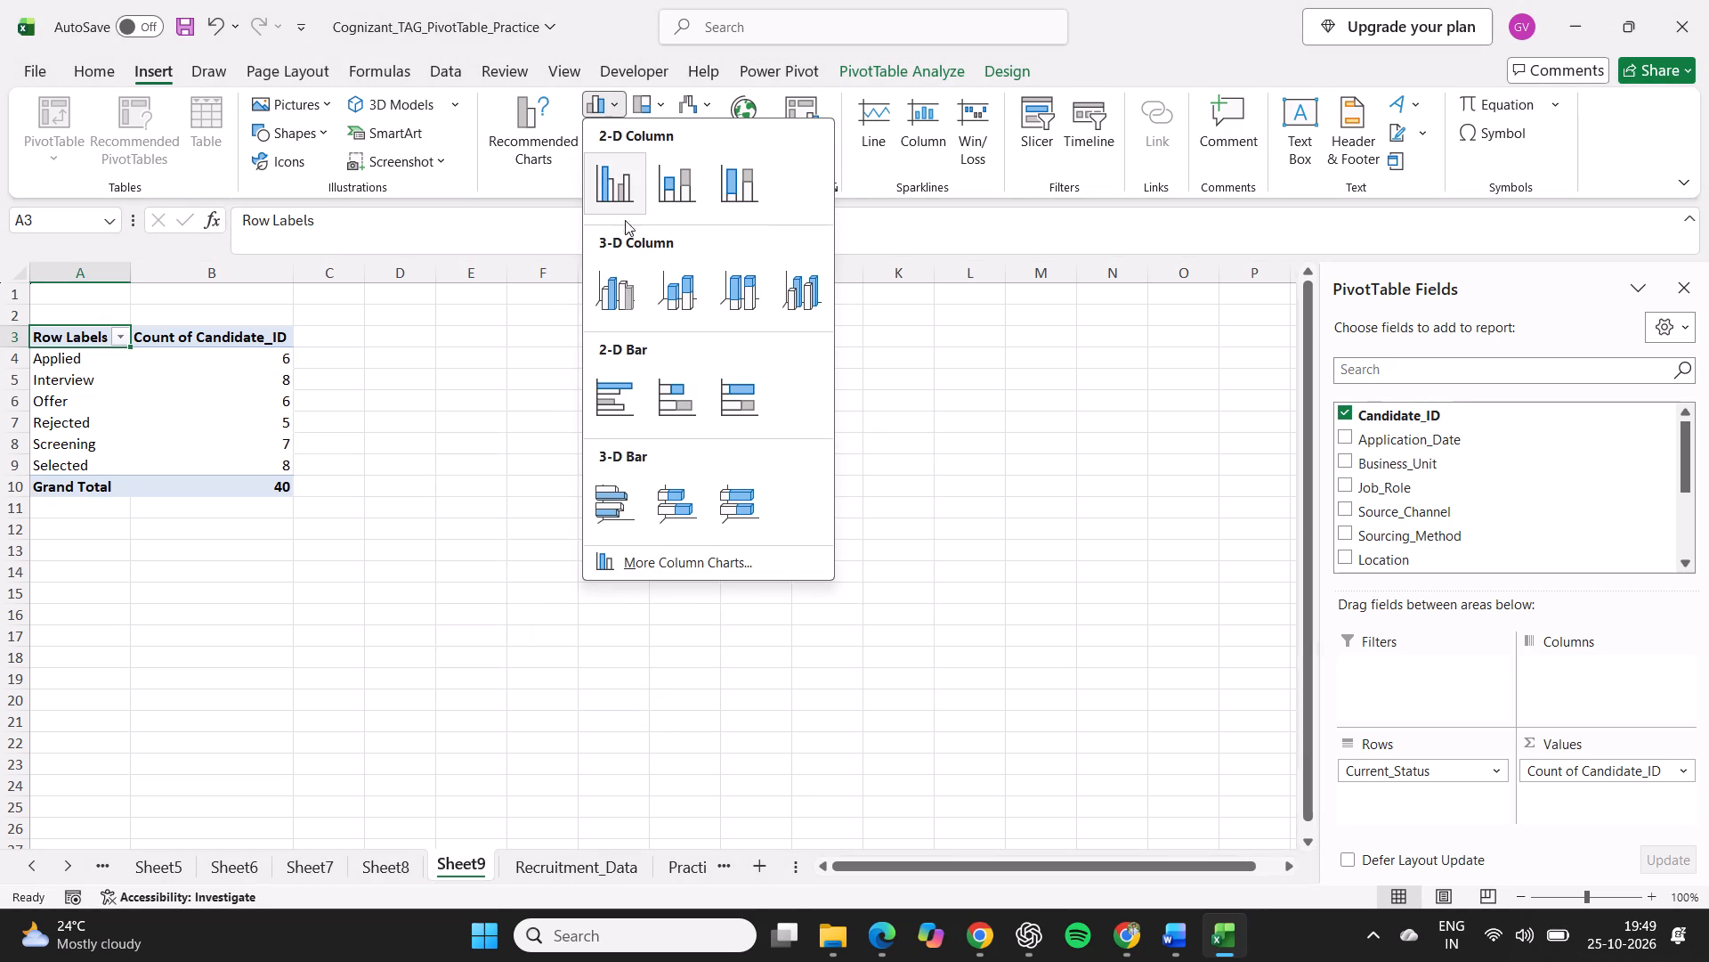
pyautogui.click(612, 193)
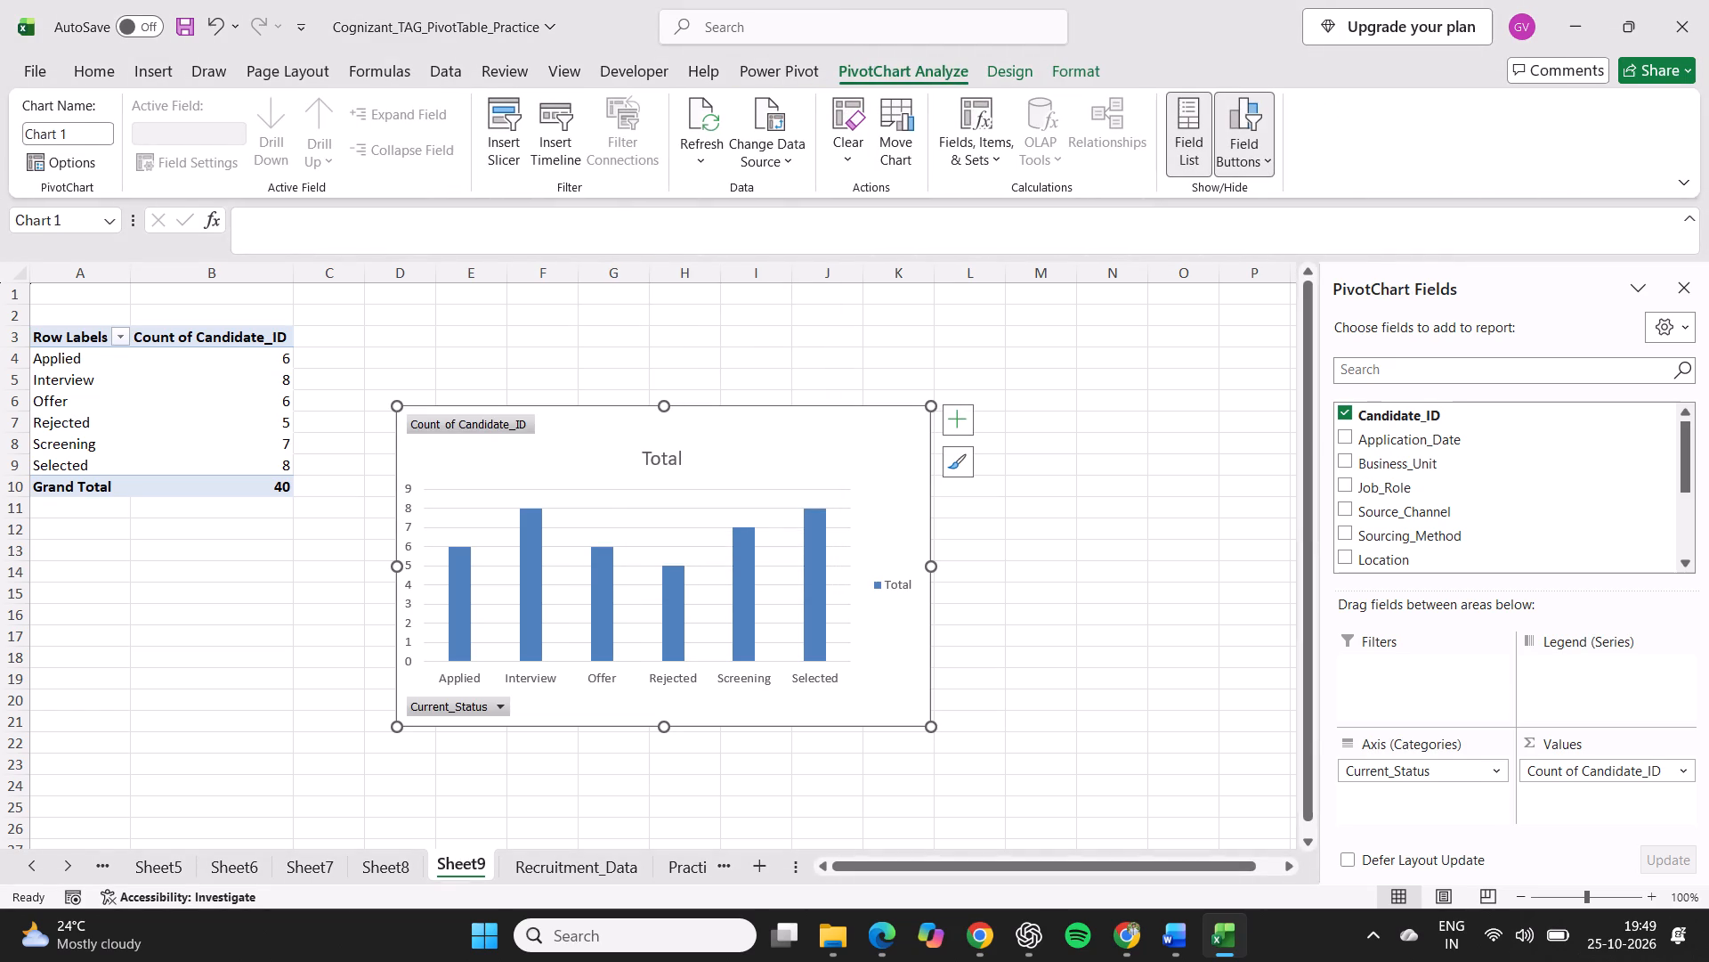
# Check the setup for practice task 10, then create a PivotTable from Table1 in Recruitment_Data on a new worksheet.
pyautogui.click(698, 872)
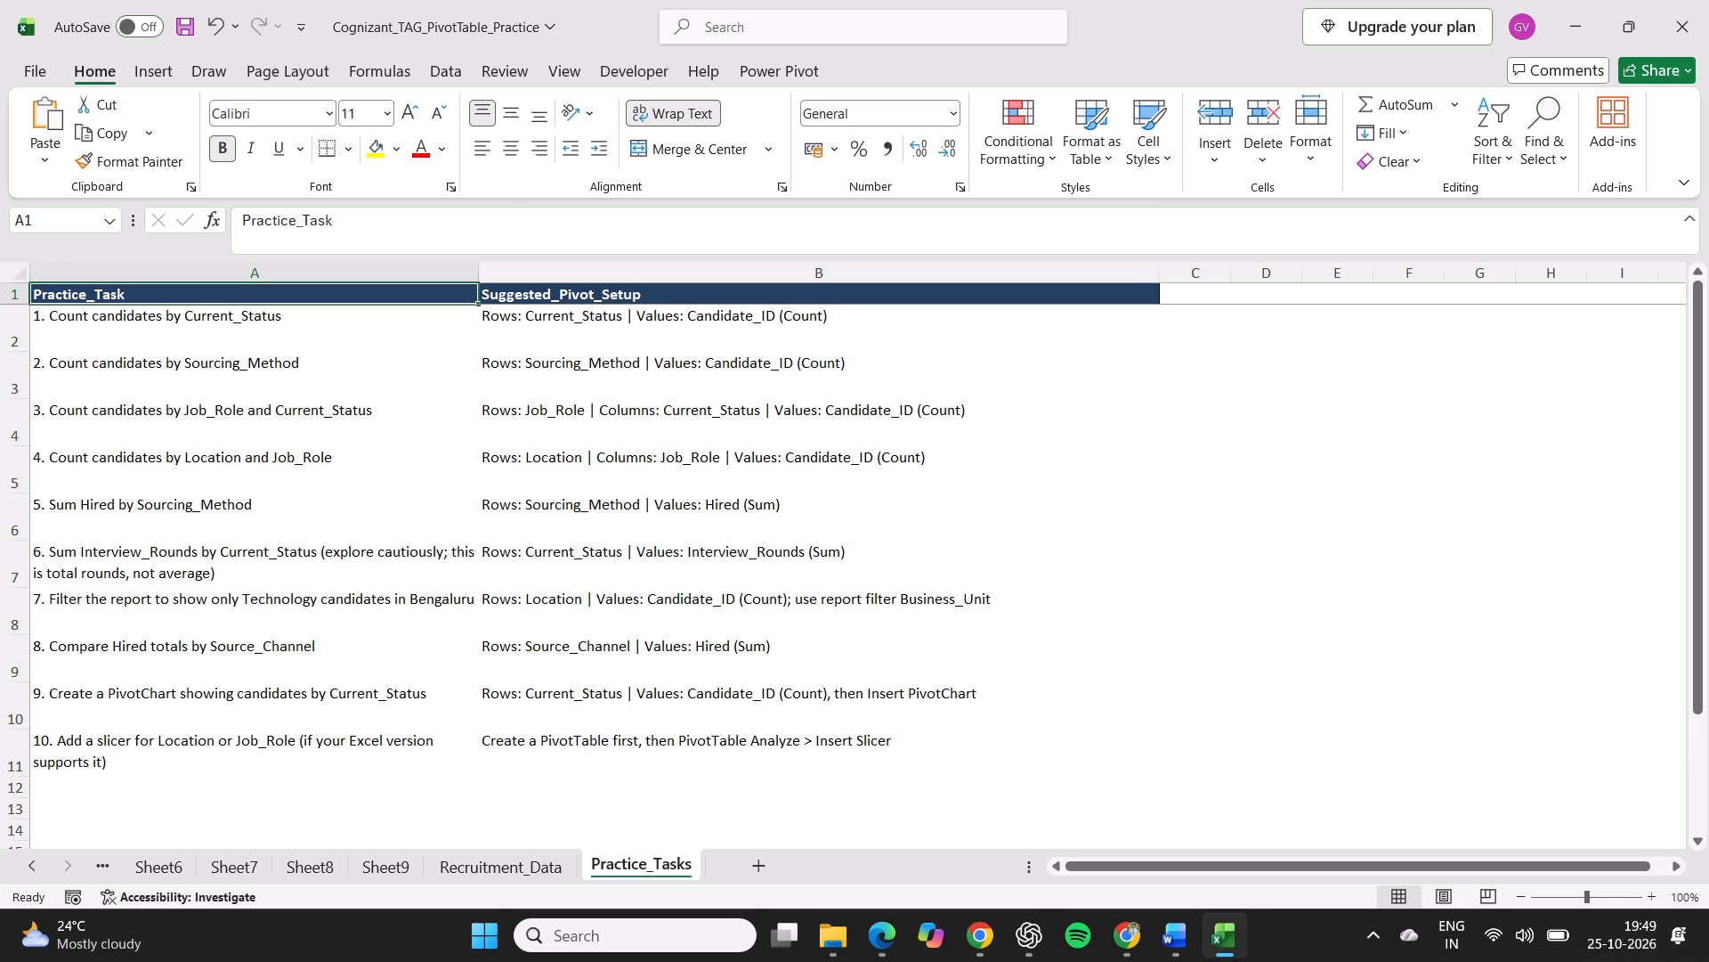
pyautogui.click(385, 873)
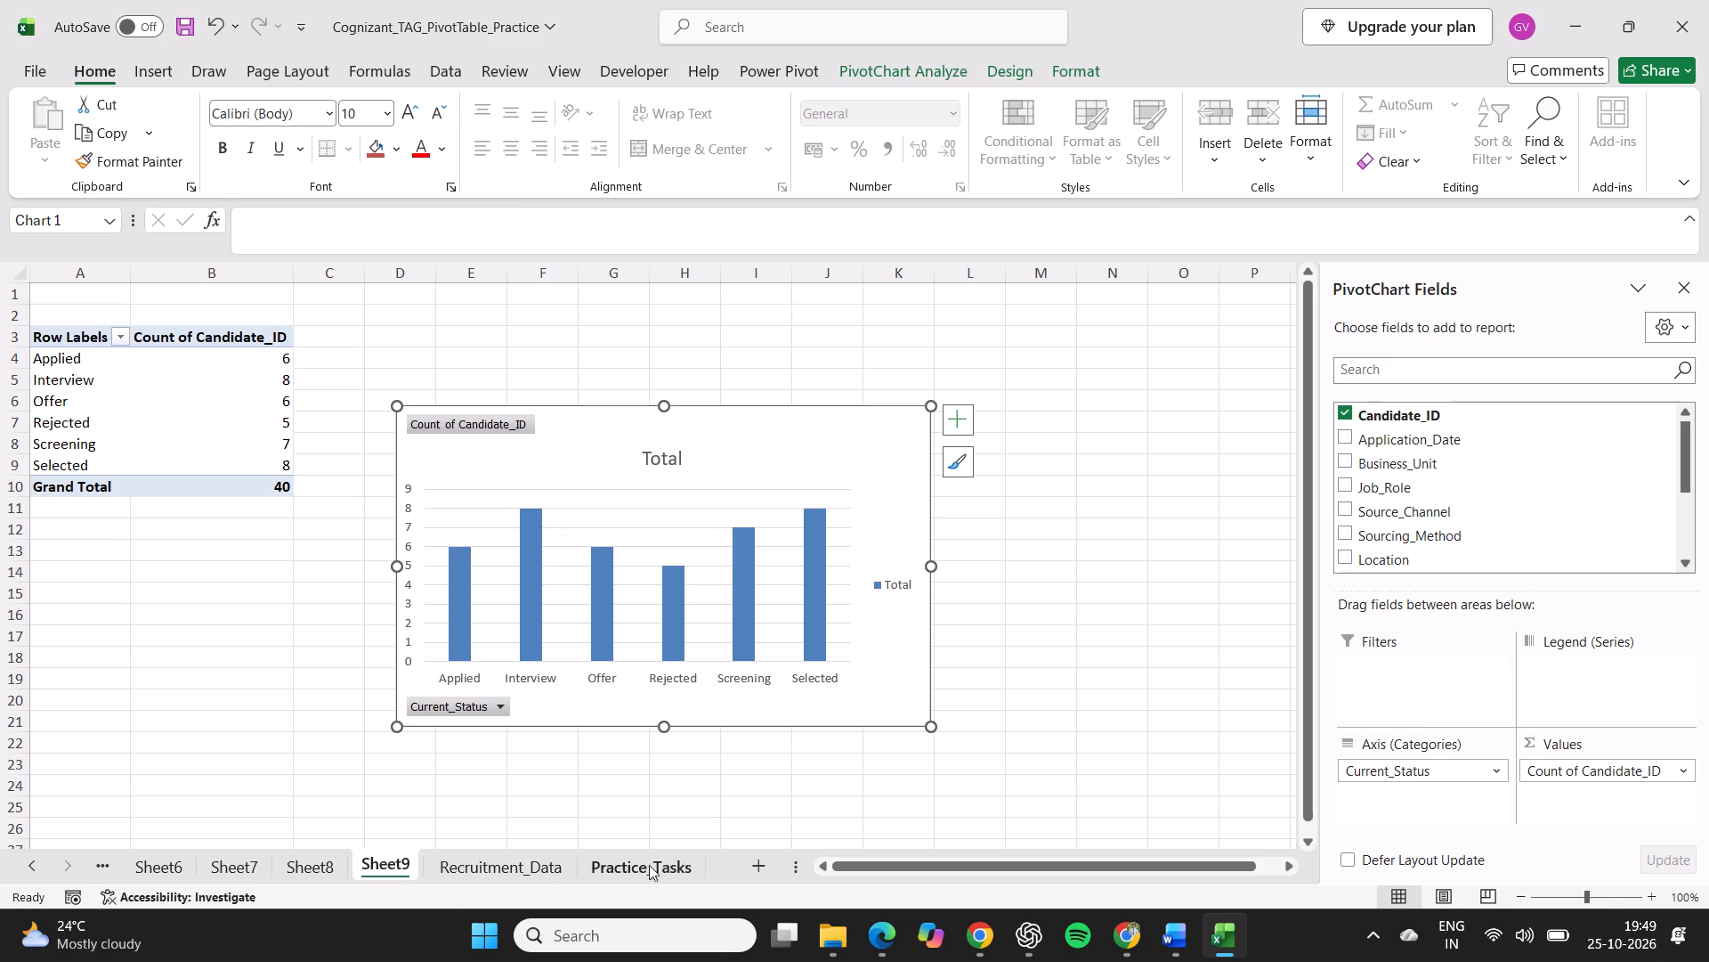
pyautogui.click(490, 863)
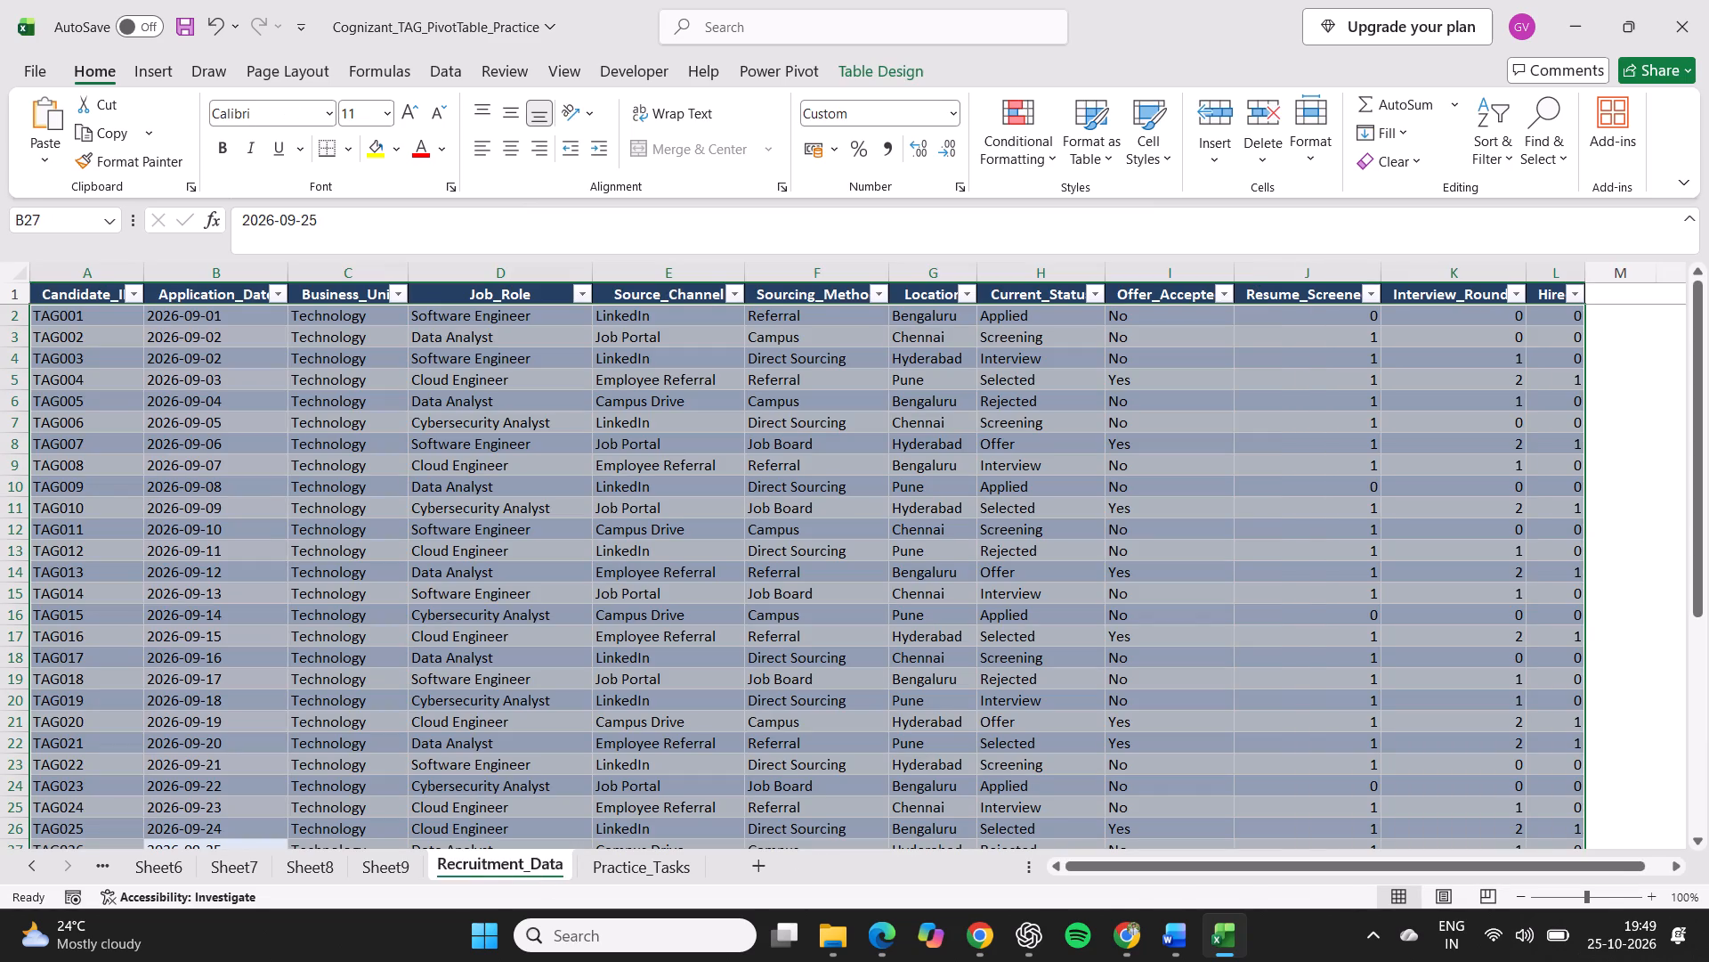
pyautogui.click(159, 75)
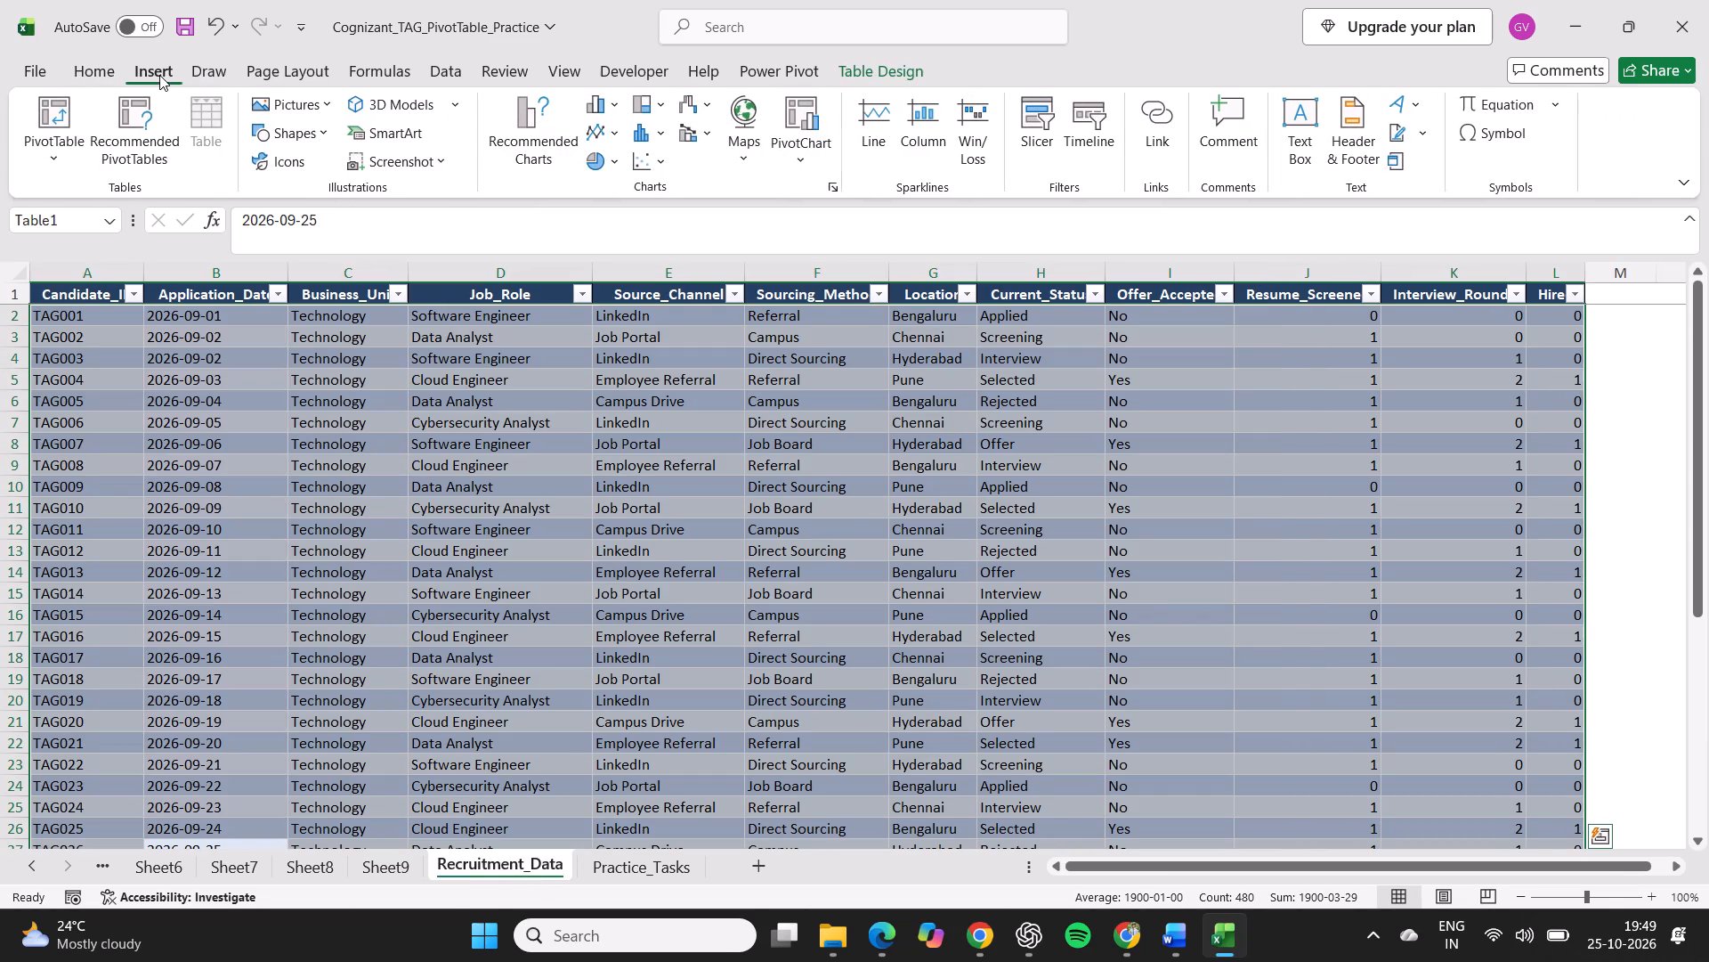
pyautogui.click(52, 113)
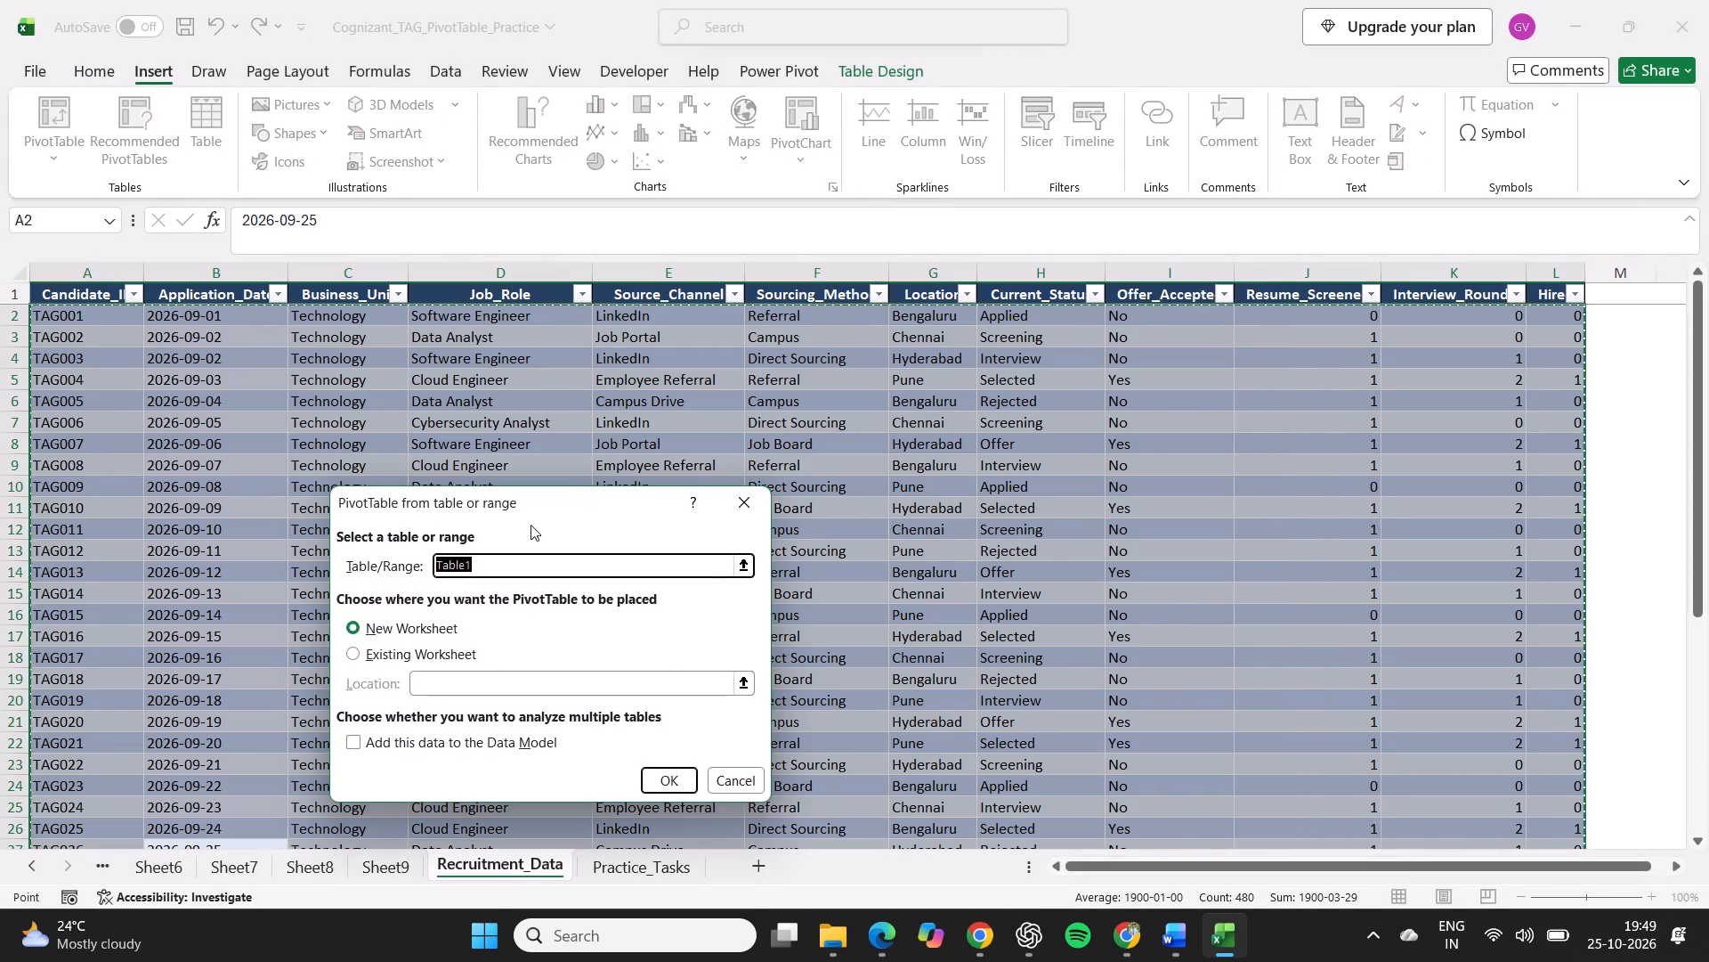
pyautogui.click(666, 772)
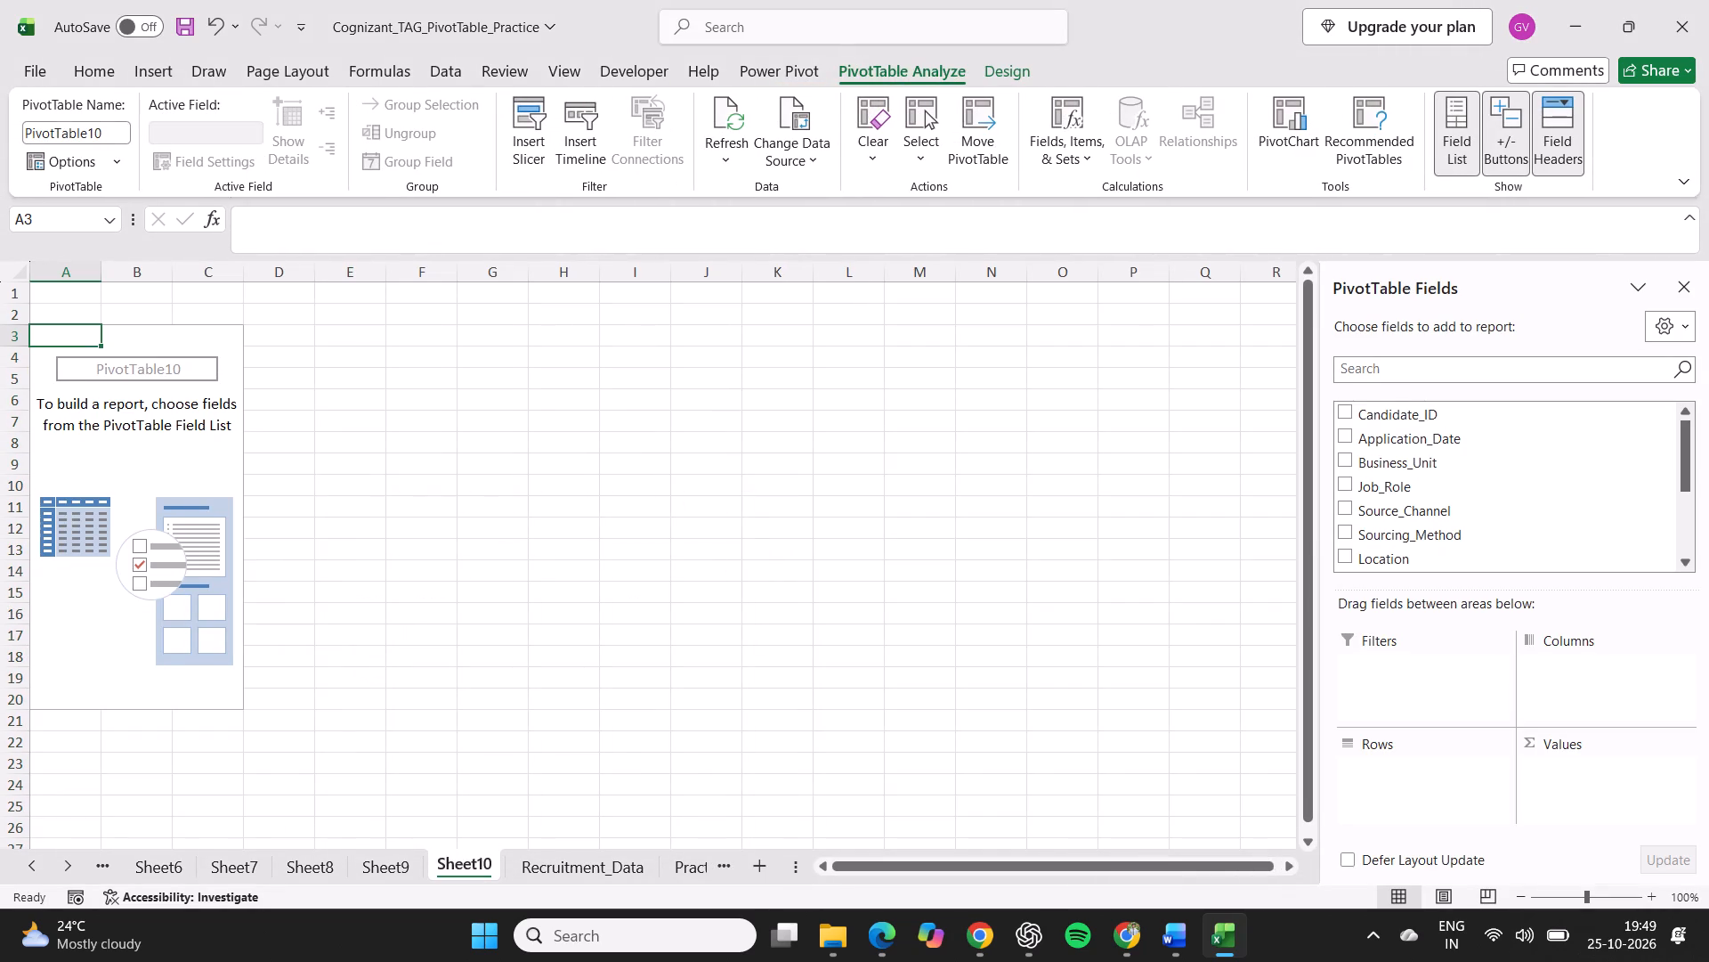
# Recheck the Practice_Tasks list and review the PivotTable worksheets from Sheet1 through Sheet10 along with Recruitment_Data.
pyautogui.click(698, 871)
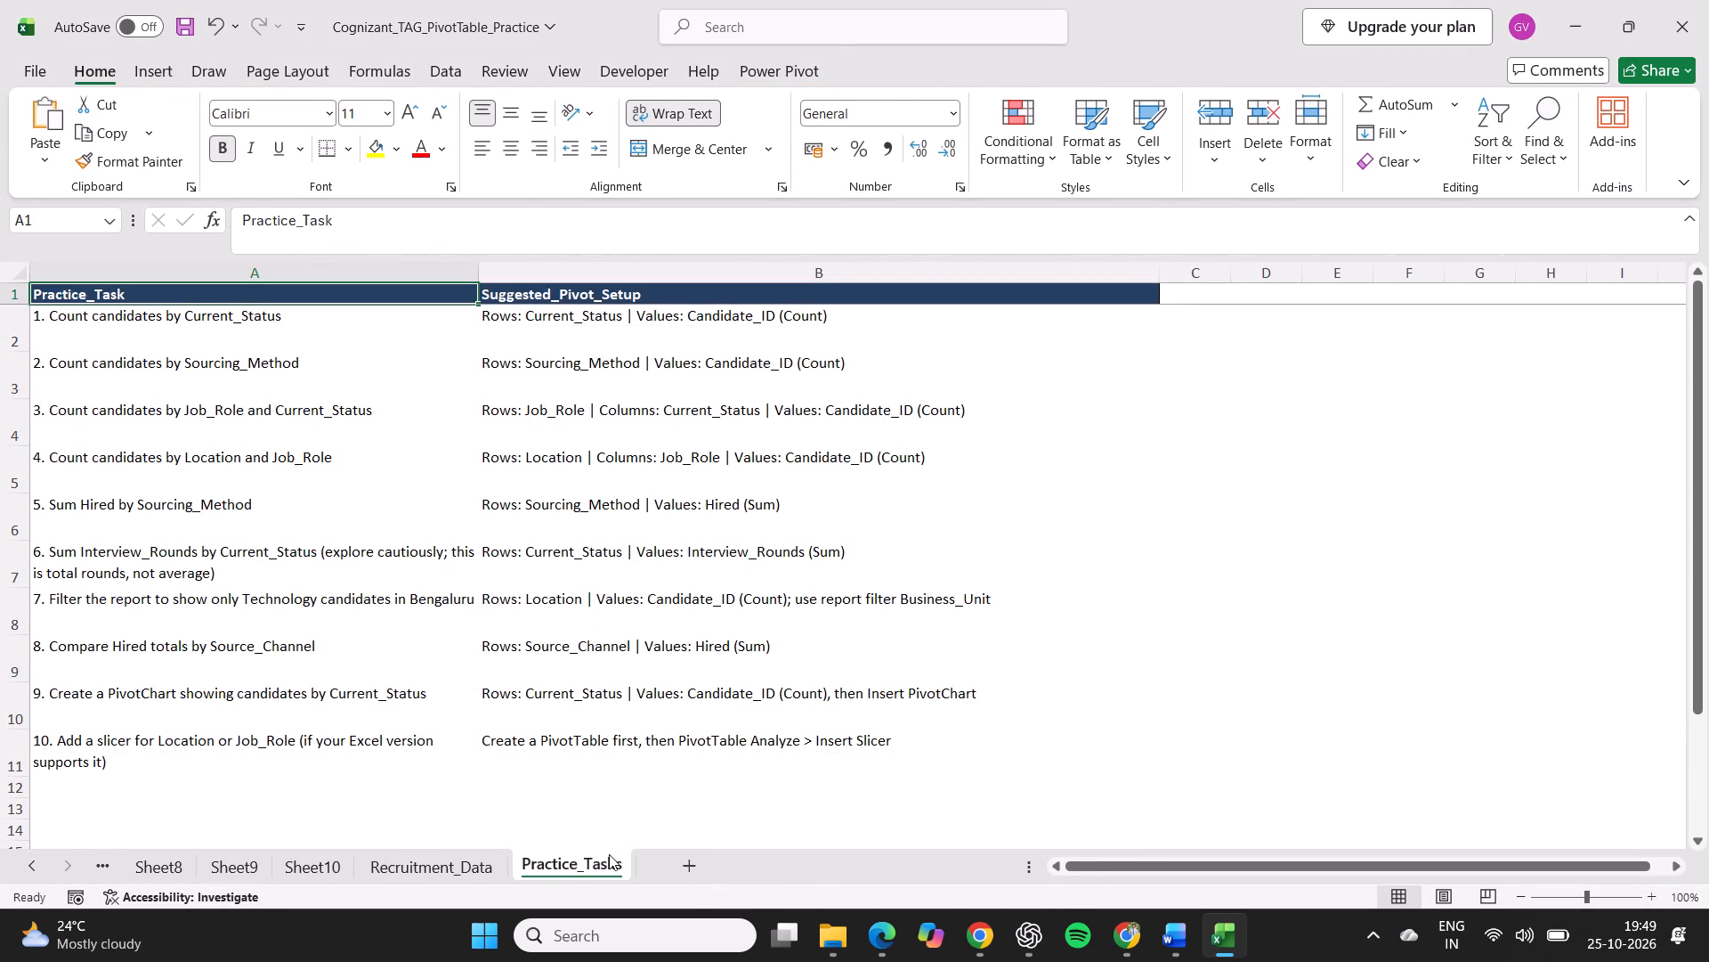
pyautogui.click(431, 864)
pyautogui.hscroll(4, 296, 871)
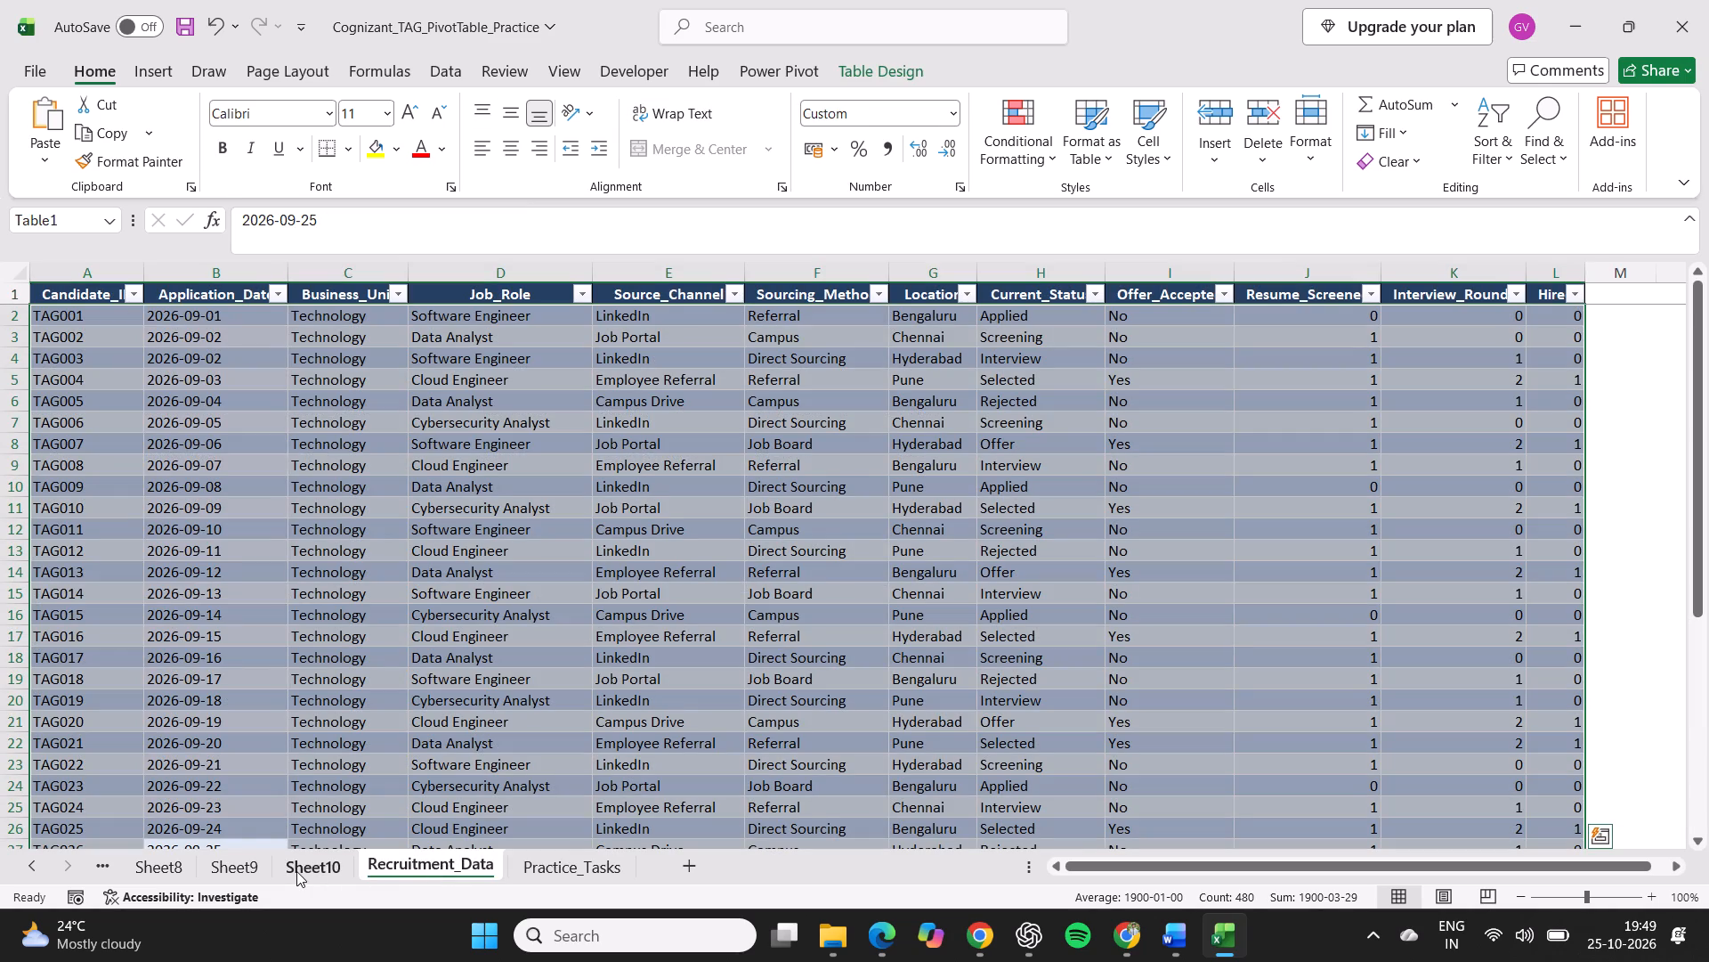
pyautogui.click(191, 864)
pyautogui.tripleClick(104, 867)
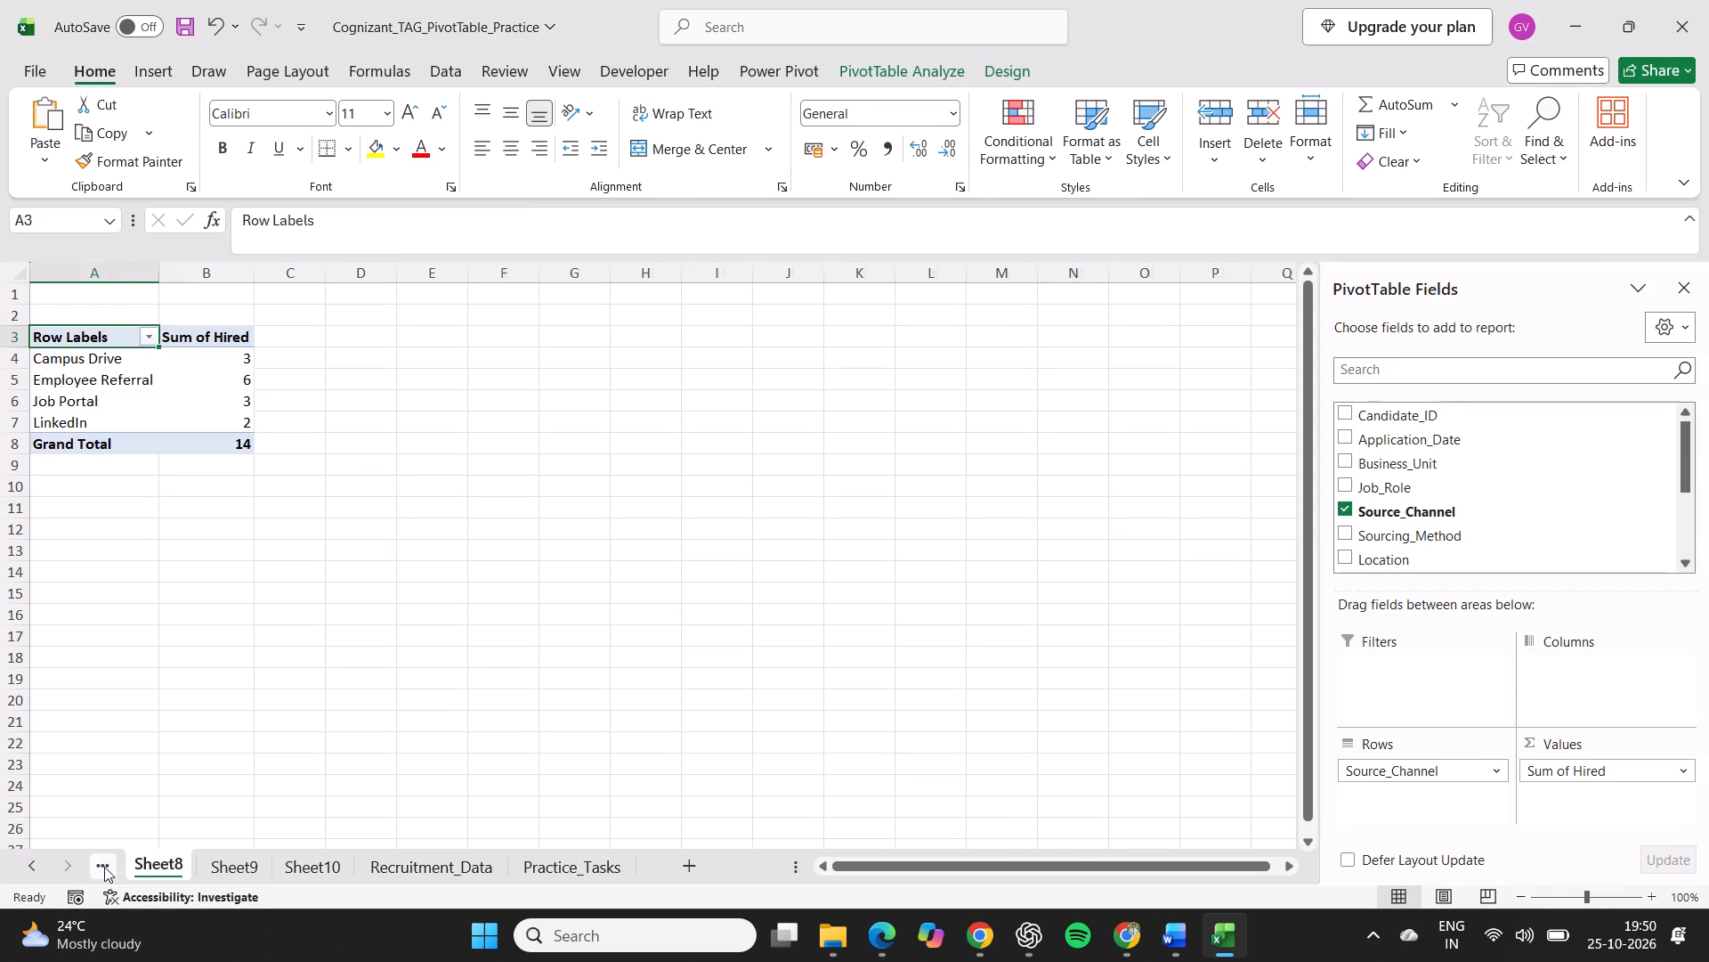
pyautogui.click(104, 867)
pyautogui.click(104, 867)
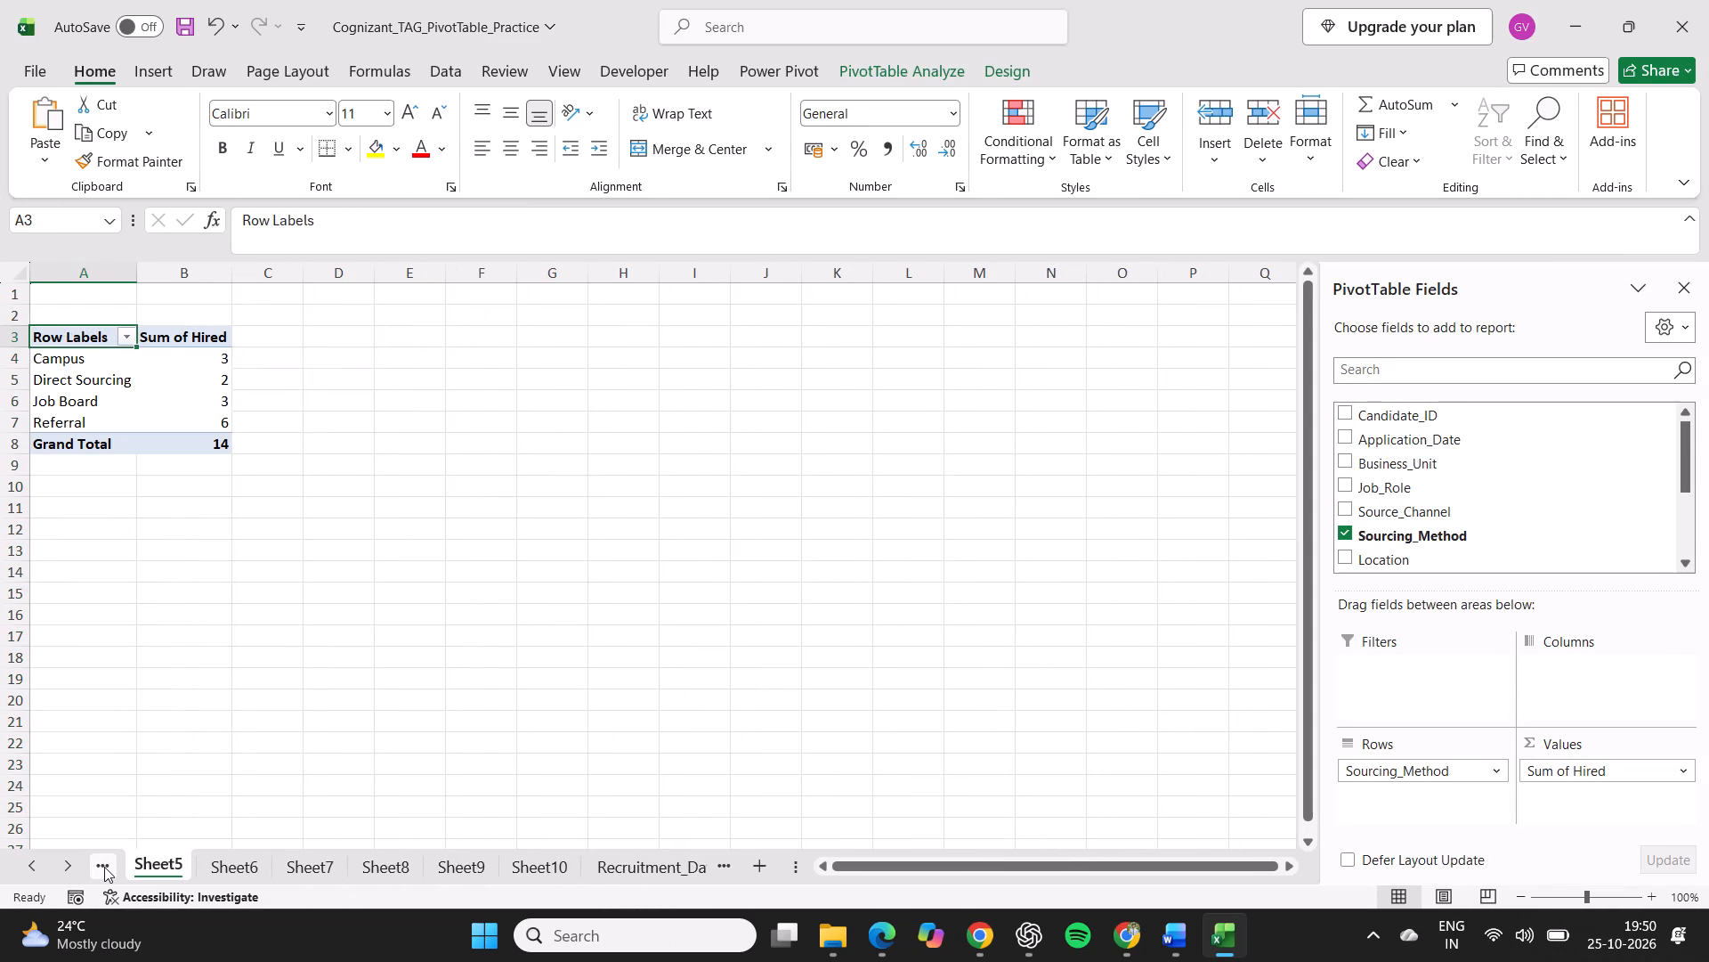
pyautogui.click(104, 867)
pyautogui.click(104, 867)
pyautogui.click(104, 867)
pyautogui.click(104, 867)
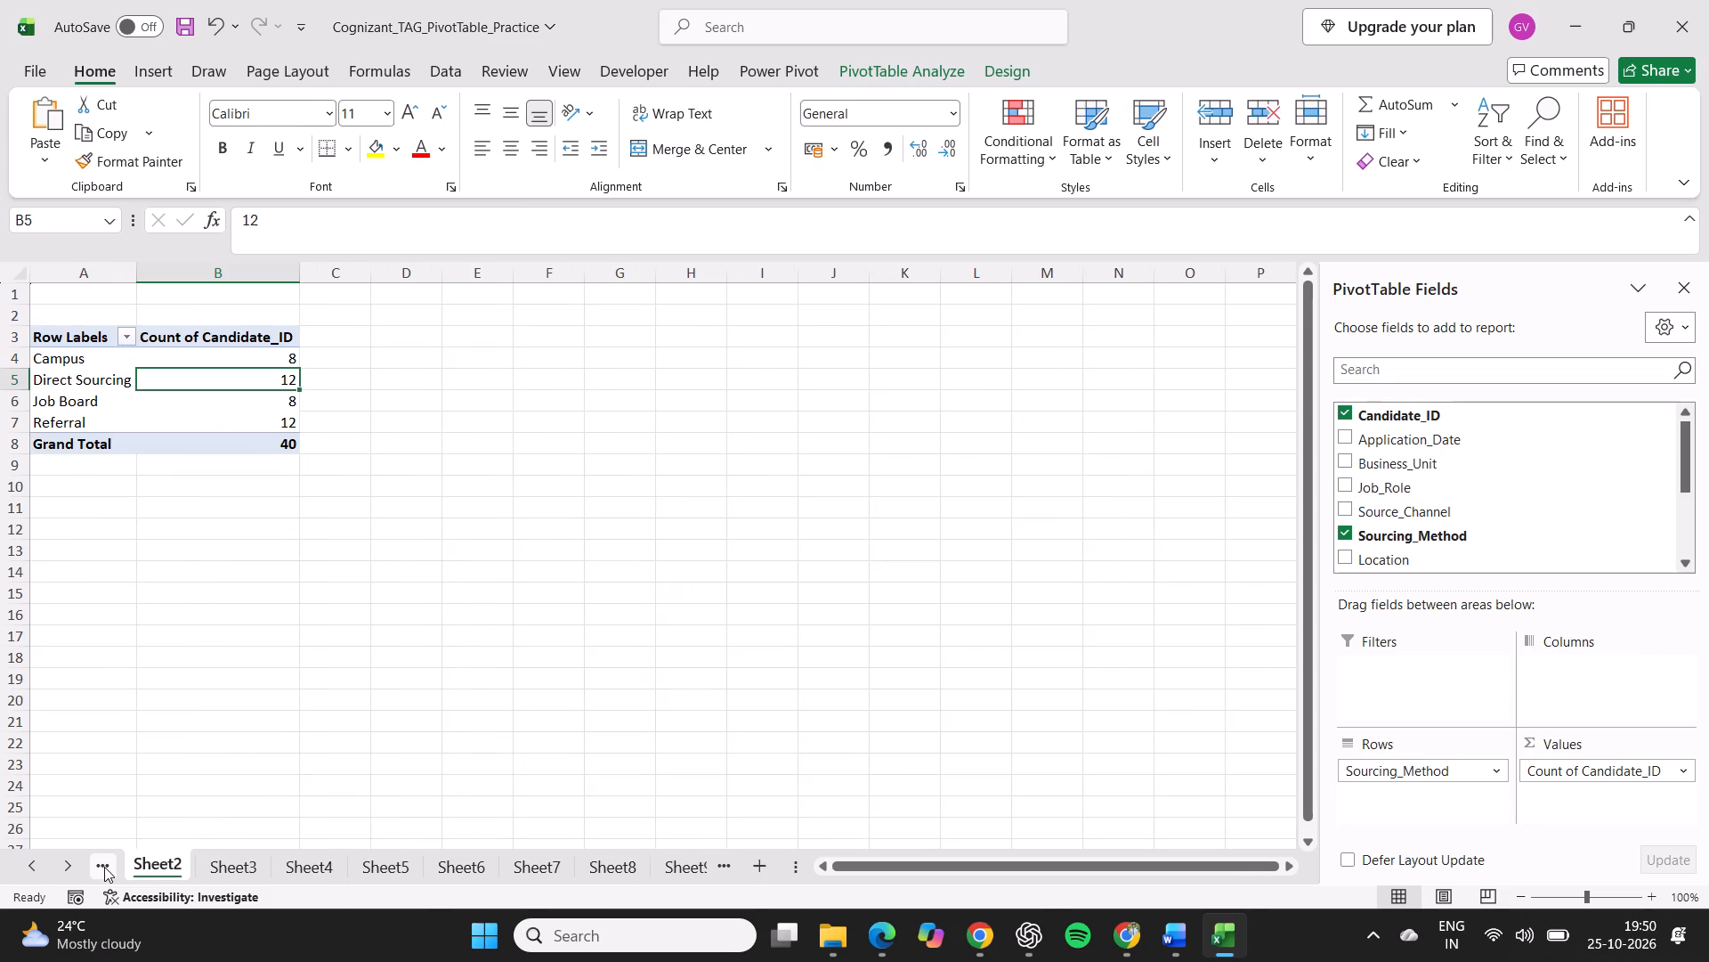
pyautogui.click(103, 867)
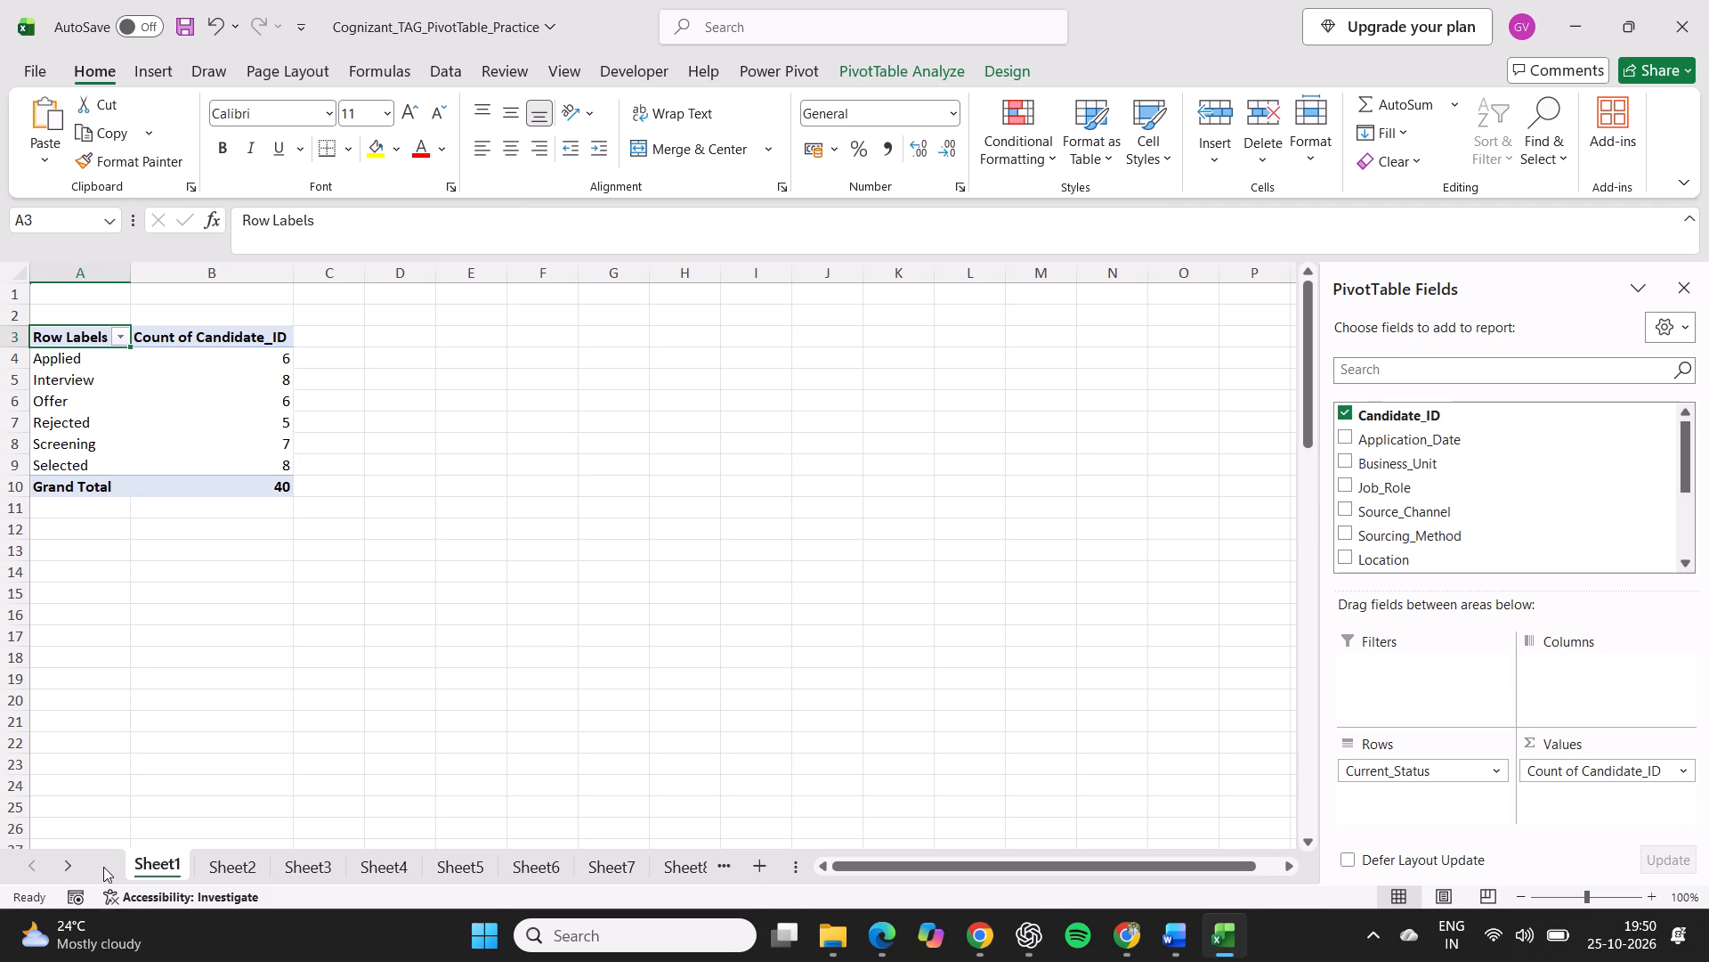
pyautogui.doubleClick(724, 865)
pyautogui.click(724, 865)
pyautogui.click(724, 865)
pyautogui.click(724, 865)
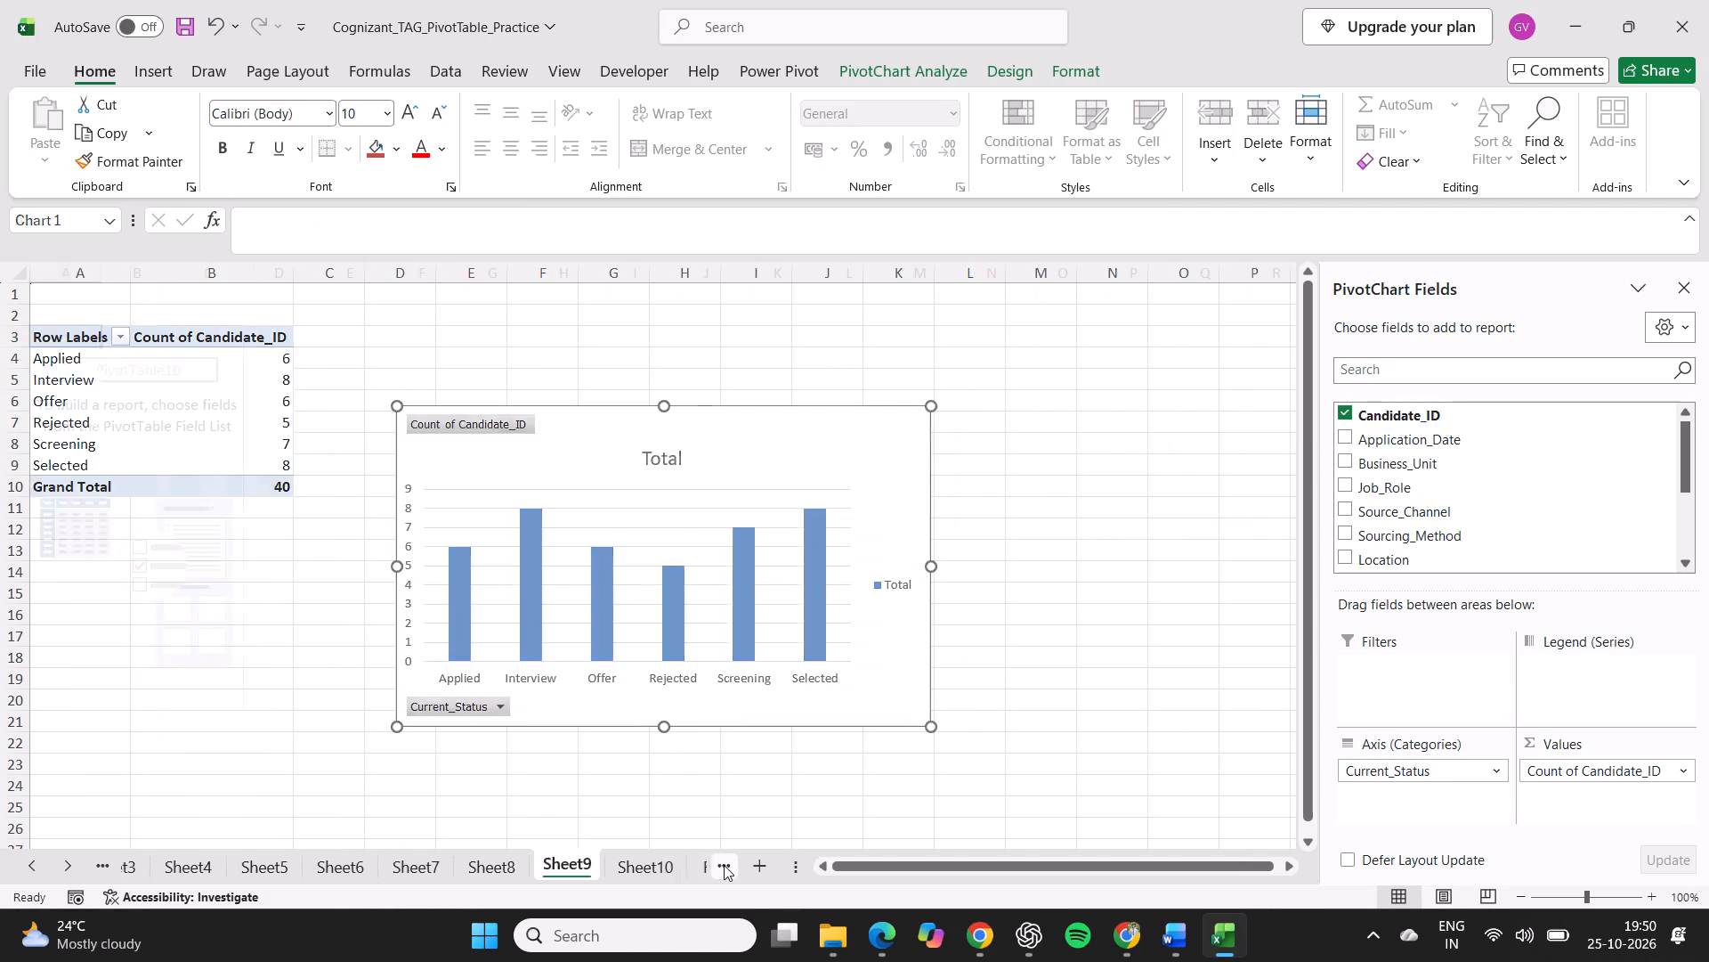
pyautogui.click(724, 865)
pyautogui.click(724, 865)
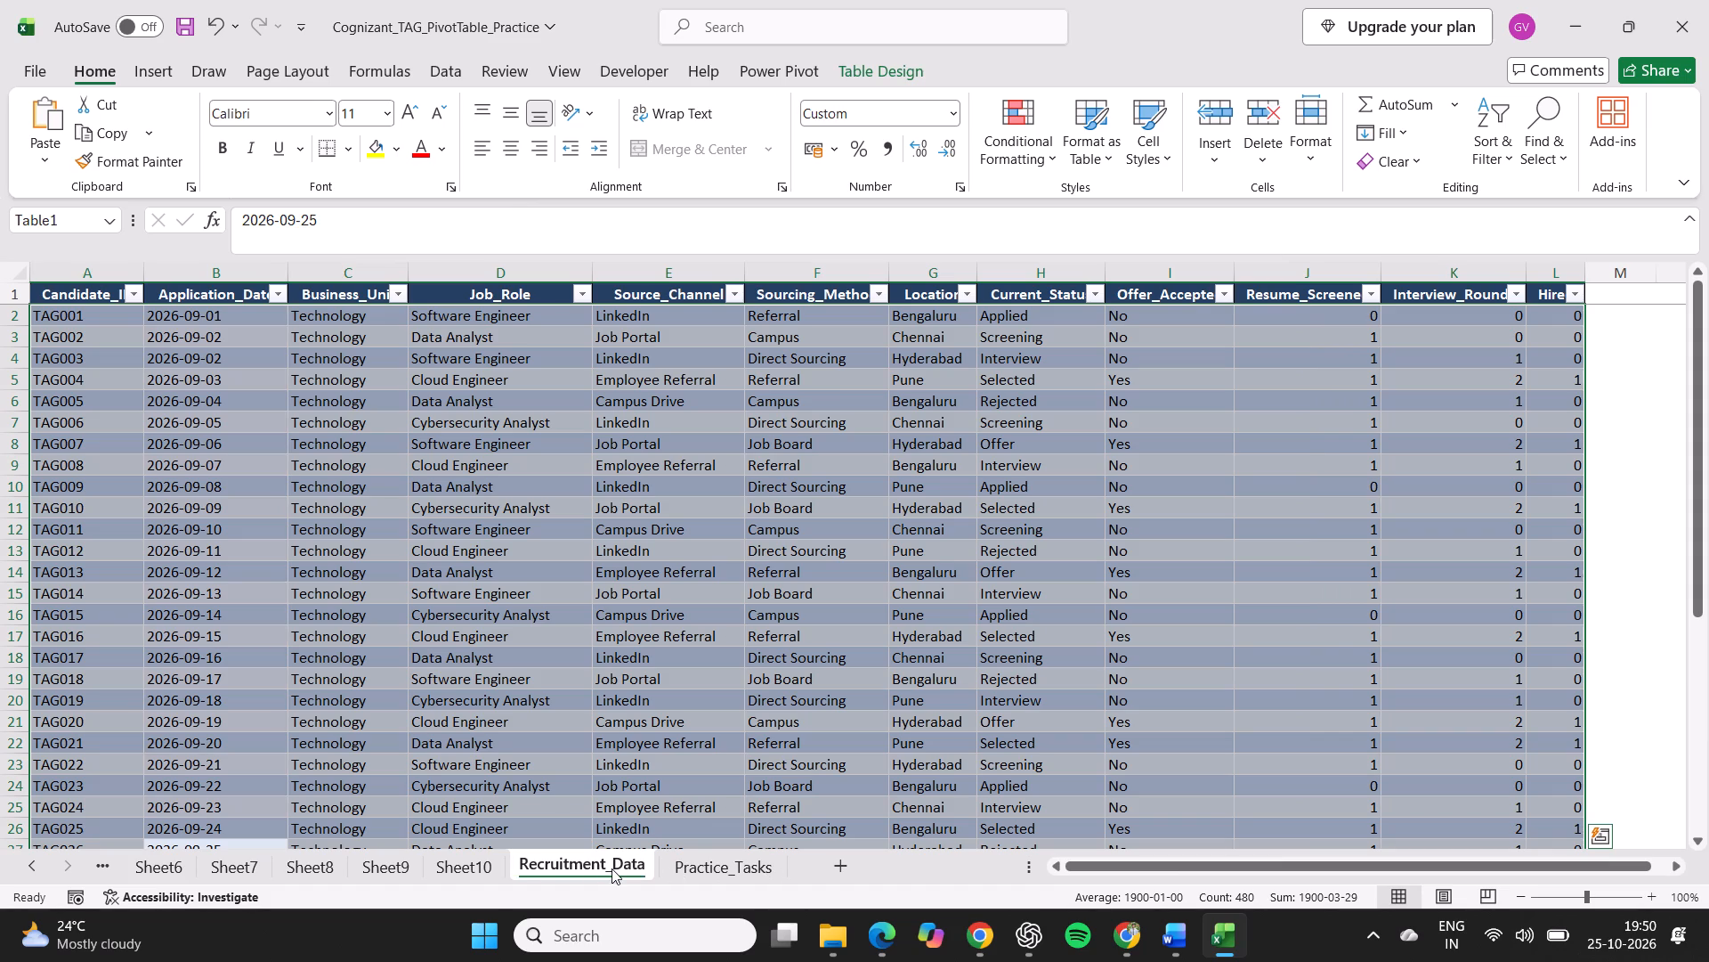
pyautogui.click(748, 863)
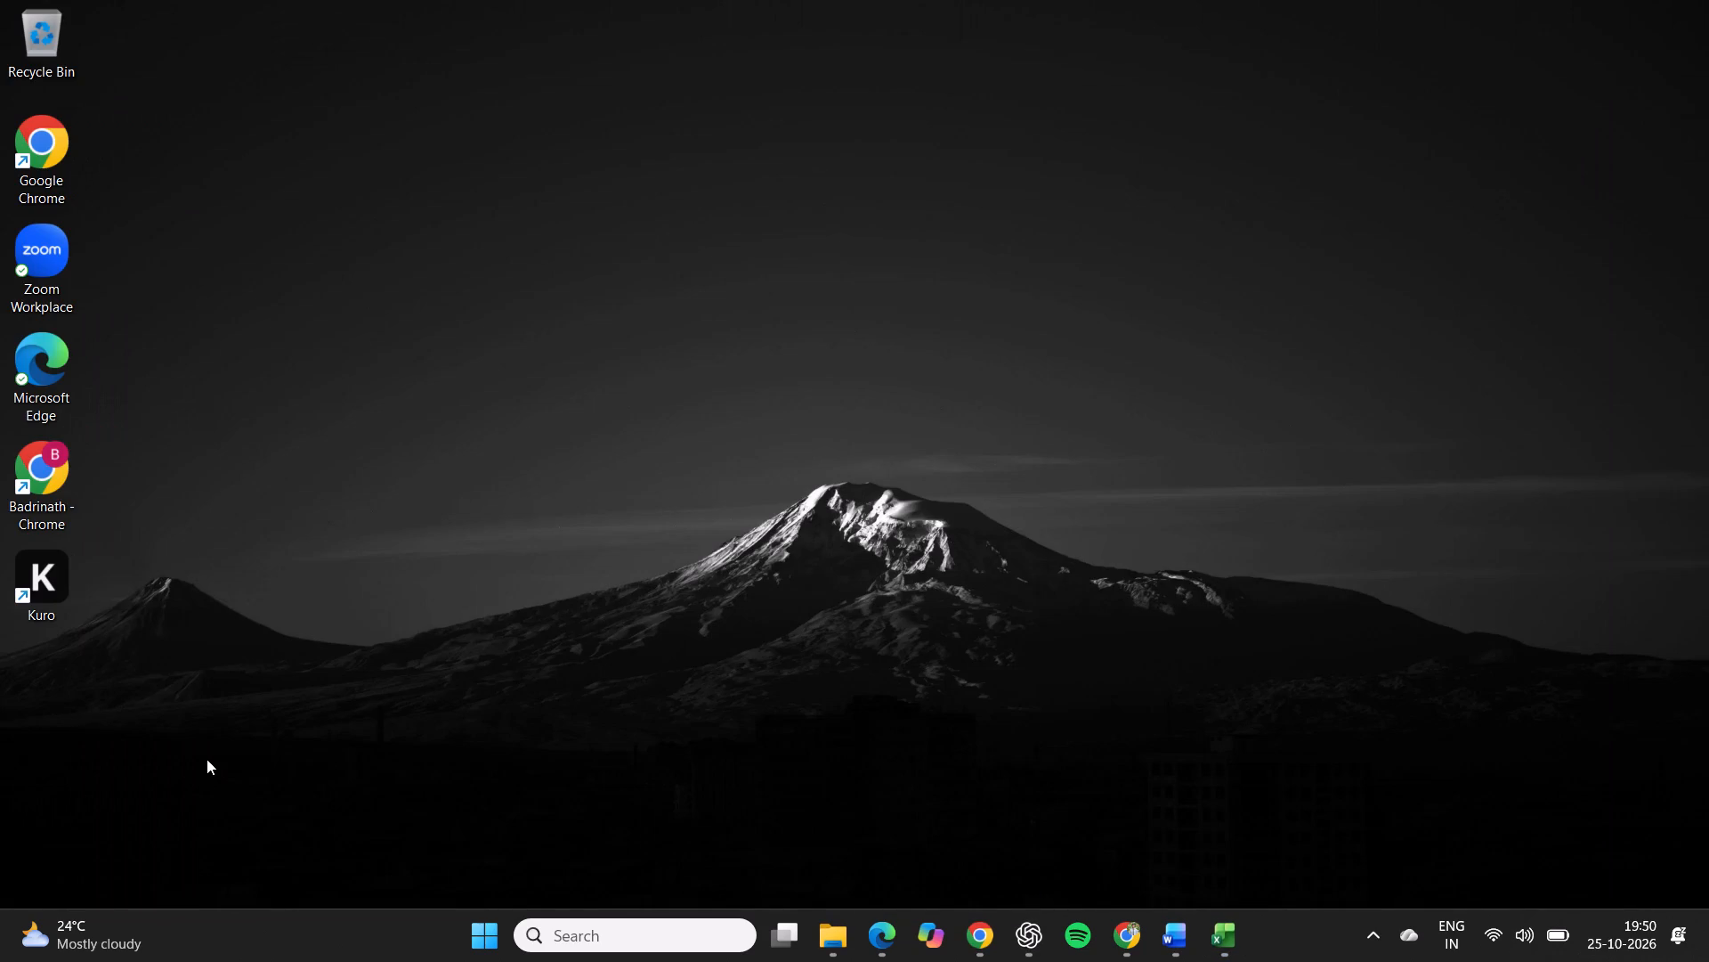
# Put the computer to sleep from the Windows desktop.
pyautogui.hotkey('alt', 'F4')
pyautogui.press('Up')
pyautogui.press('Return')
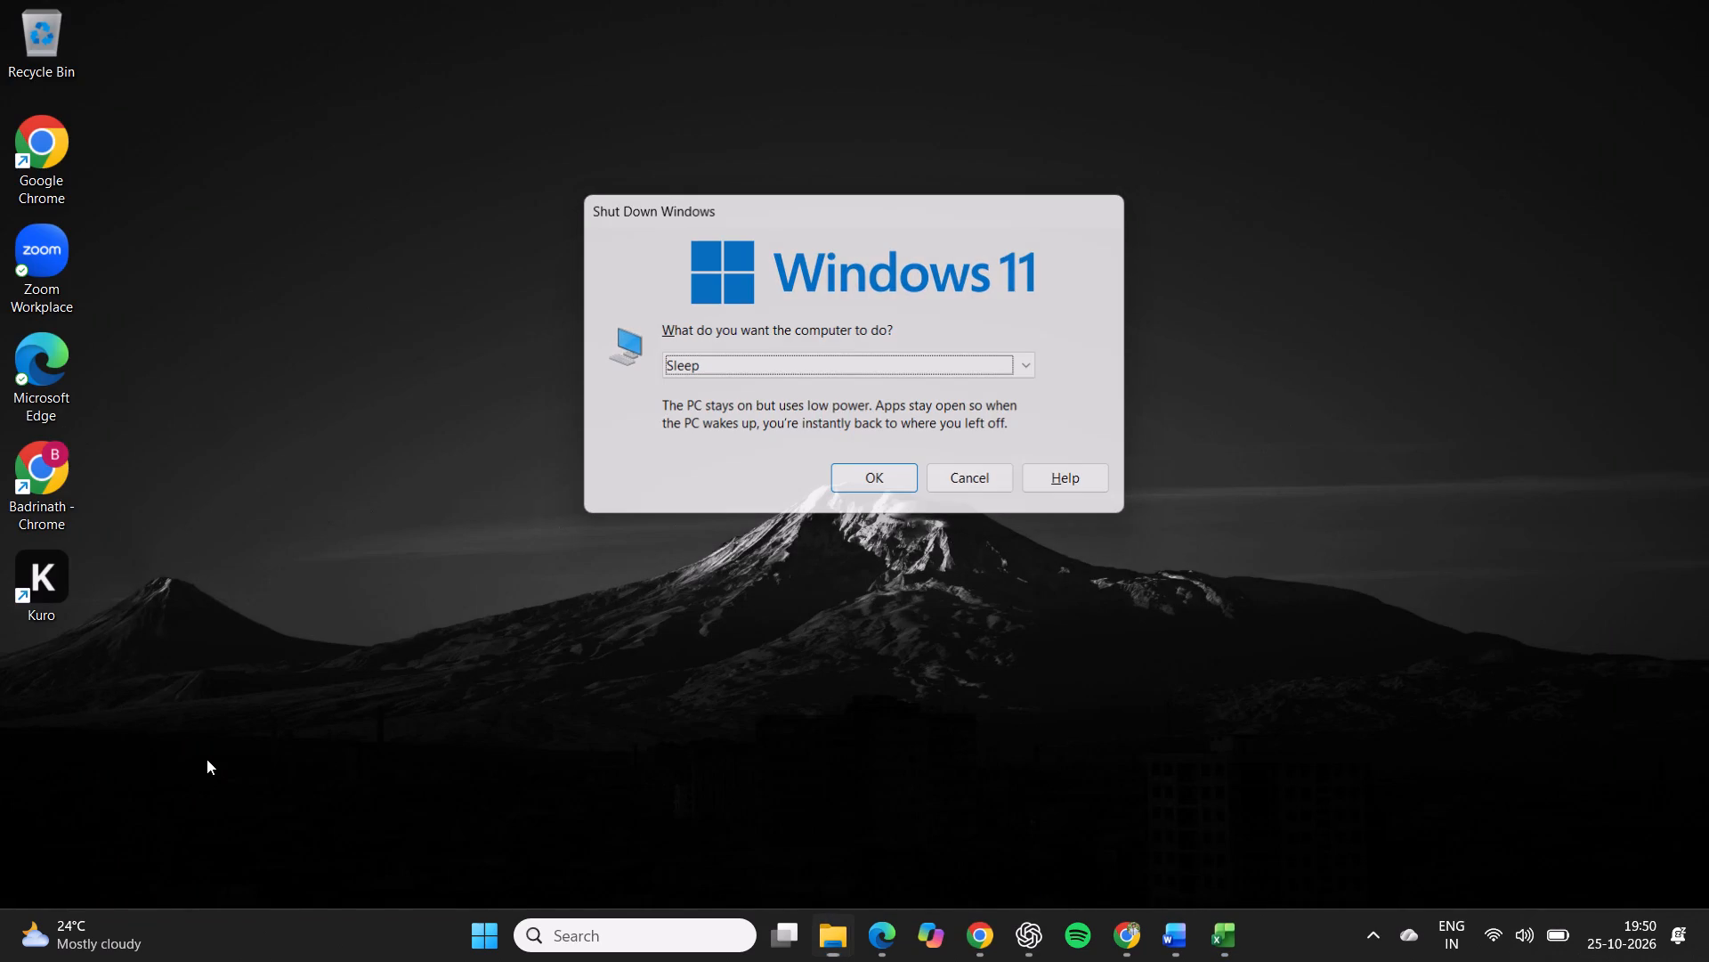